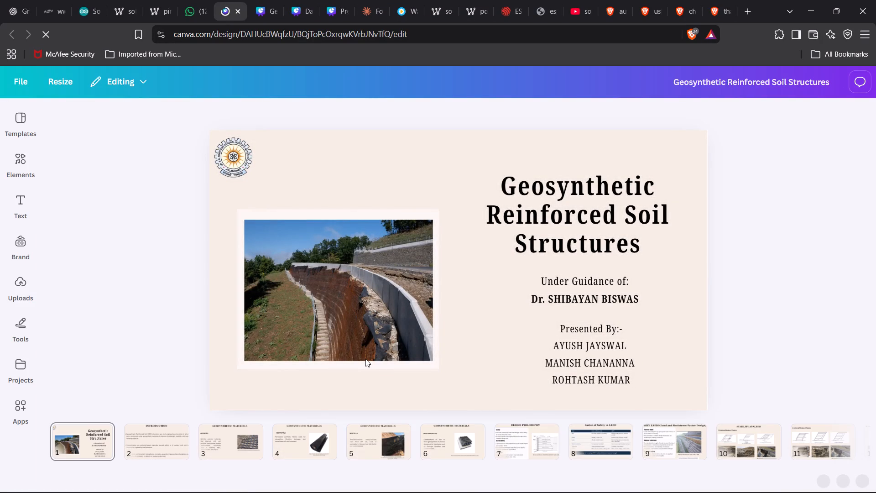
# Correct the second presenter's surname on the title slide by replacing its second-to-last letter with a capital I.
pyautogui.click(617, 366)
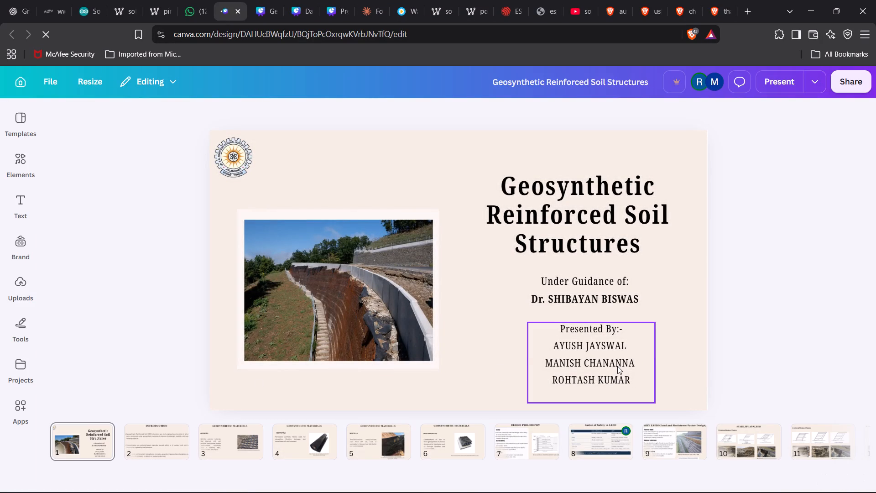
pyautogui.click(627, 364)
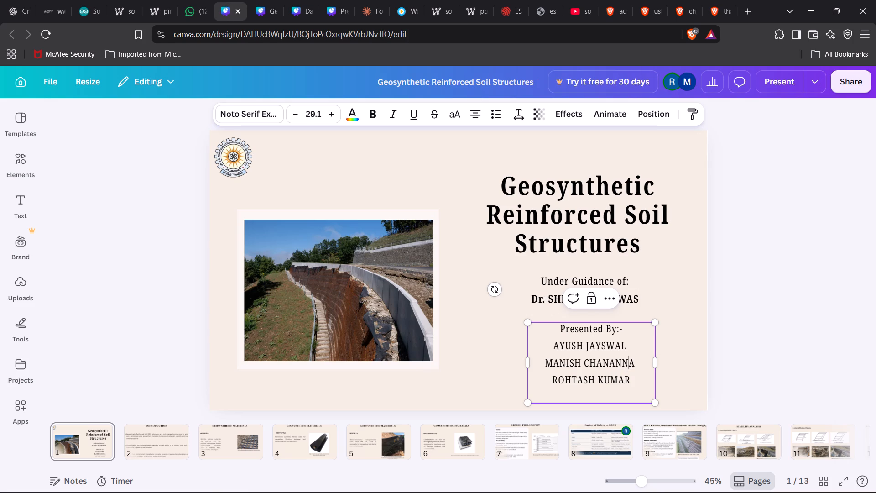
pyautogui.press('BackSpace')
pyautogui.press('i')
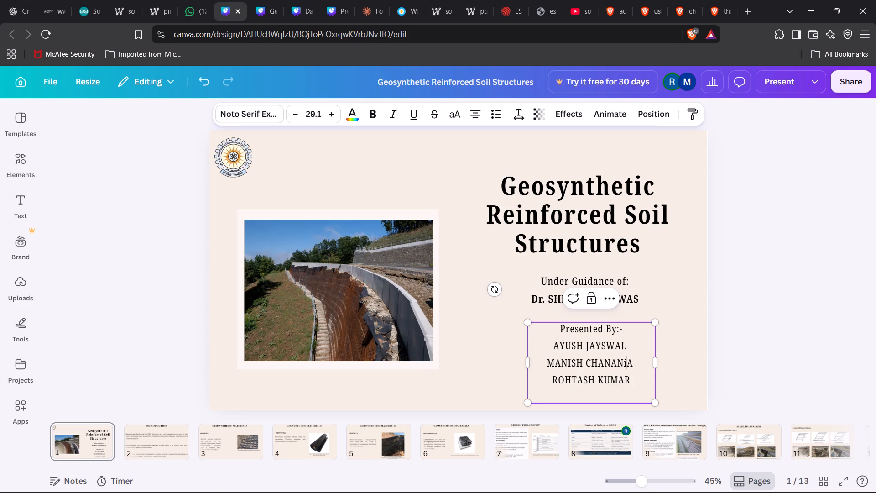
pyautogui.press('BackSpace')
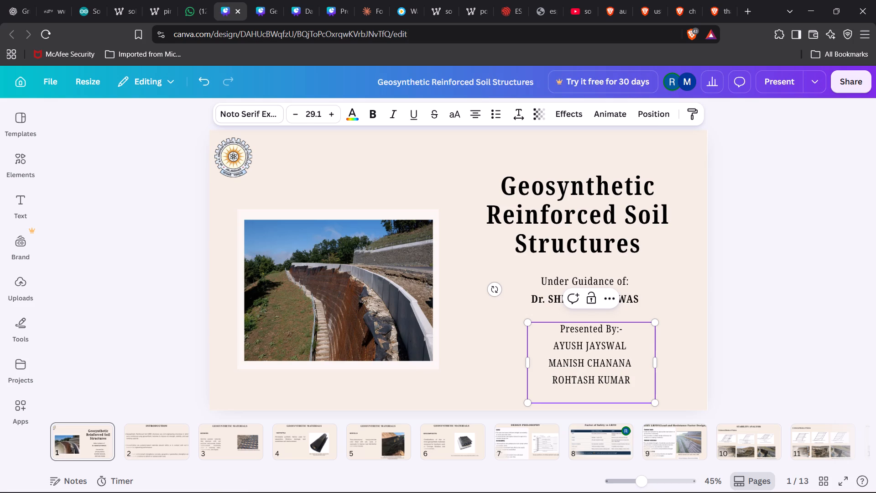
pyautogui.press('i')
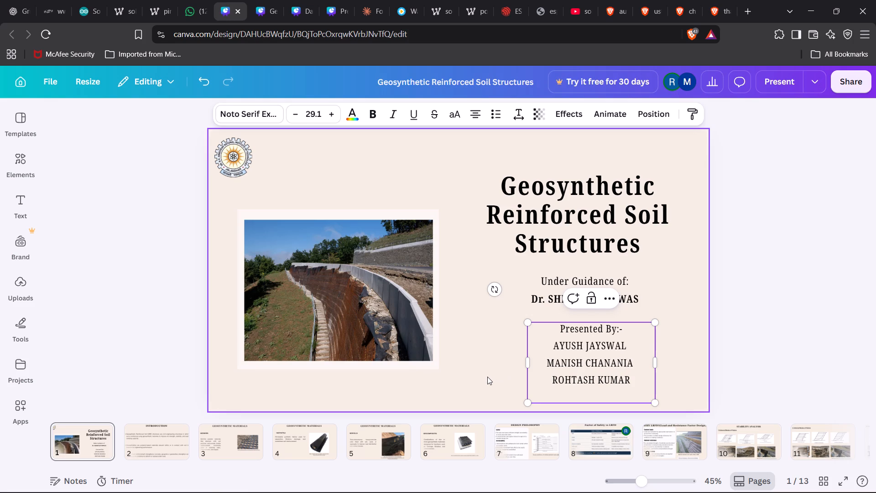
# Review the content and images on slides 2 to 6 and inspect the geogrid image on slide 3.
pyautogui.click(178, 442)
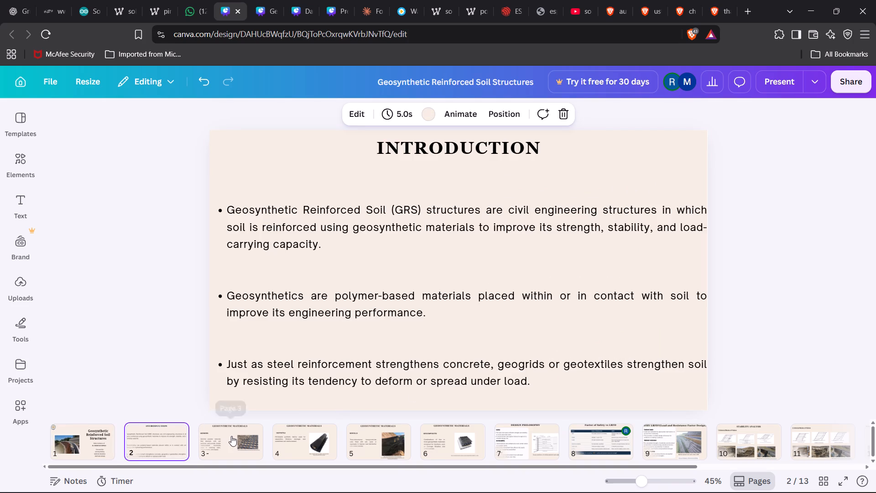
pyautogui.click(231, 436)
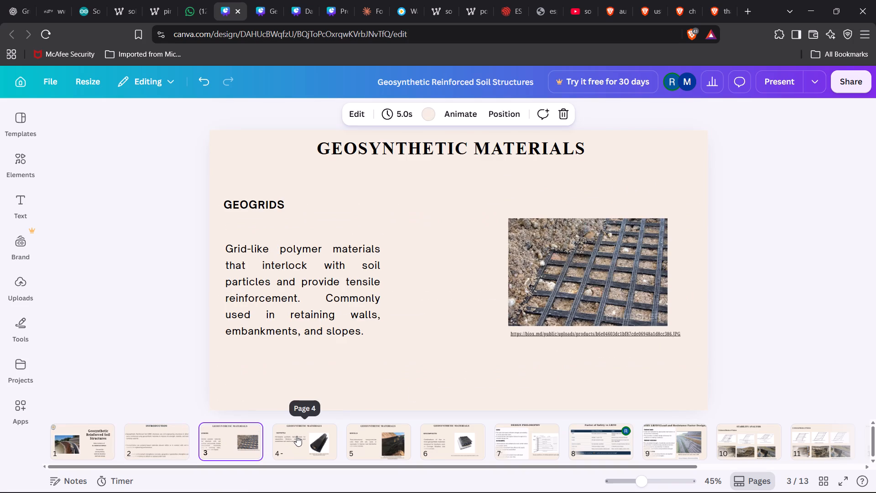
pyautogui.click(297, 436)
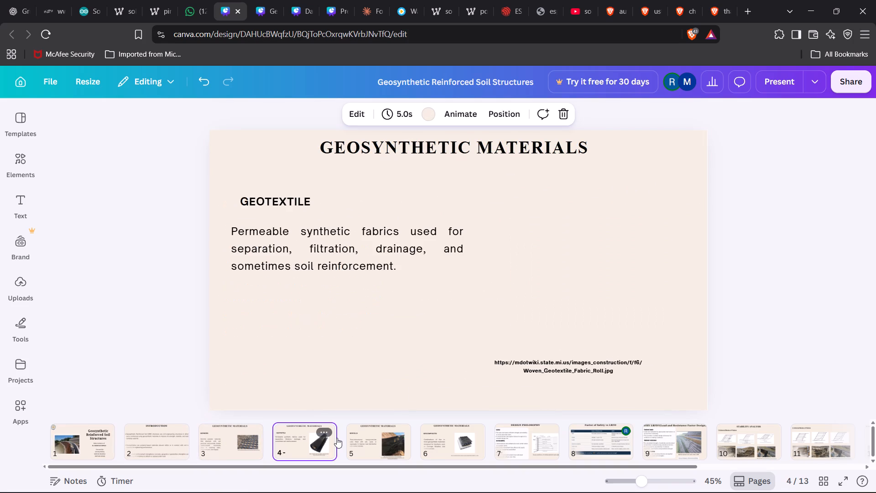
pyautogui.click(368, 439)
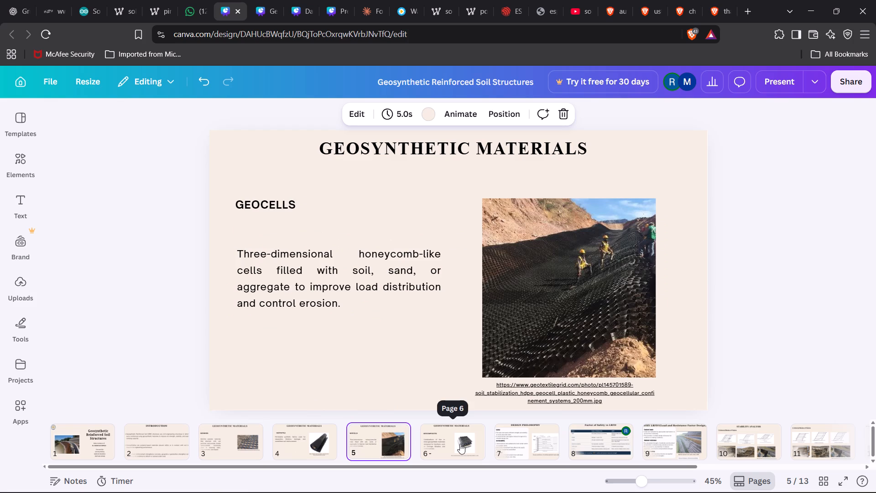
pyautogui.click(460, 444)
pyautogui.click(217, 434)
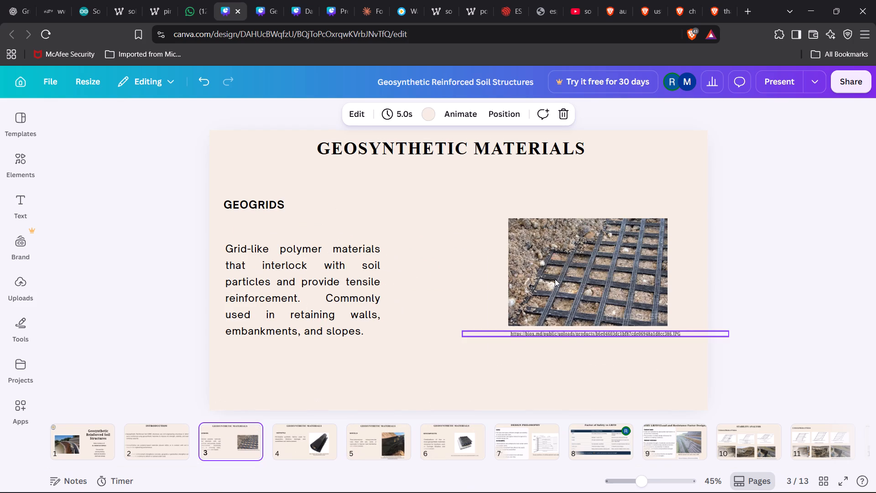
pyautogui.click(555, 279)
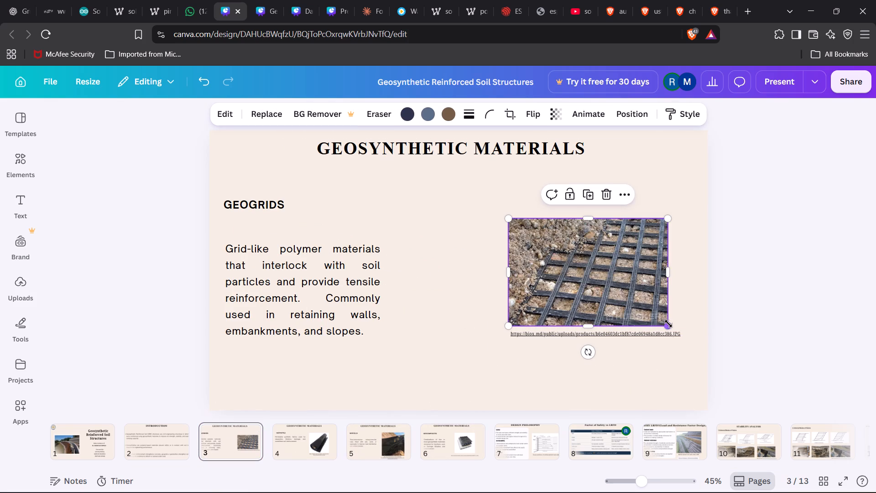
pyautogui.click(668, 325)
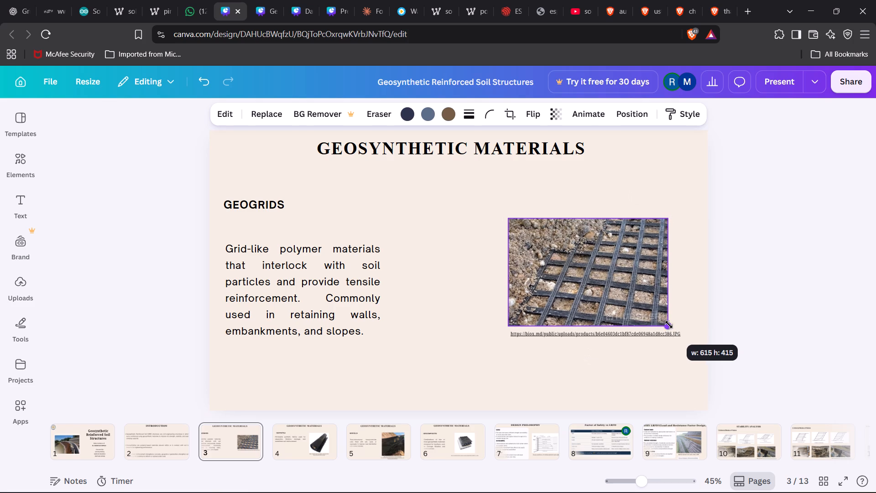
# Shrink the geotextile roll image on slide 4 proportionally to about 500 × 500.
pyautogui.click(293, 445)
pyautogui.click(618, 325)
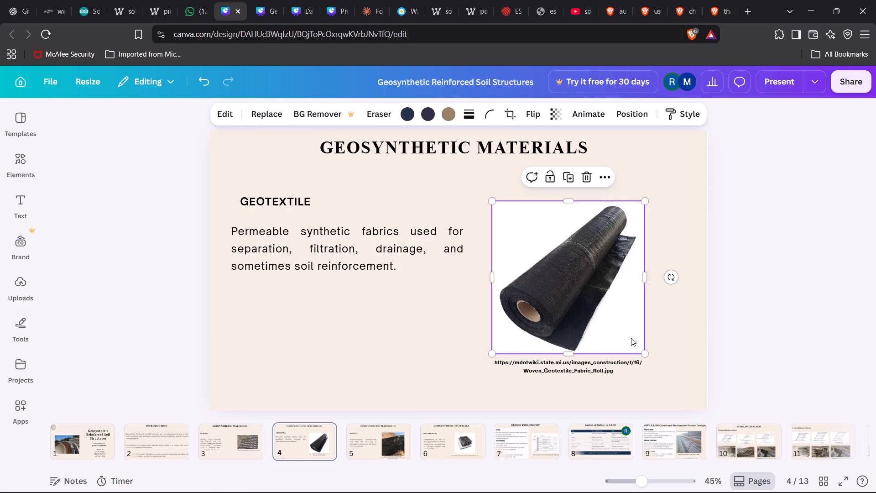
pyautogui.moveTo(644, 355); pyautogui.dragTo(639, 349)
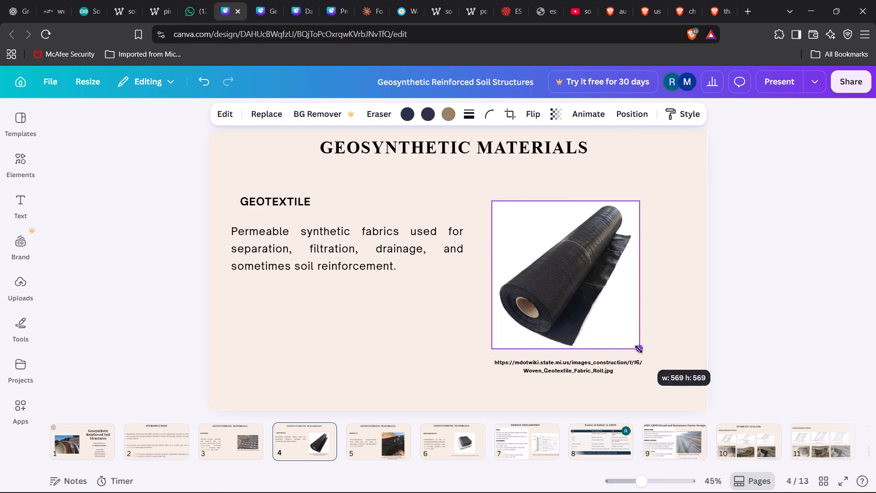
pyautogui.moveTo(639, 349); pyautogui.dragTo(618, 332)
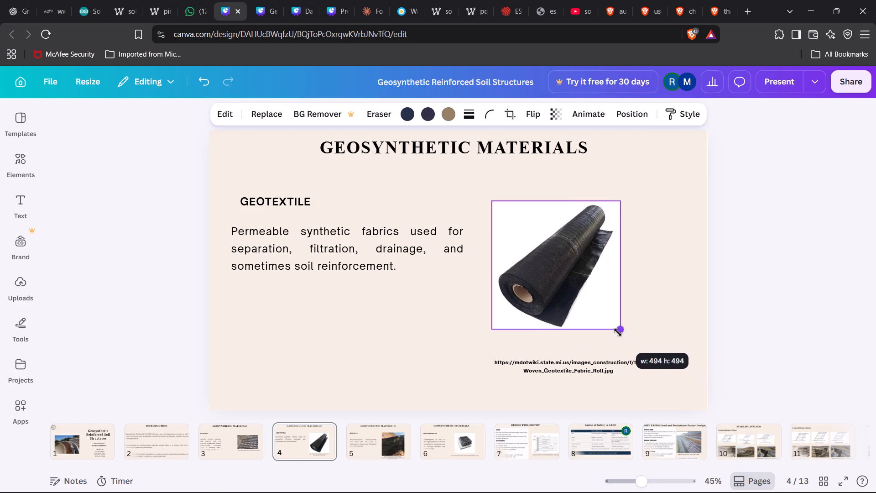
pyautogui.moveTo(618, 332); pyautogui.dragTo(611, 329)
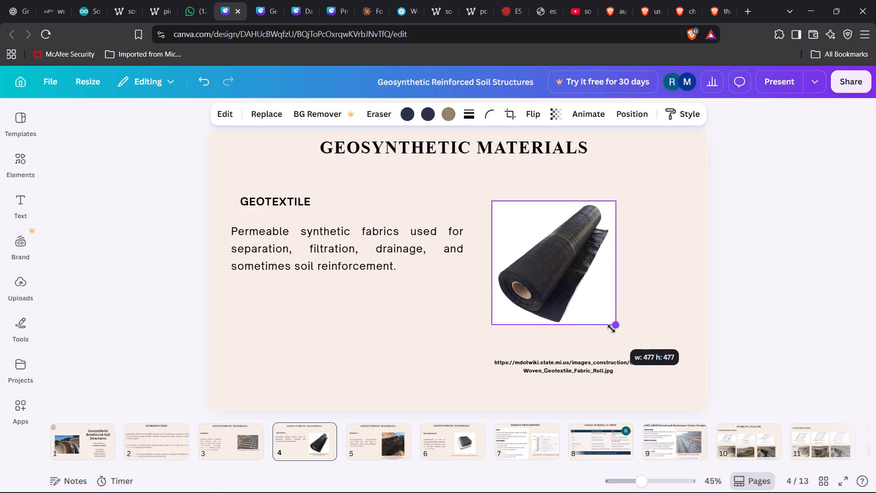
pyautogui.moveTo(611, 329); pyautogui.dragTo(609, 325)
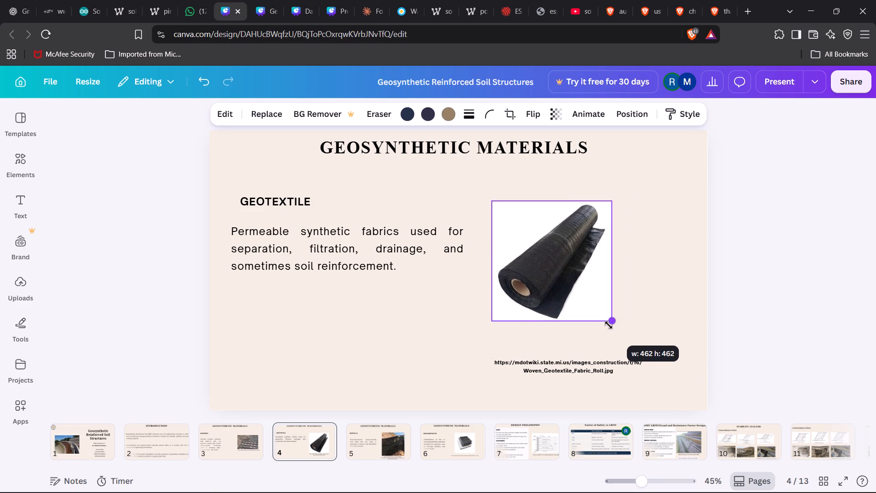
pyautogui.moveTo(609, 325); pyautogui.dragTo(600, 320)
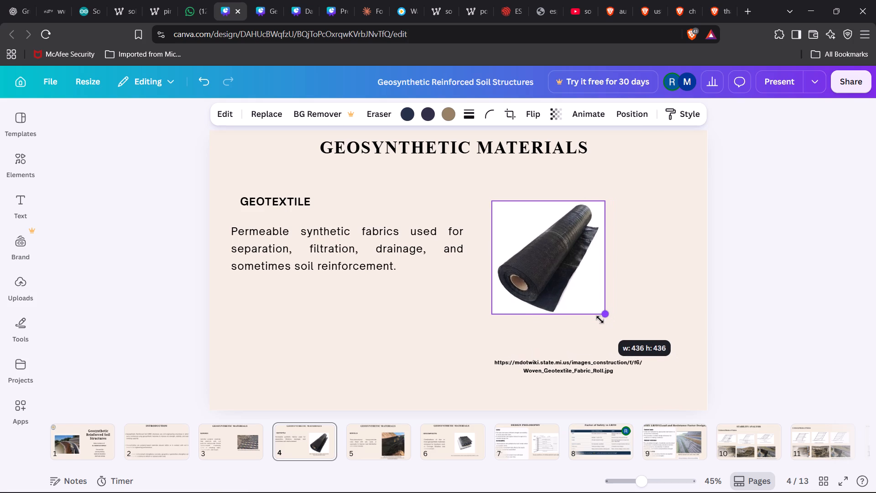
pyautogui.moveTo(600, 320); pyautogui.dragTo(611, 326)
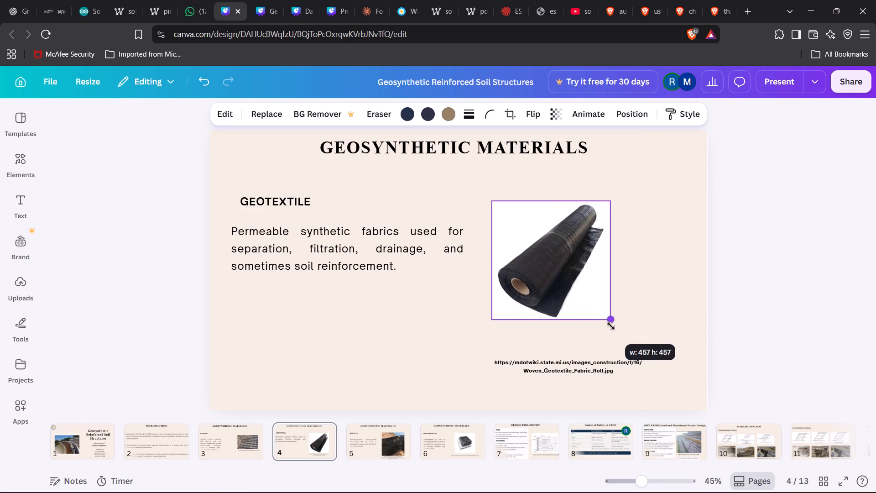
pyautogui.moveTo(611, 326); pyautogui.dragTo(617, 332)
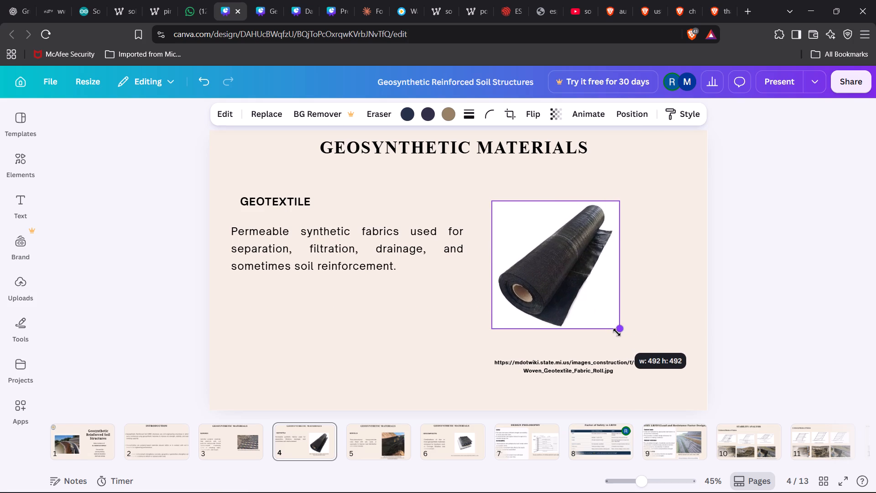
pyautogui.moveTo(617, 332); pyautogui.dragTo(618, 333)
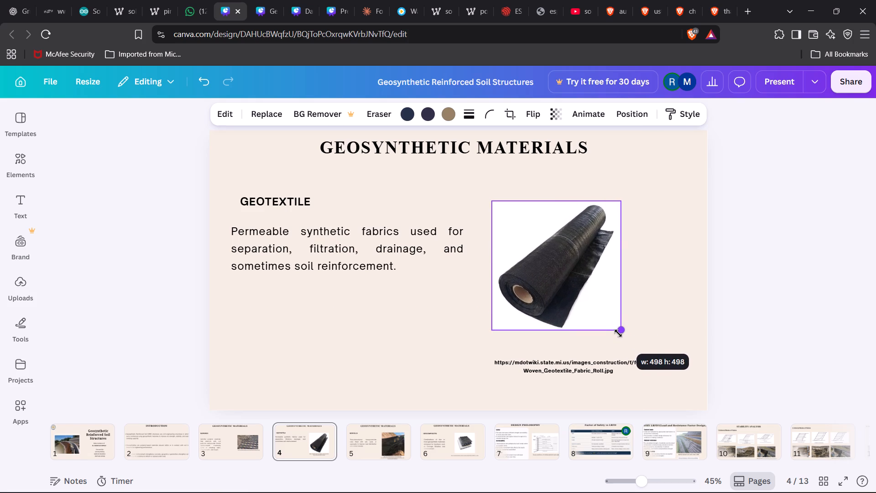
pyautogui.moveTo(618, 333); pyautogui.dragTo(619, 334)
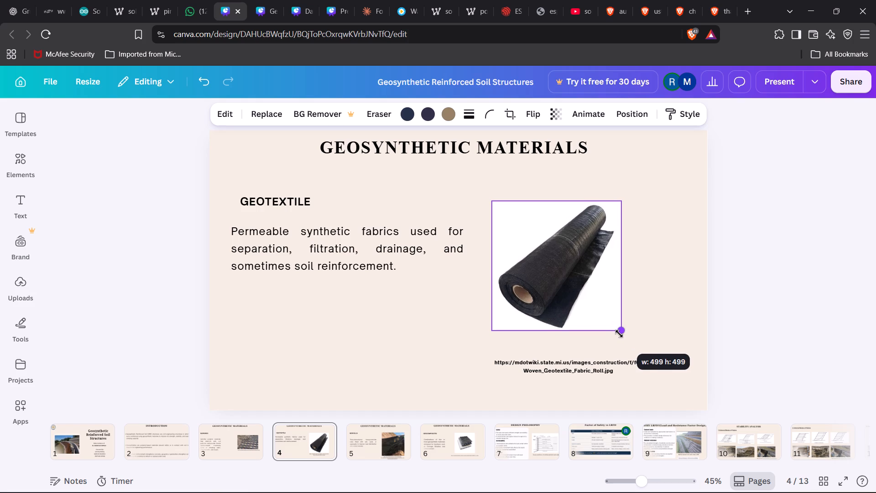
pyautogui.moveTo(619, 334); pyautogui.dragTo(619, 334)
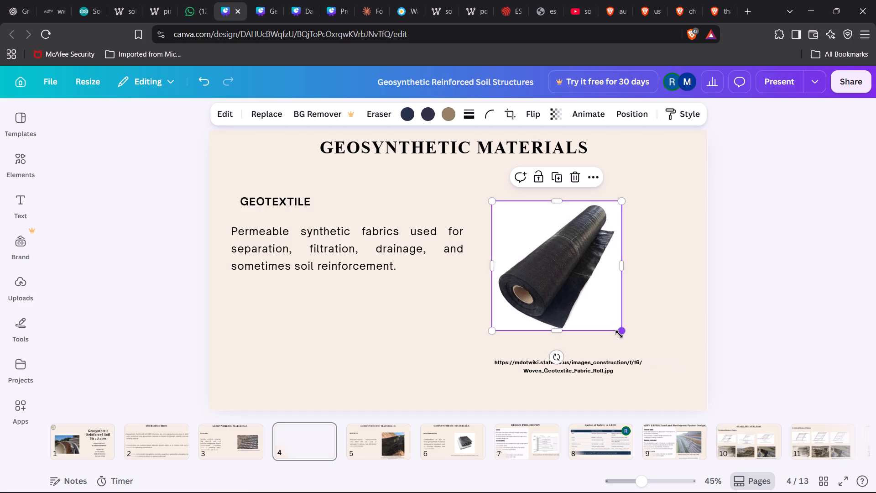
# Shrink the geocells photo on slide 5 proportionally to a width of about 500.
pyautogui.click(392, 454)
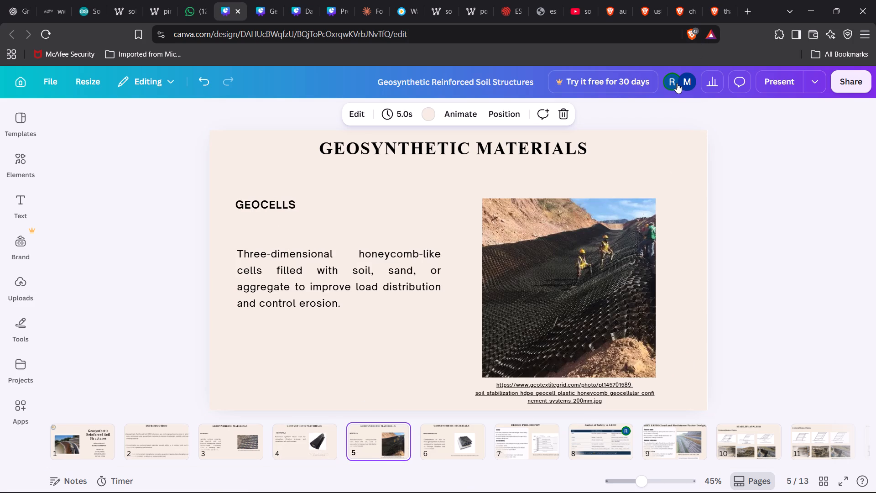
pyautogui.click(598, 272)
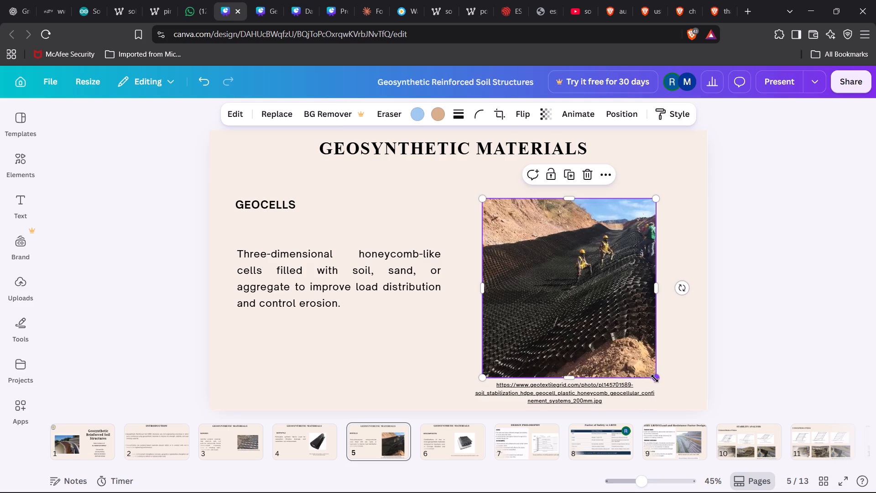
pyautogui.moveTo(655, 378); pyautogui.dragTo(649, 373)
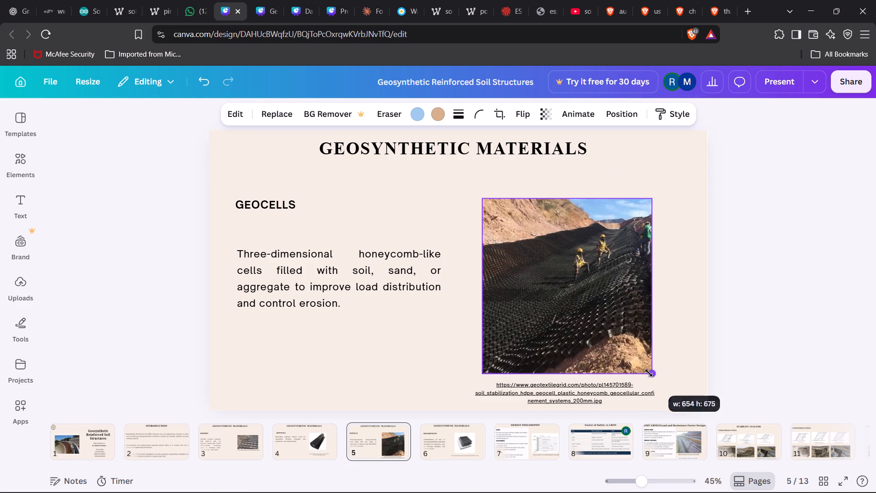
pyautogui.moveTo(649, 373); pyautogui.dragTo(636, 363)
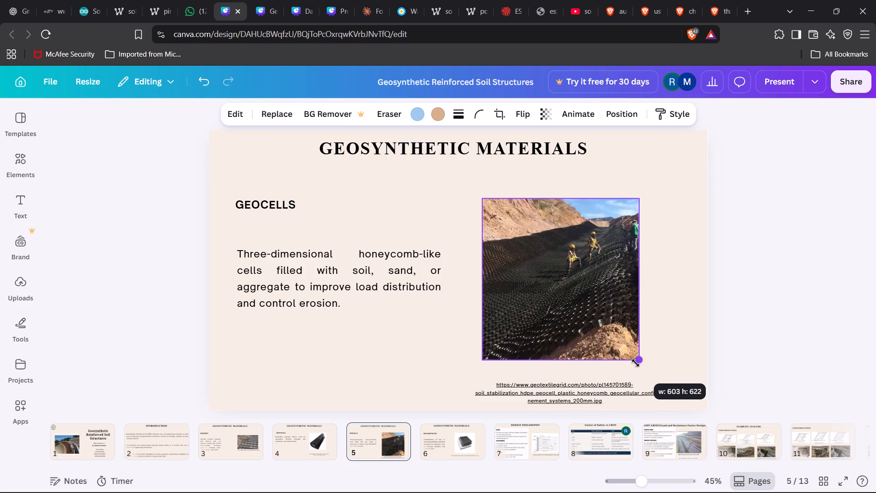
pyautogui.moveTo(636, 363); pyautogui.dragTo(616, 347)
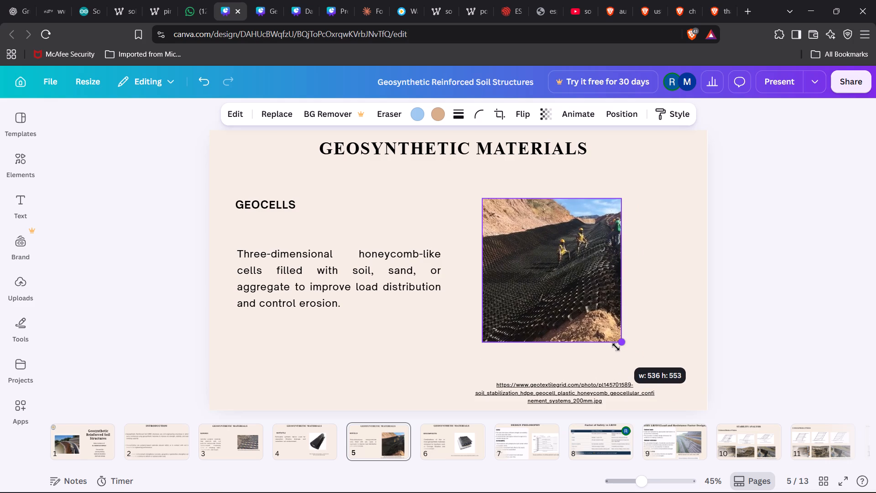
pyautogui.moveTo(616, 347); pyautogui.dragTo(612, 345)
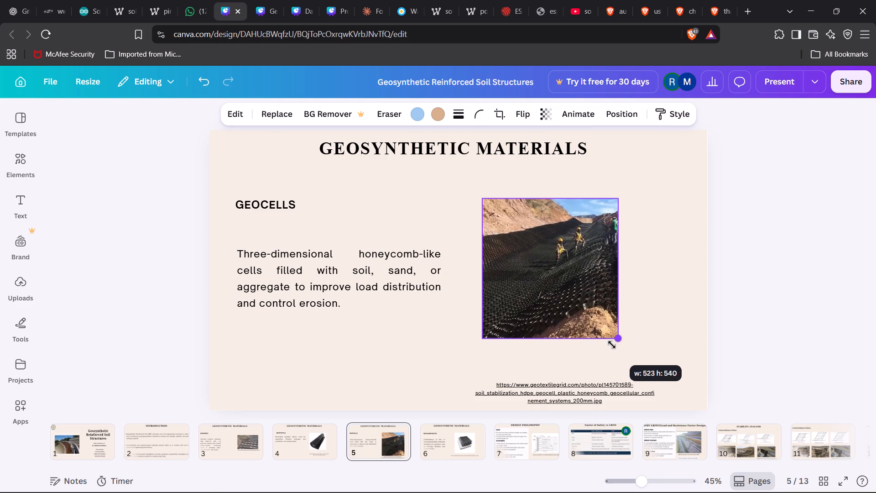
pyautogui.moveTo(612, 345); pyautogui.dragTo(609, 344)
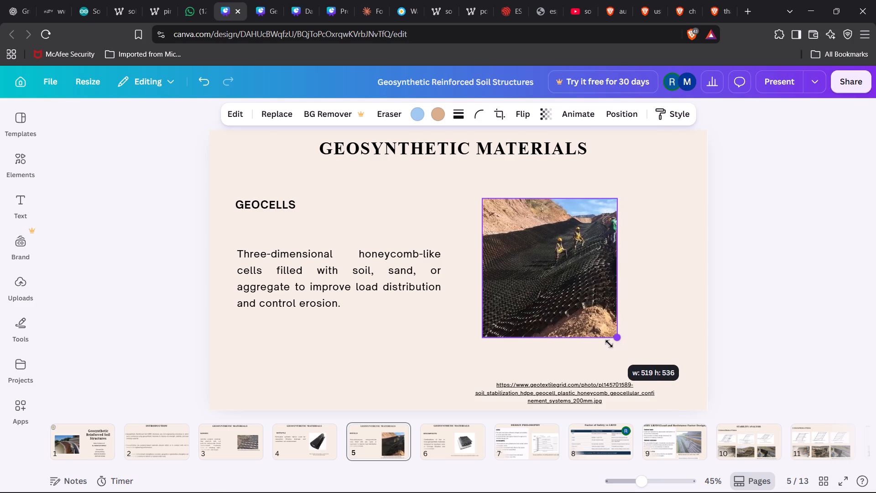
pyautogui.moveTo(609, 344); pyautogui.dragTo(605, 341)
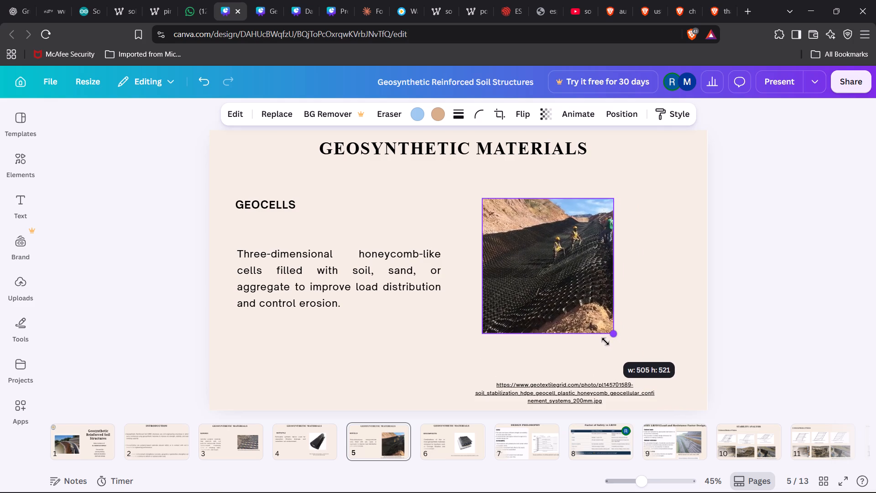
pyautogui.moveTo(605, 341); pyautogui.dragTo(605, 341)
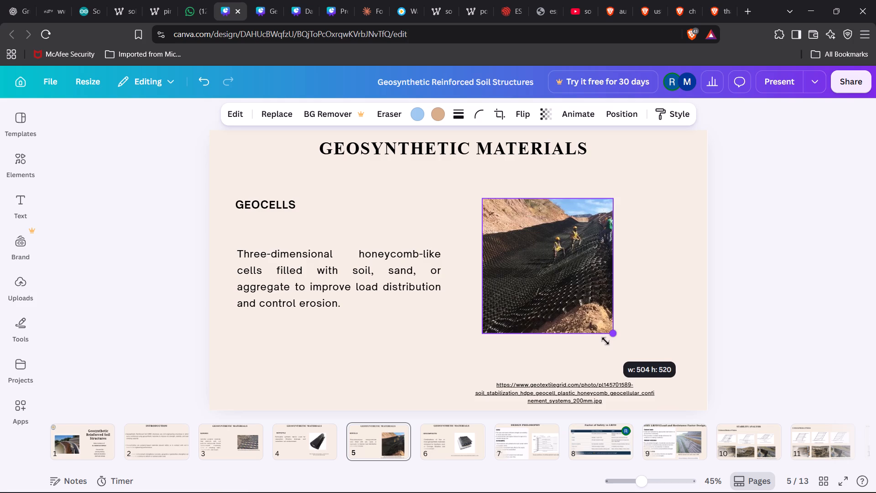
pyautogui.moveTo(605, 341); pyautogui.dragTo(604, 340)
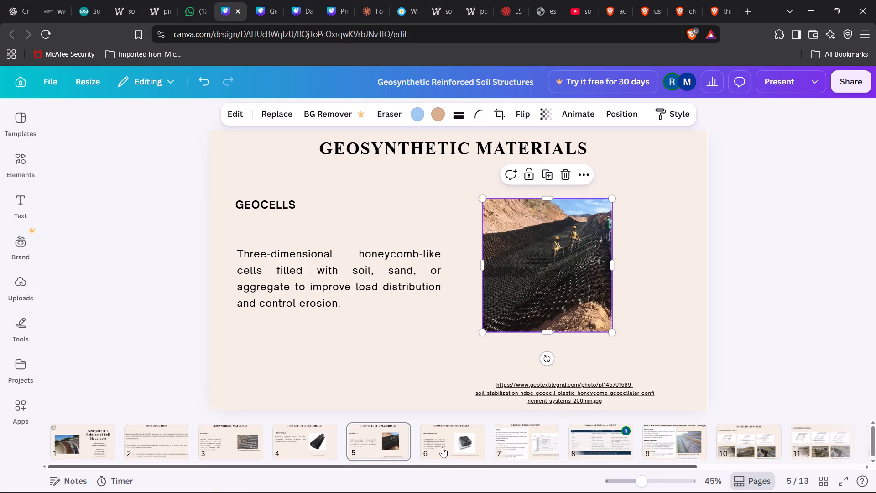
# Shrink the geocomposites image on slide 6 proportionally to about 500 × 500.
pyautogui.click(436, 440)
pyautogui.click(560, 234)
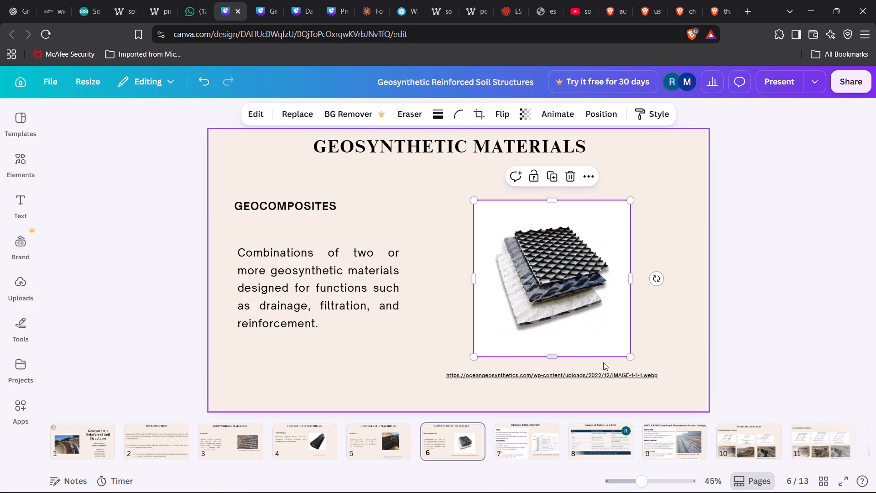
pyautogui.moveTo(630, 357); pyautogui.dragTo(626, 353)
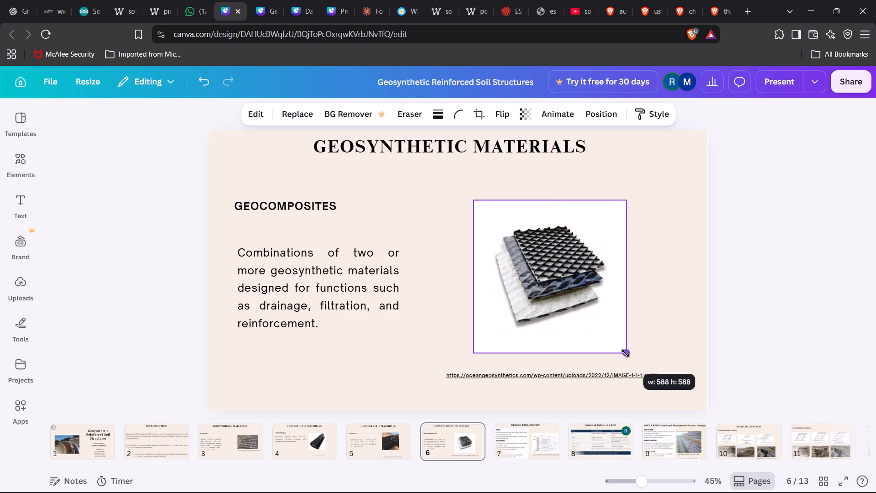
pyautogui.moveTo(626, 353); pyautogui.dragTo(556, 313)
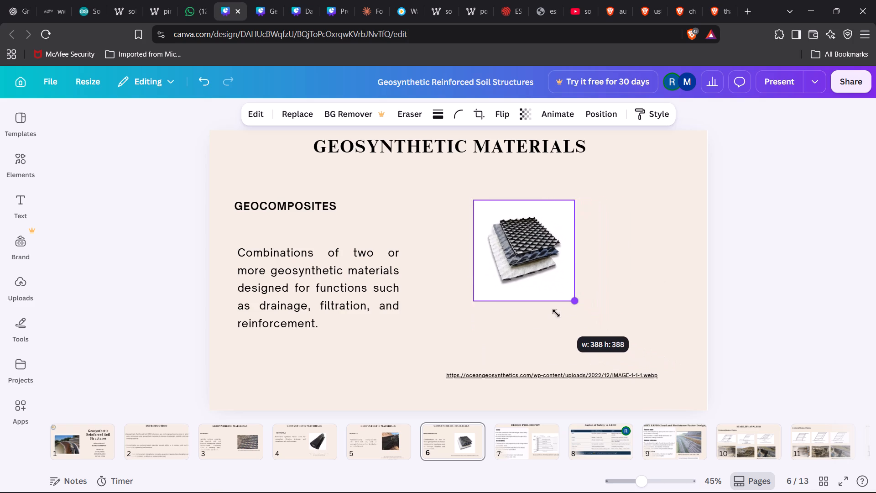
pyautogui.moveTo(556, 313); pyautogui.dragTo(571, 332)
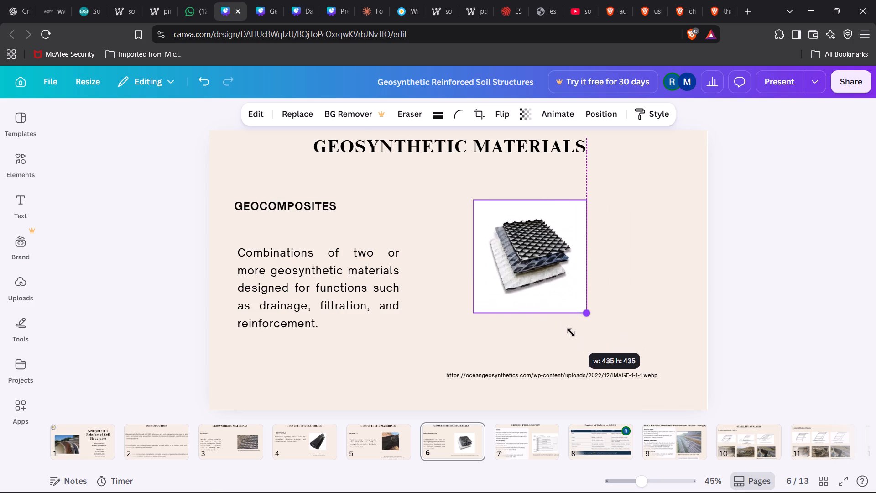
pyautogui.moveTo(571, 332); pyautogui.dragTo(581, 343)
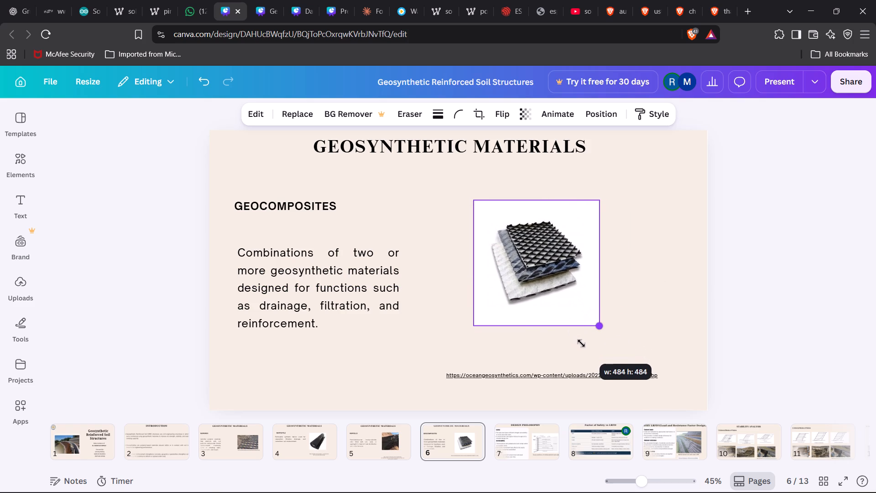
pyautogui.moveTo(581, 343); pyautogui.dragTo(584, 346)
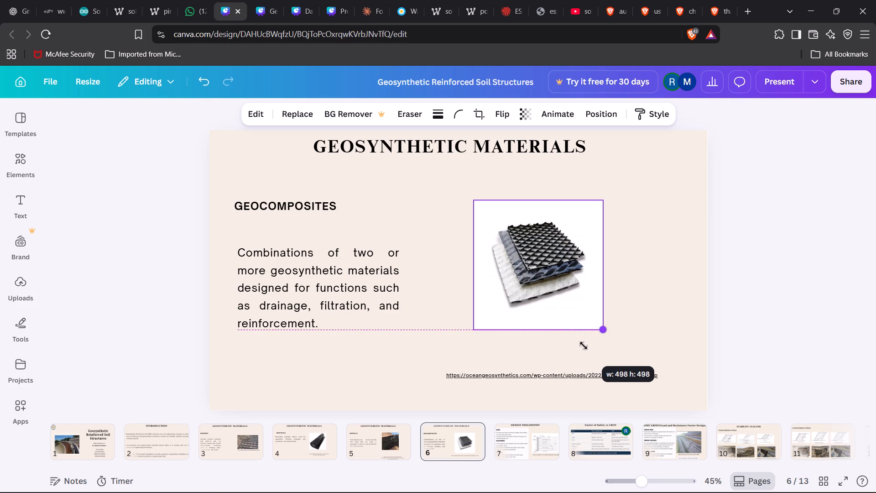
pyautogui.moveTo(584, 346); pyautogui.dragTo(588, 349)
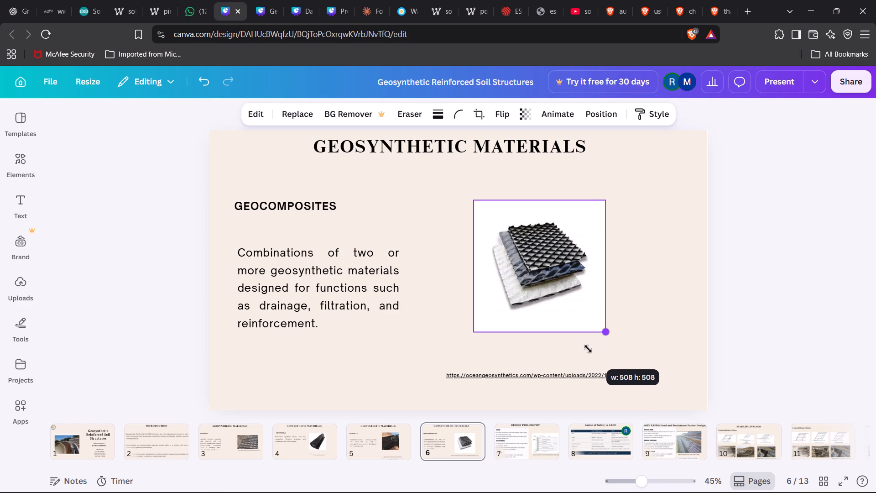
pyautogui.moveTo(588, 349); pyautogui.dragTo(586, 347)
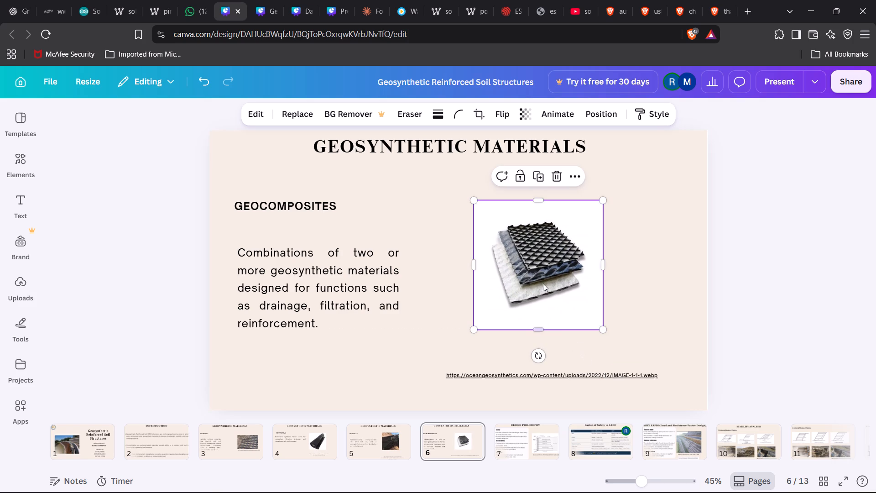
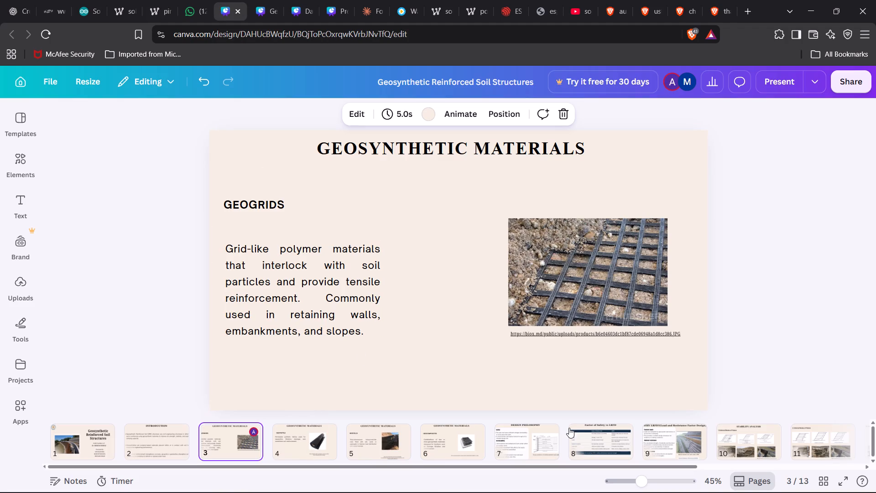
pyautogui.click(531, 436)
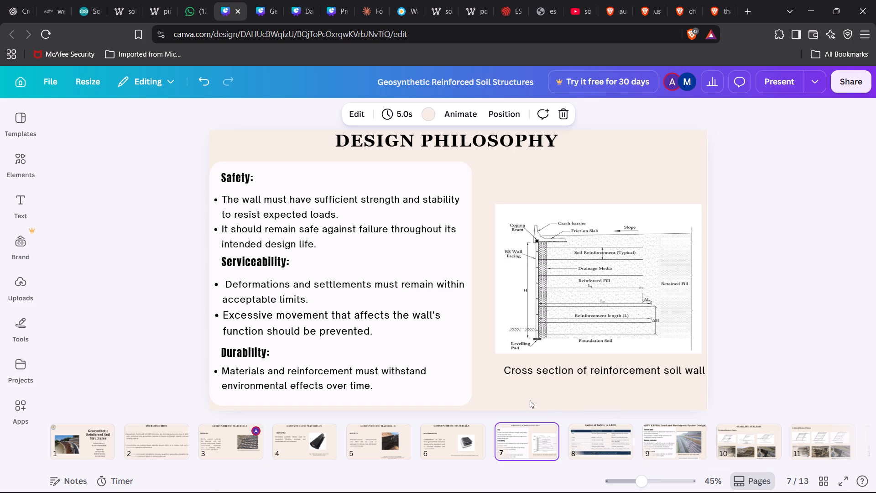
pyautogui.hscroll(-1, 563, 442)
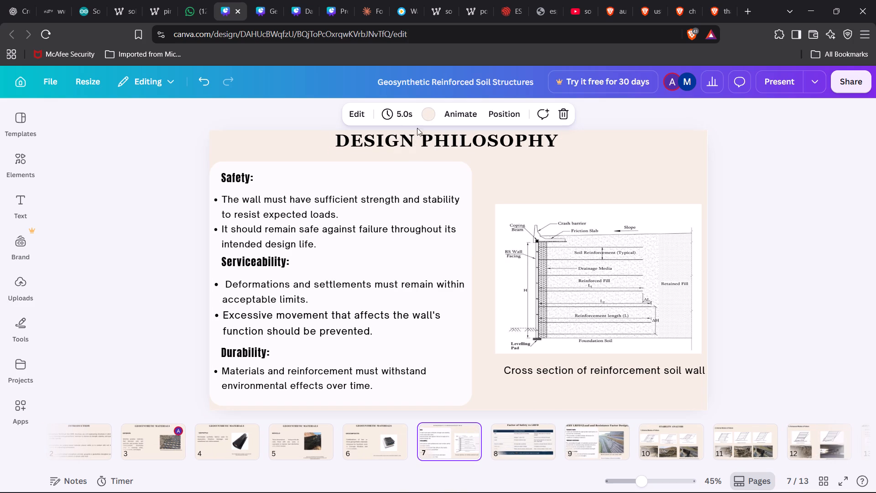
pyautogui.hscroll(9, 311, 446)
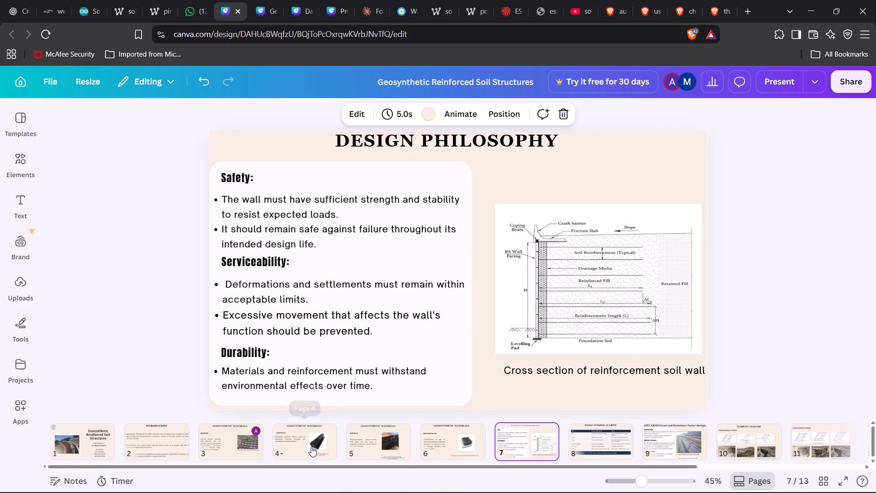
# On the title slide, recolour the title, guidance and presenter text boxes with the design's near-white colour.
pyautogui.click(87, 445)
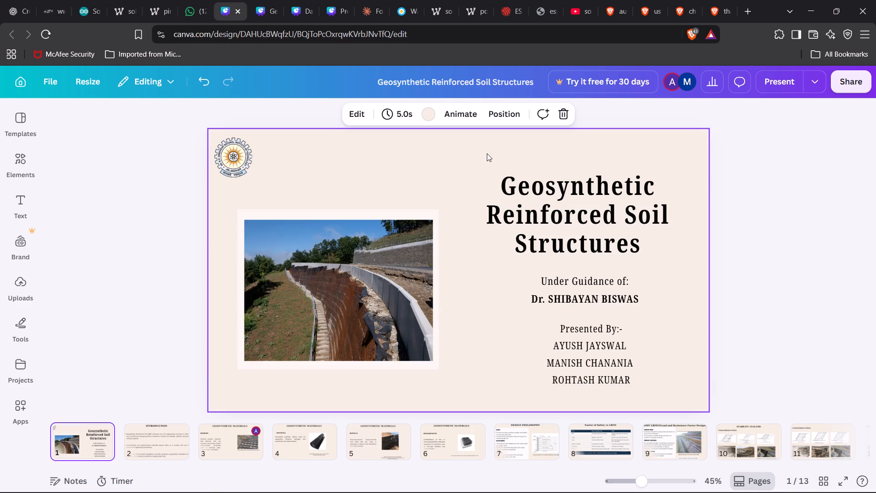
pyautogui.moveTo(479, 154); pyautogui.dragTo(682, 389)
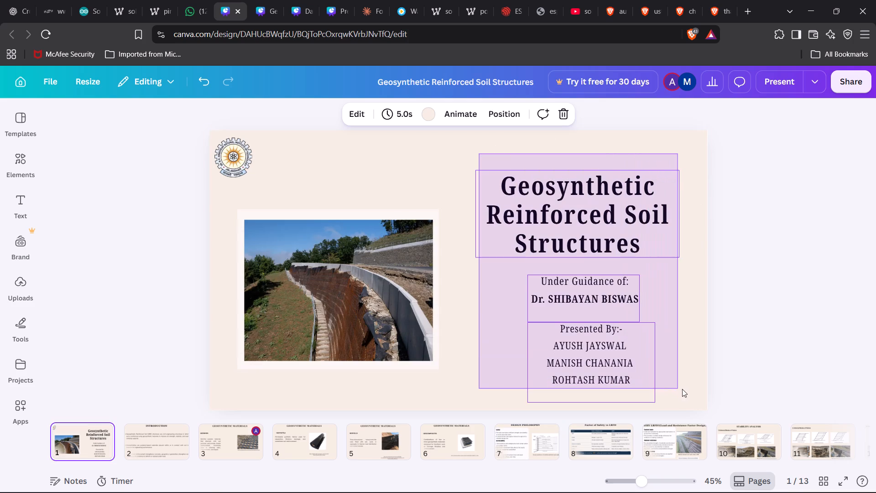
pyautogui.moveTo(682, 389); pyautogui.dragTo(681, 396)
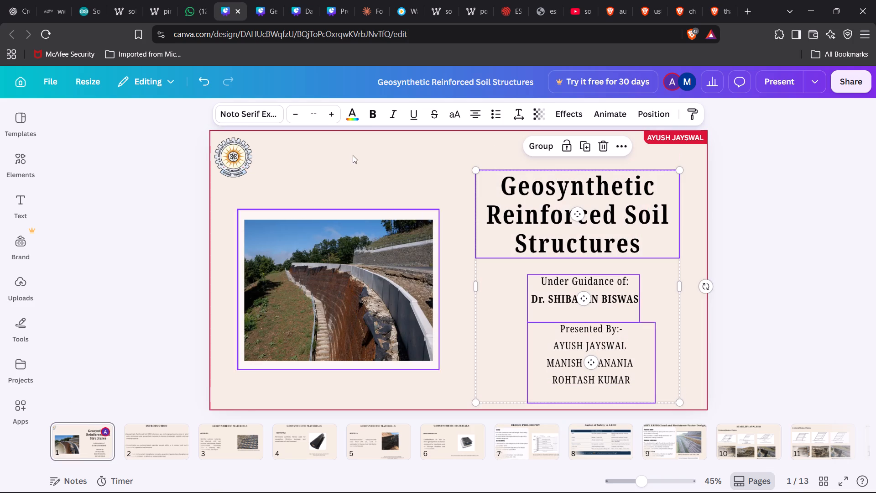
pyautogui.click(352, 114)
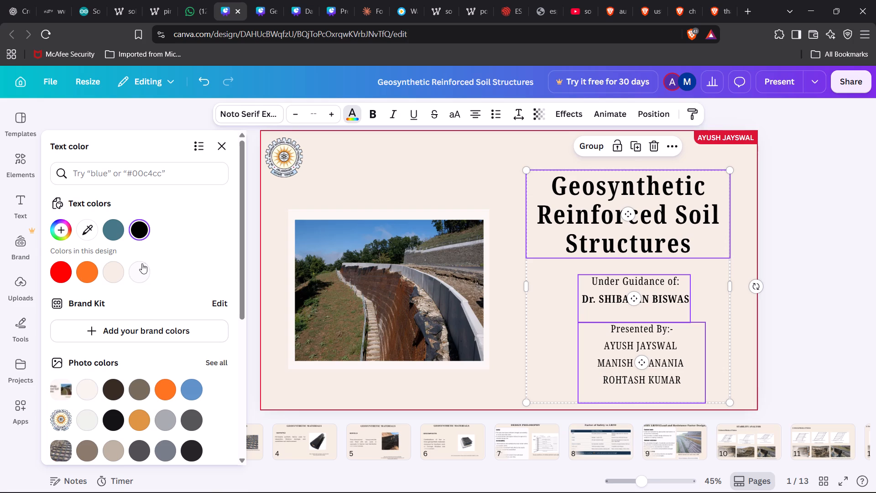
pyautogui.click(141, 272)
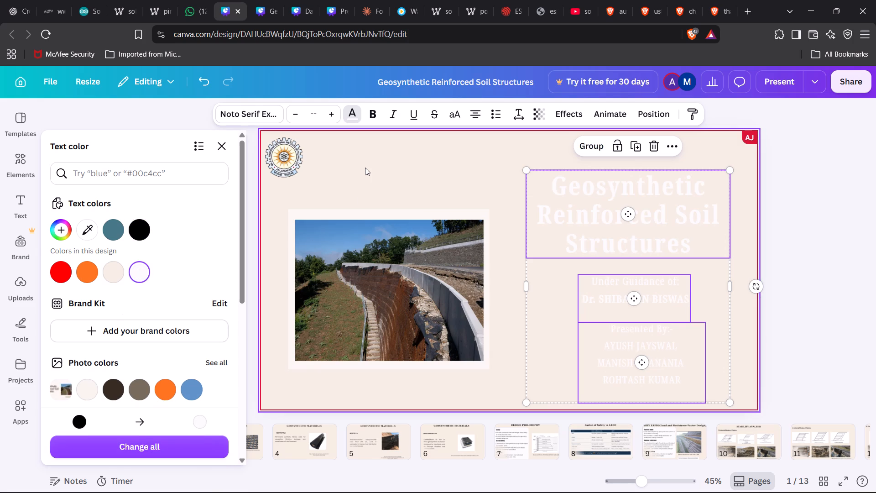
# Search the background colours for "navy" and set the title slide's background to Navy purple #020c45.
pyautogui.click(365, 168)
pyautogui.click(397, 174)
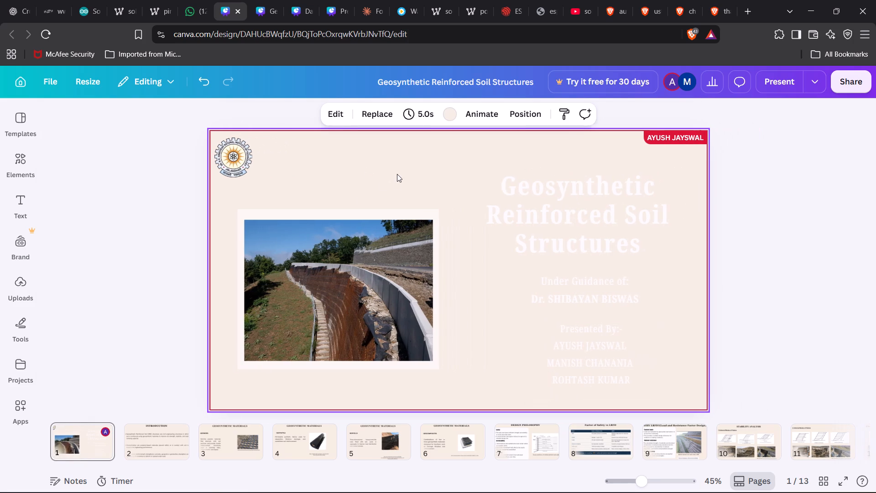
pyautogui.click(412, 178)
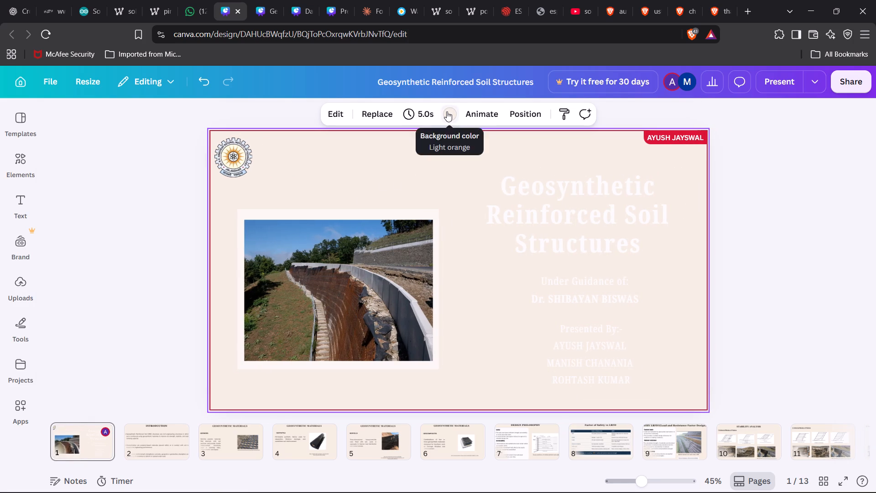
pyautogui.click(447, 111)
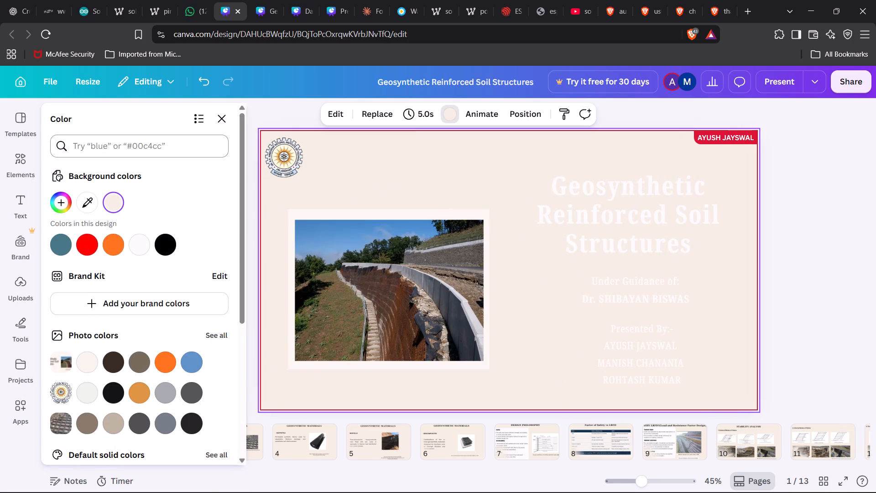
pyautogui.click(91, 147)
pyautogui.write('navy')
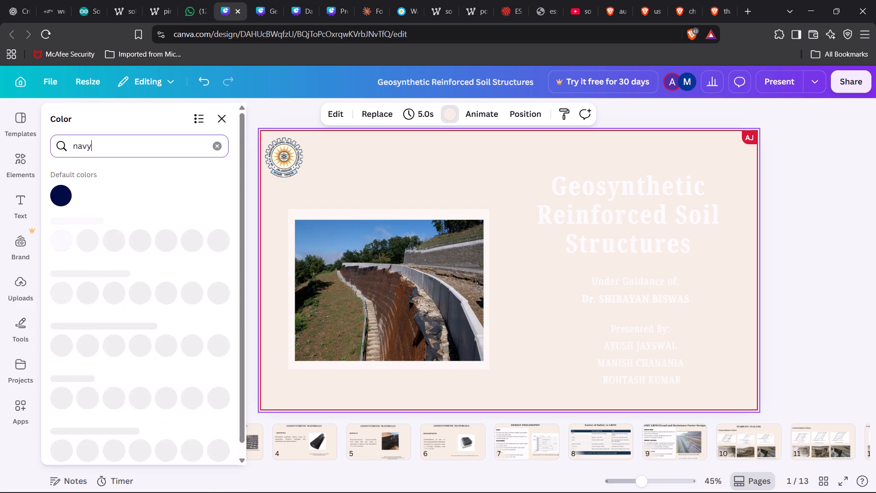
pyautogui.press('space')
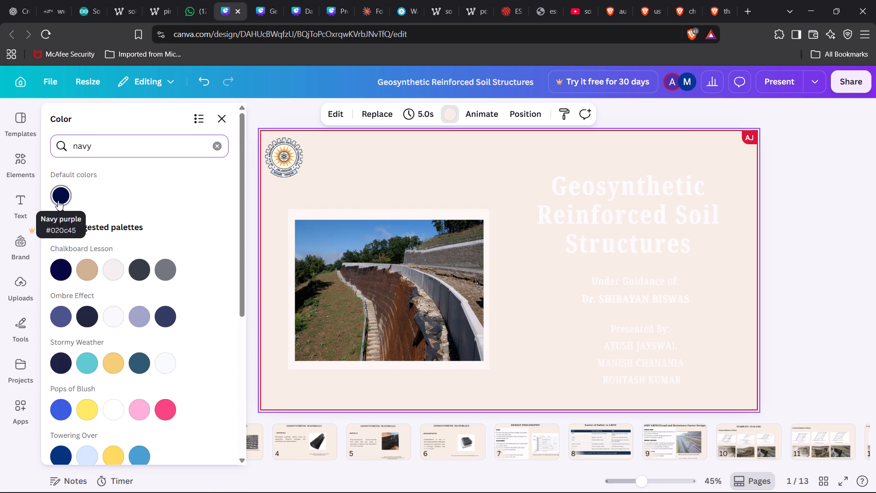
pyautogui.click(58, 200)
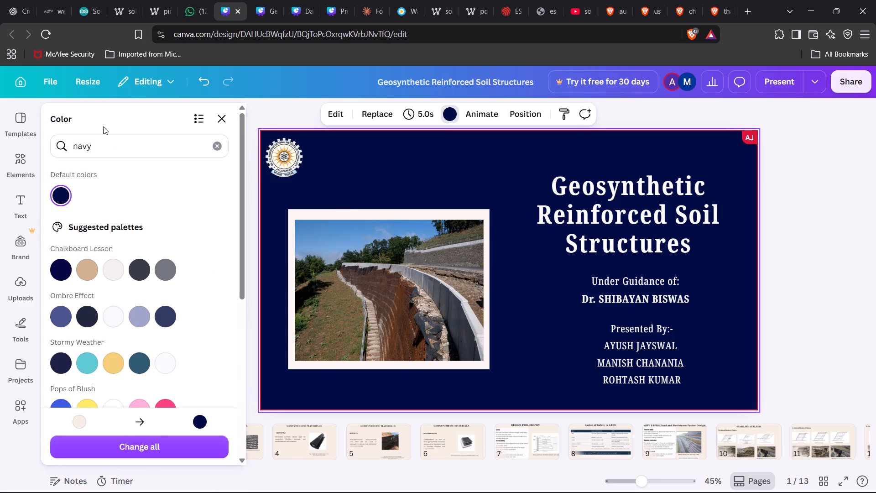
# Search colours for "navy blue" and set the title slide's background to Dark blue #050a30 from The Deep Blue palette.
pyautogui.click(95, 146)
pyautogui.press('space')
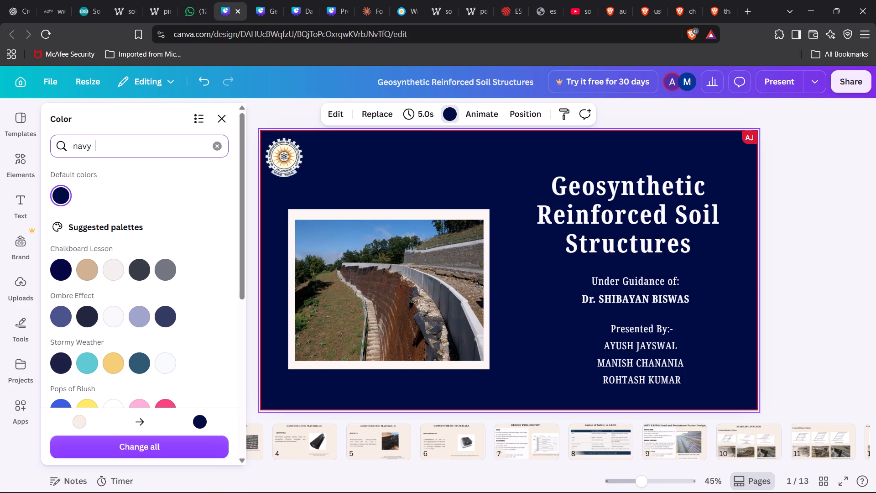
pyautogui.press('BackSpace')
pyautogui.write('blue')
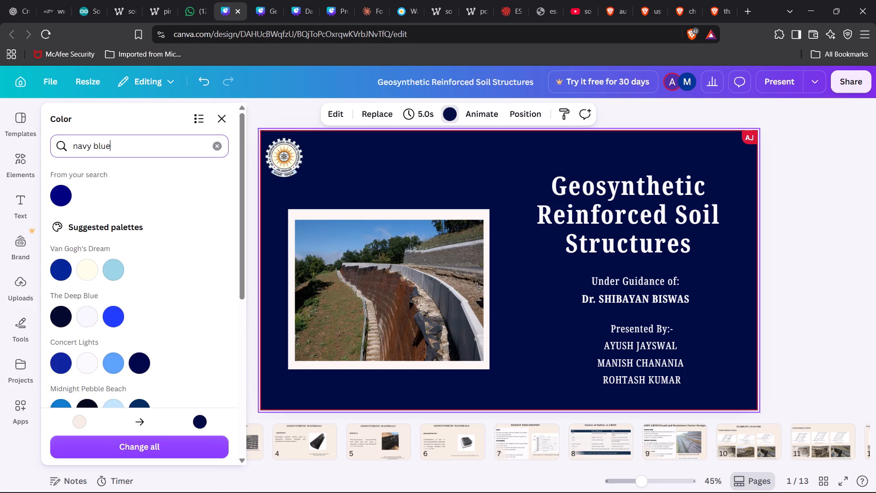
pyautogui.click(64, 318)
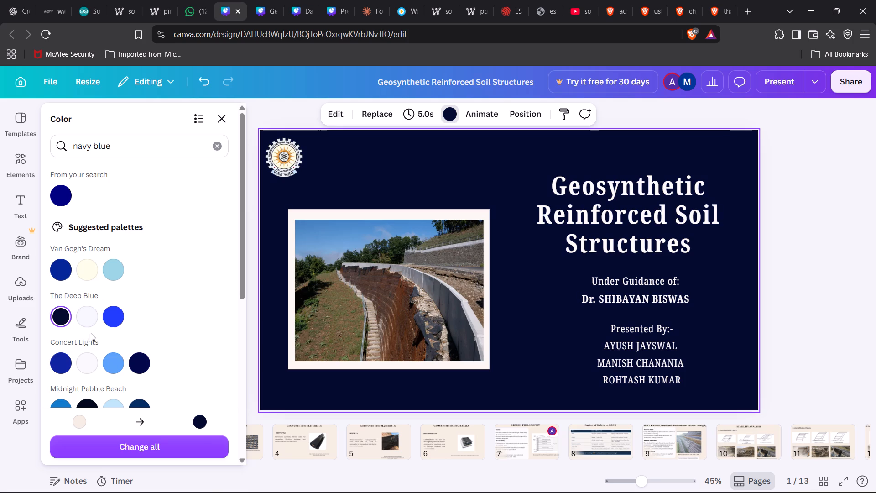
# Set the title slide's background to the dark navy shade in the Drops of Jupiter palette.
pyautogui.scroll(-1, 91, 333)
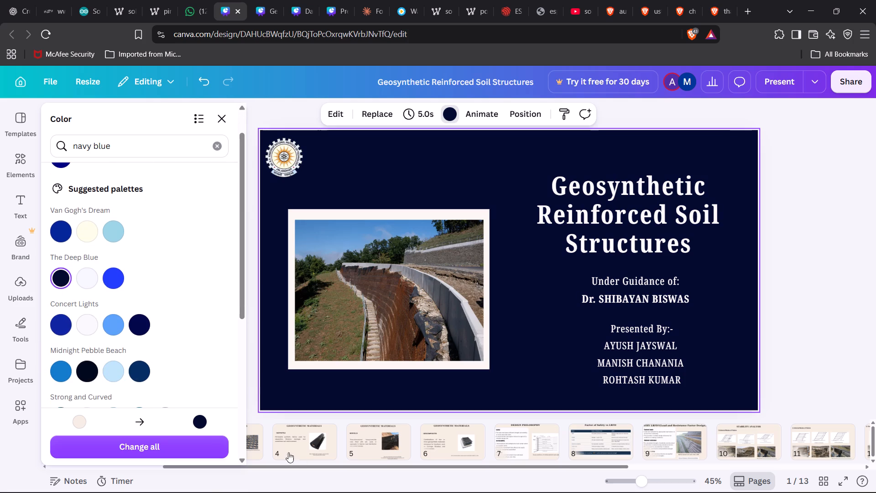
pyautogui.hscroll(6, 338, 444)
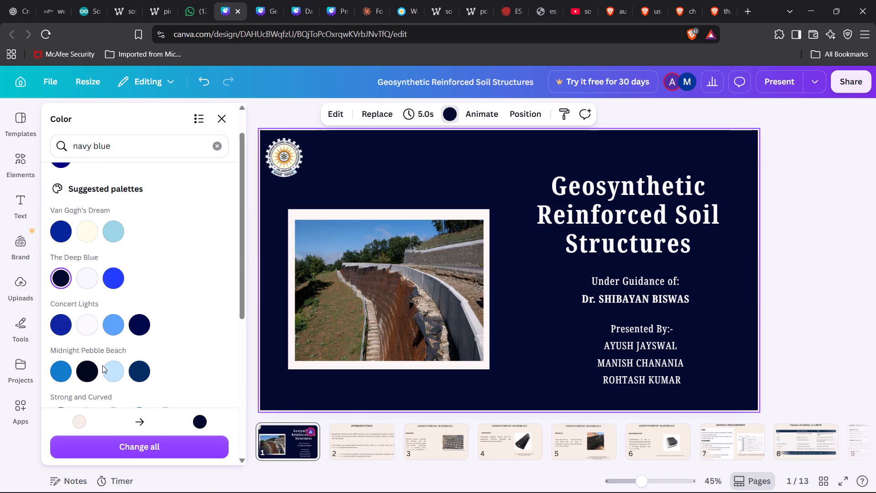
pyautogui.scroll(-2, 102, 365)
pyautogui.click(84, 328)
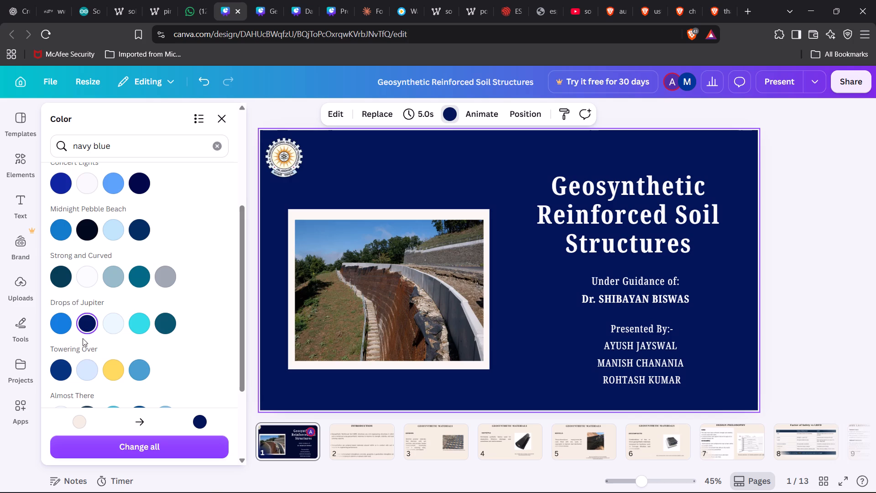
# Search the colours for "navy" and set the title slide's background to Dark gray blue #22263e from the Ombre Effect palette.
pyautogui.scroll(-1, 87, 350)
pyautogui.scroll(4, 87, 350)
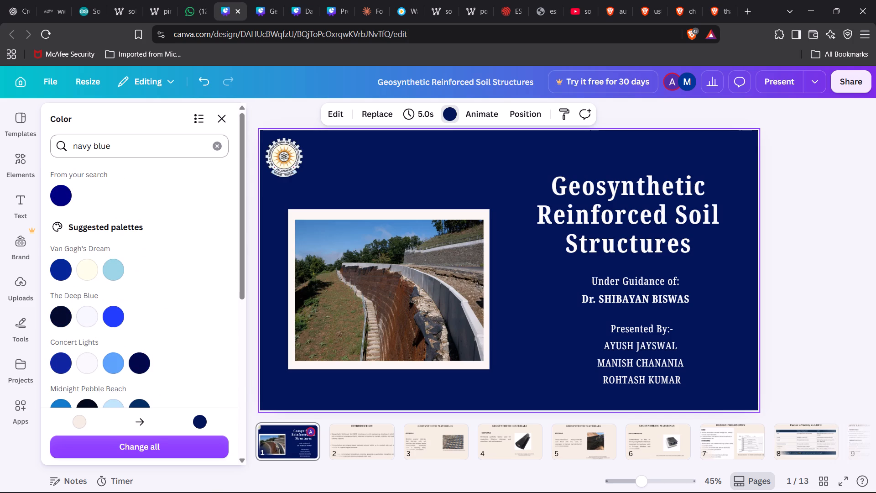
pyautogui.click(123, 154)
pyautogui.press('BackSpace')
pyautogui.press('BackSpace')
pyautogui.press('BackSpace')
pyautogui.press('BackSpace')
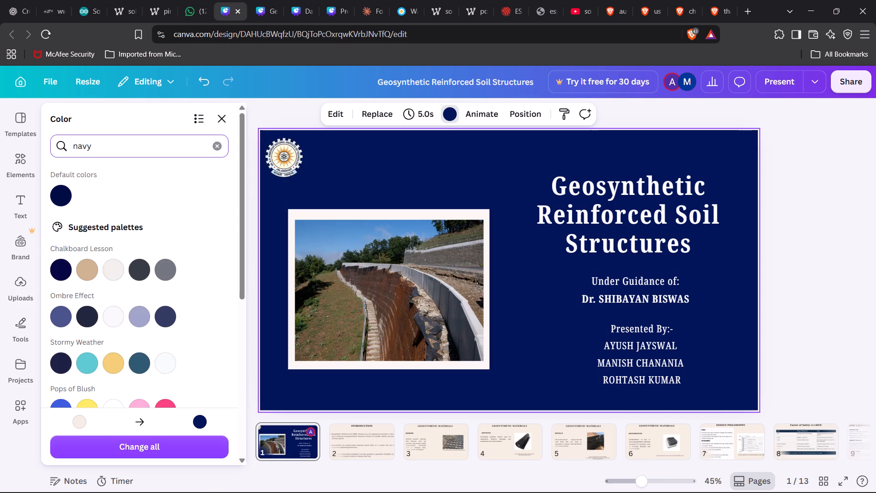
pyautogui.click(67, 268)
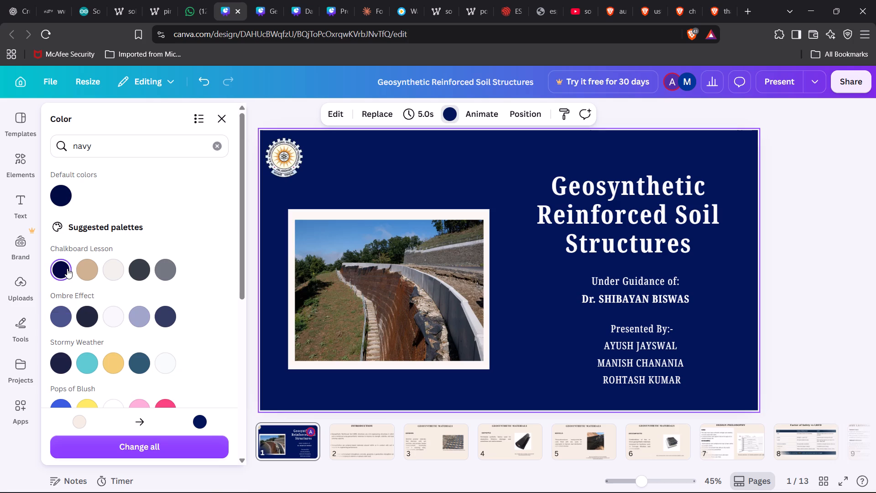
pyautogui.click(90, 313)
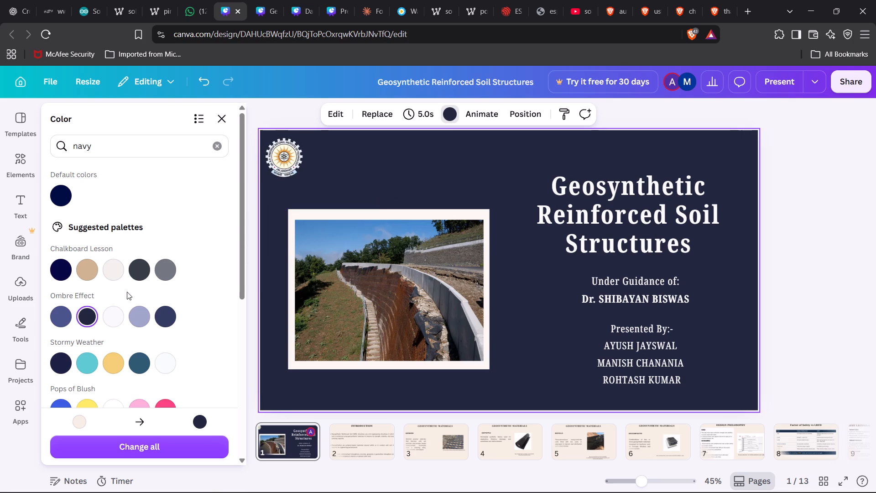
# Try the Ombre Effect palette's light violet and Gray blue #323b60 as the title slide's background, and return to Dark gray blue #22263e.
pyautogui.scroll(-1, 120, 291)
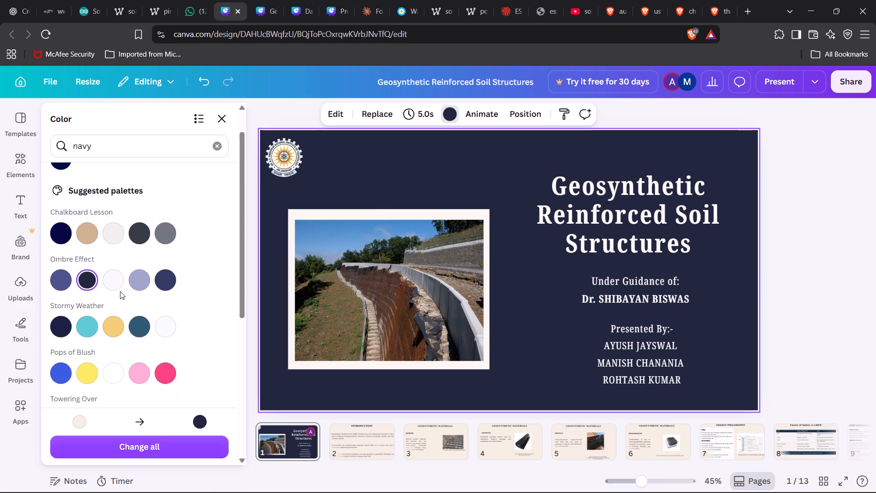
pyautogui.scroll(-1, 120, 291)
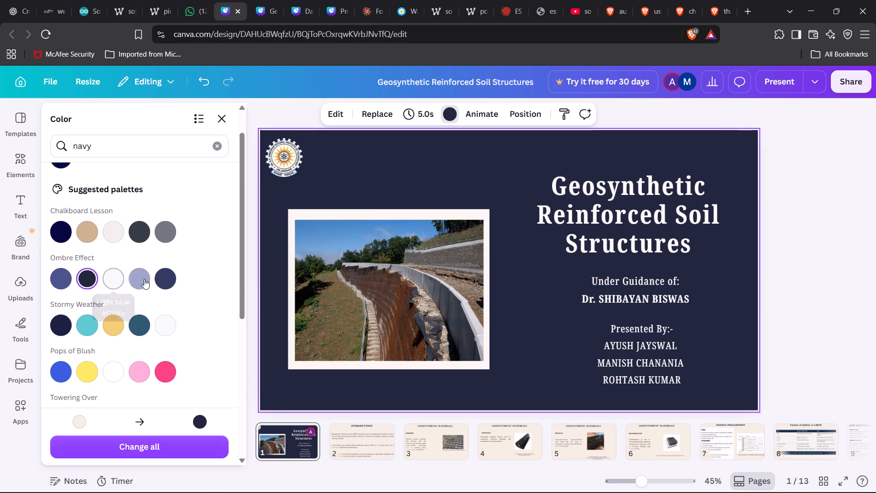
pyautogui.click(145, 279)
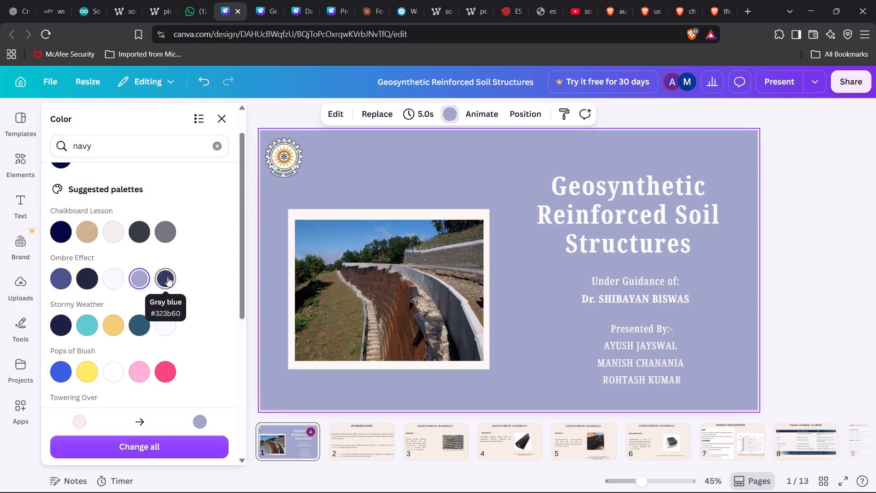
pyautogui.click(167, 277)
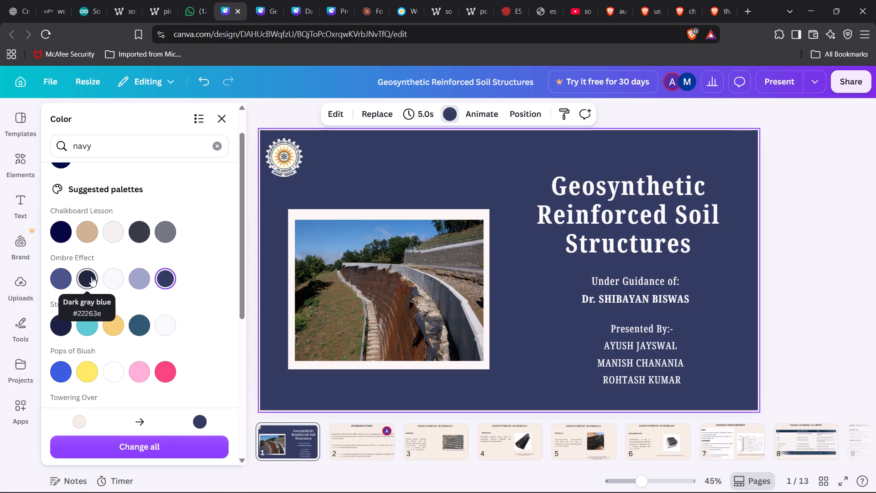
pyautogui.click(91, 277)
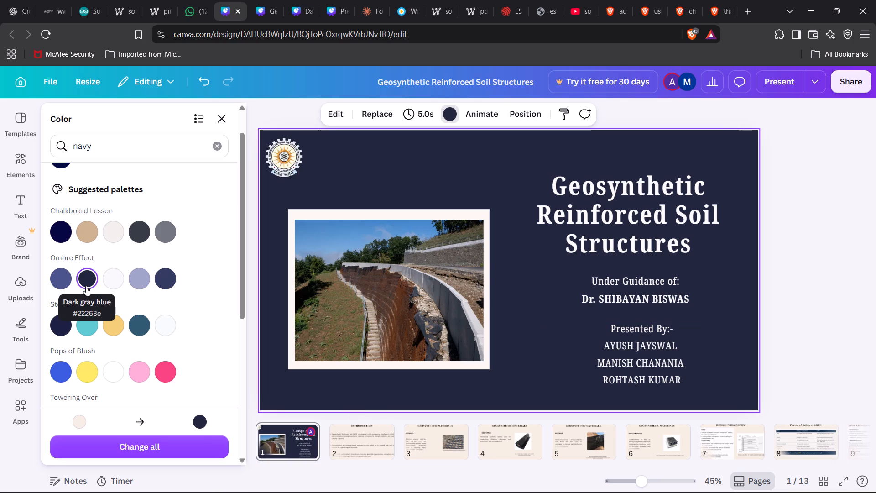
# Open the Introduction slide and look through the thumbnails of the remaining slides up to slide 13.
pyautogui.click(380, 441)
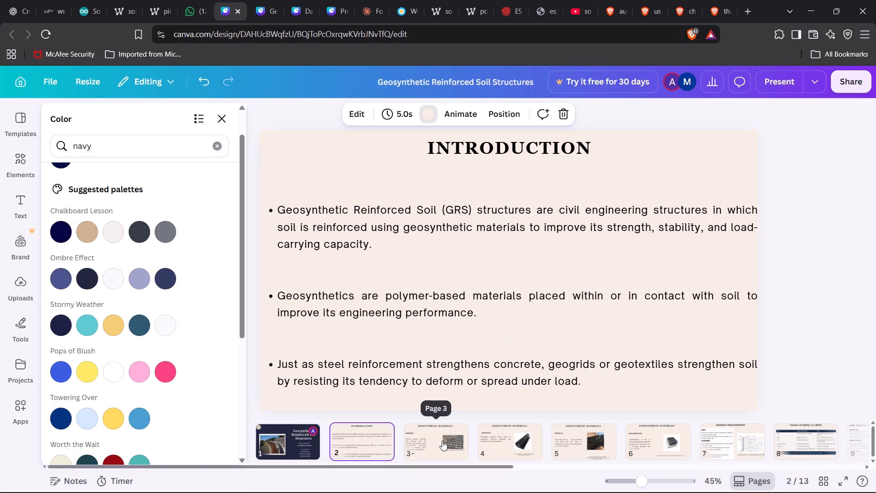
pyautogui.hscroll(-7, 620, 438)
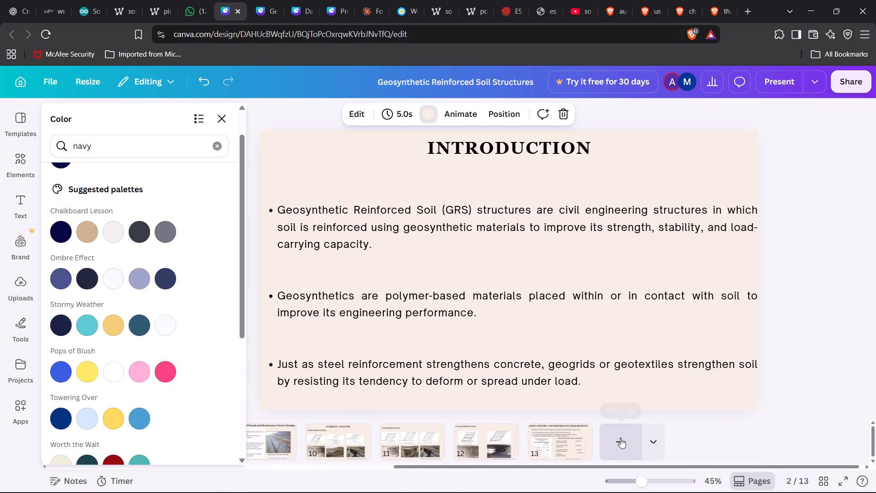
pyautogui.hscroll(-1, 620, 438)
pyautogui.hscroll(1, 478, 441)
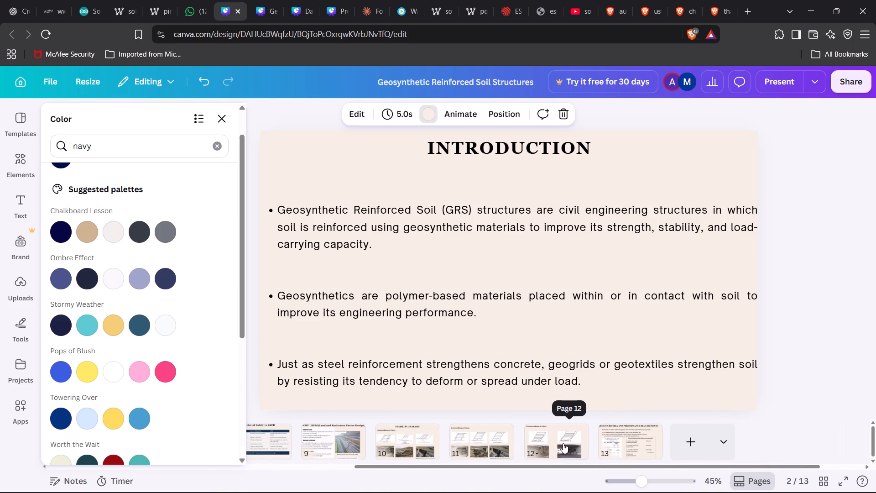
pyautogui.hscroll(1, 563, 443)
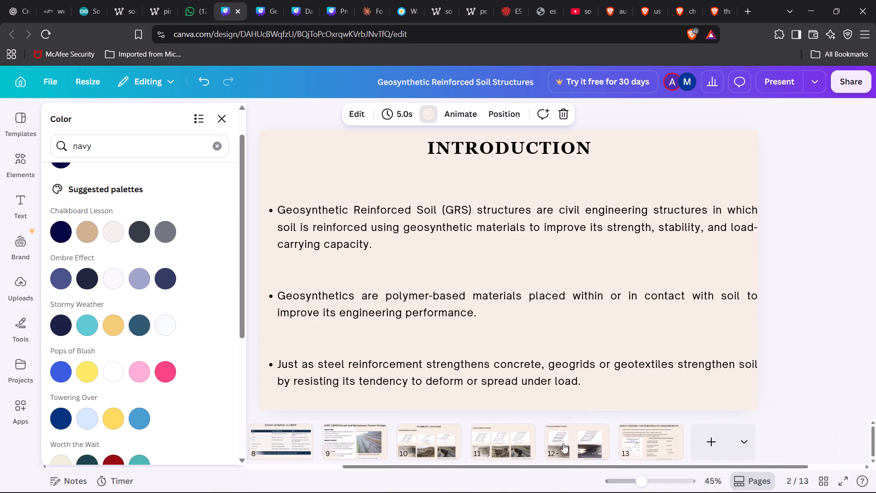
pyautogui.hscroll(2, 563, 443)
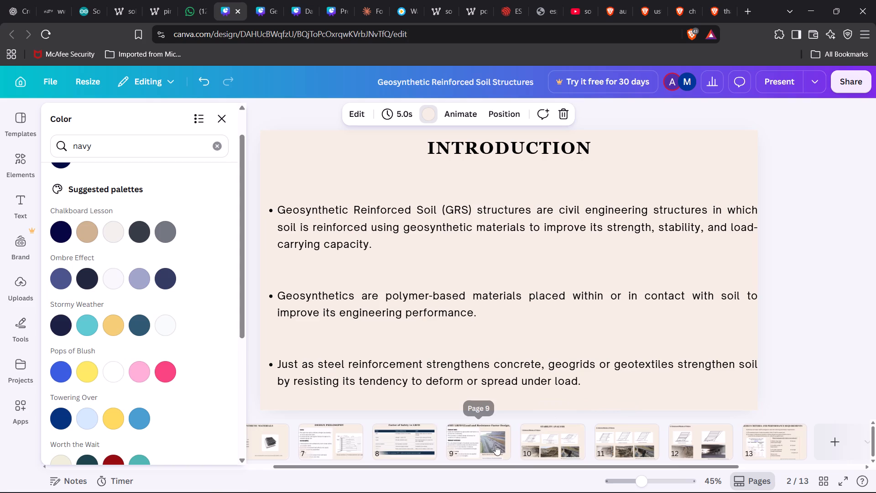
pyautogui.hscroll(1, 495, 445)
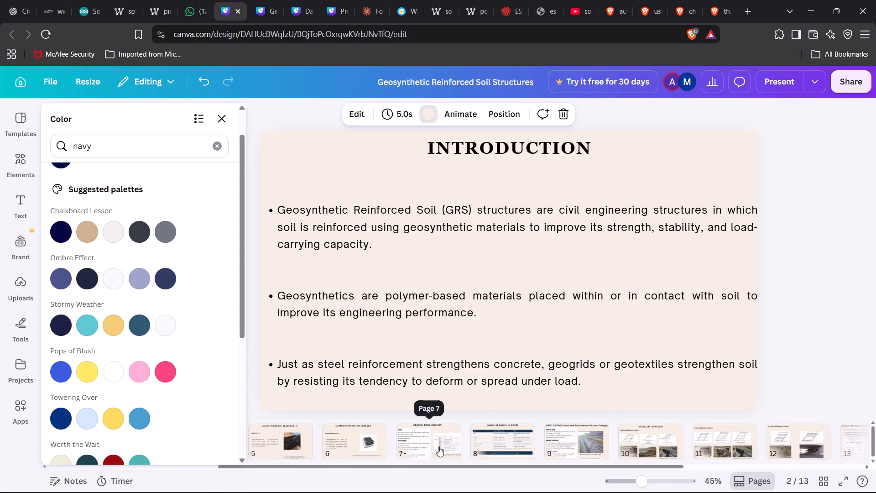
pyautogui.hscroll(2, 438, 446)
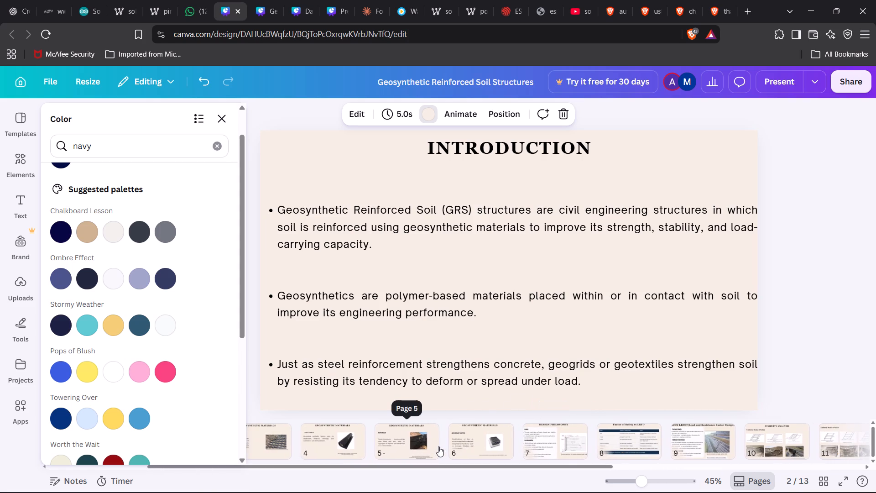
pyautogui.hscroll(1, 438, 446)
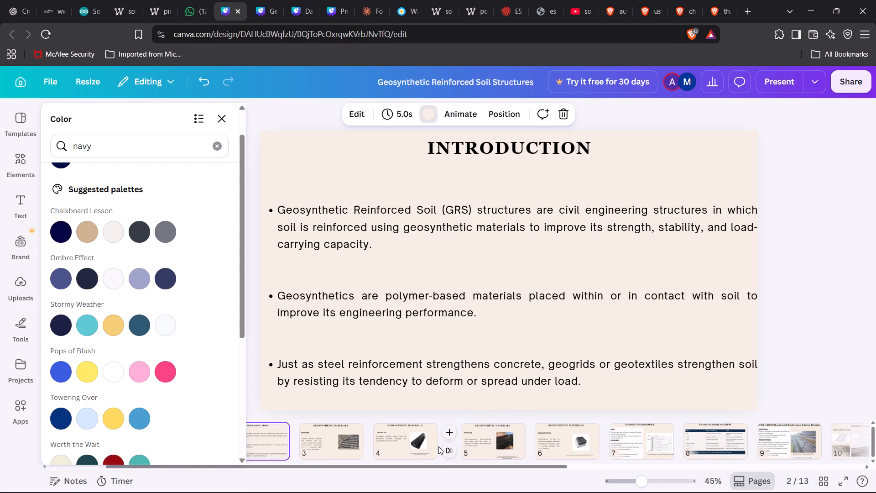
pyautogui.hscroll(3, 438, 446)
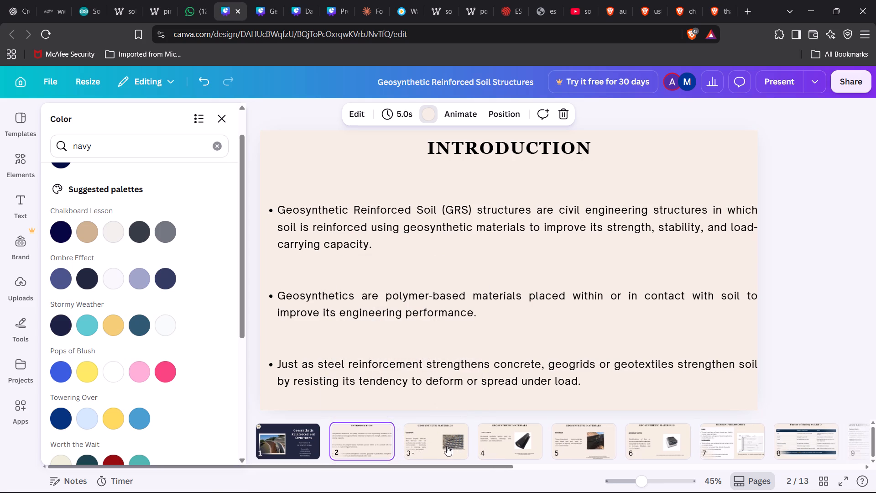
pyautogui.click(758, 276)
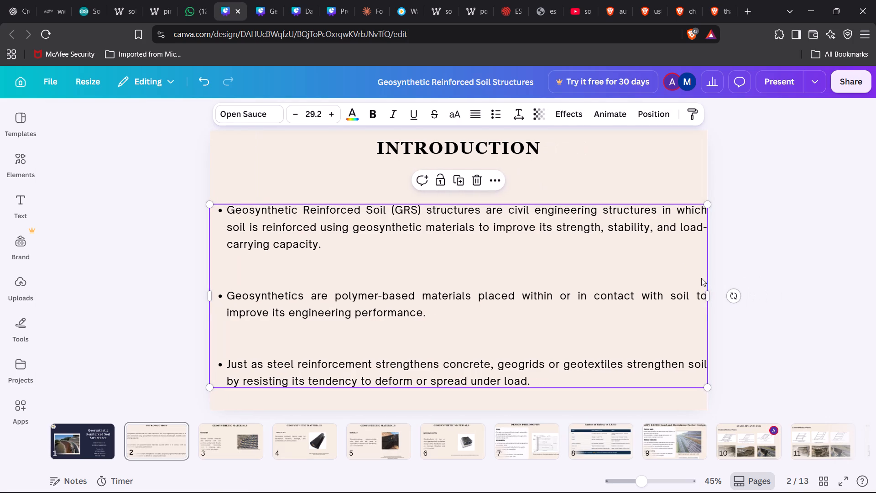
pyautogui.moveTo(710, 295); pyautogui.dragTo(486, 294)
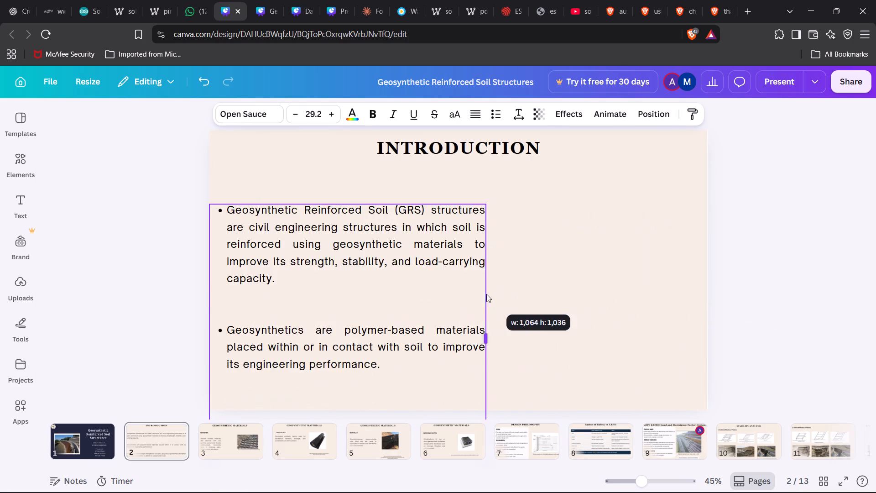
pyautogui.moveTo(486, 294); pyautogui.dragTo(604, 273)
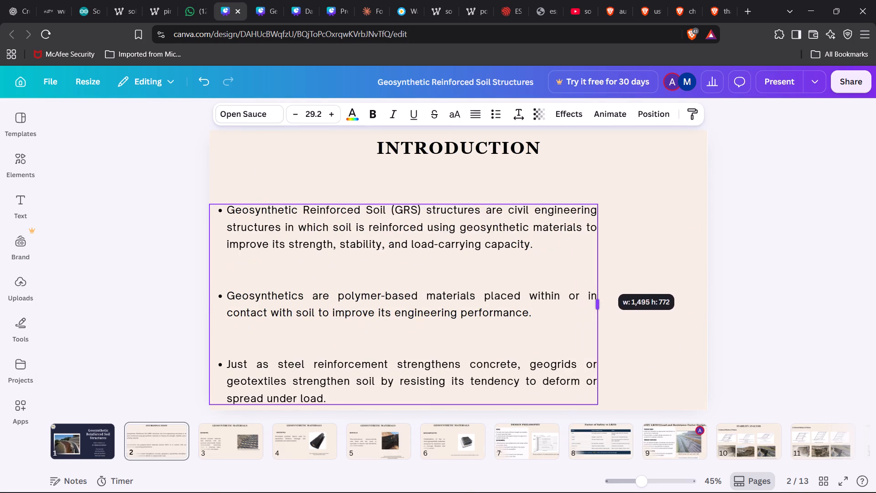
pyautogui.moveTo(604, 273); pyautogui.dragTo(549, 273)
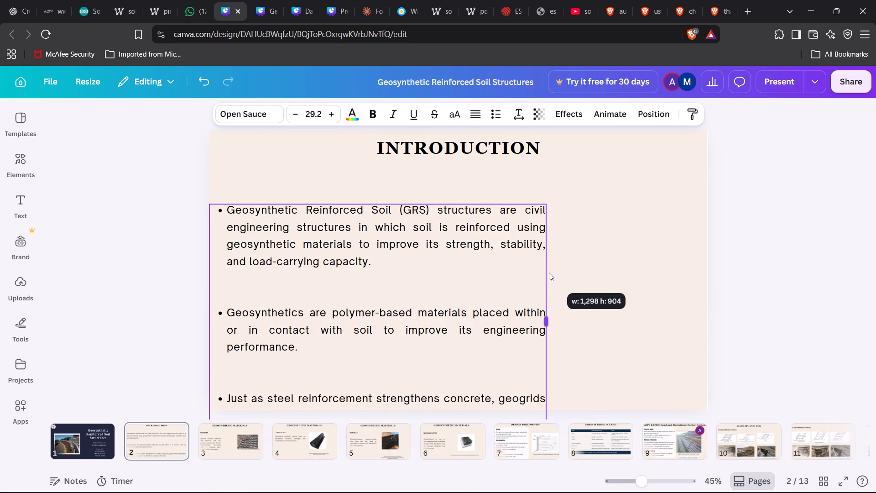
pyautogui.moveTo(549, 273); pyautogui.dragTo(543, 272)
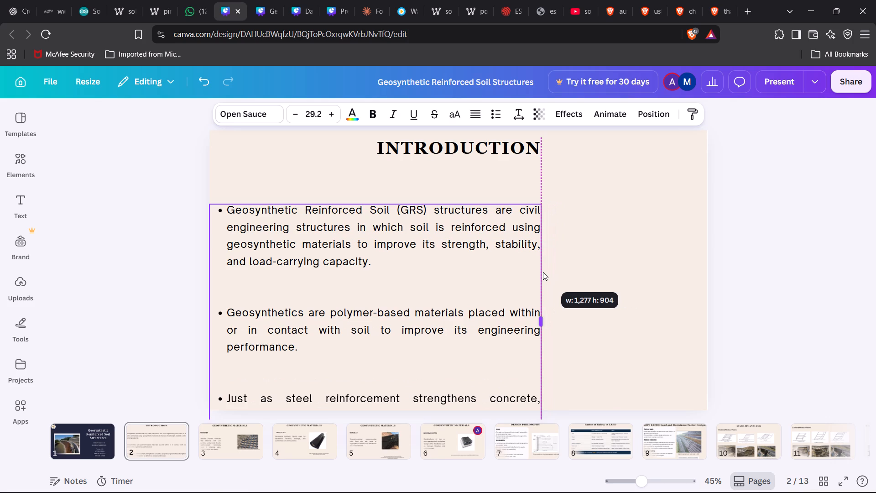
pyautogui.moveTo(543, 272); pyautogui.dragTo(543, 271)
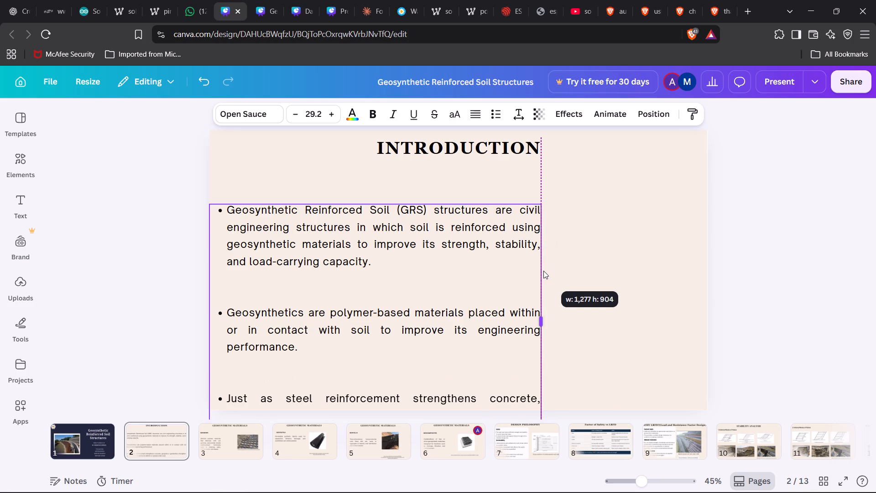
pyautogui.moveTo(543, 271); pyautogui.dragTo(703, 261)
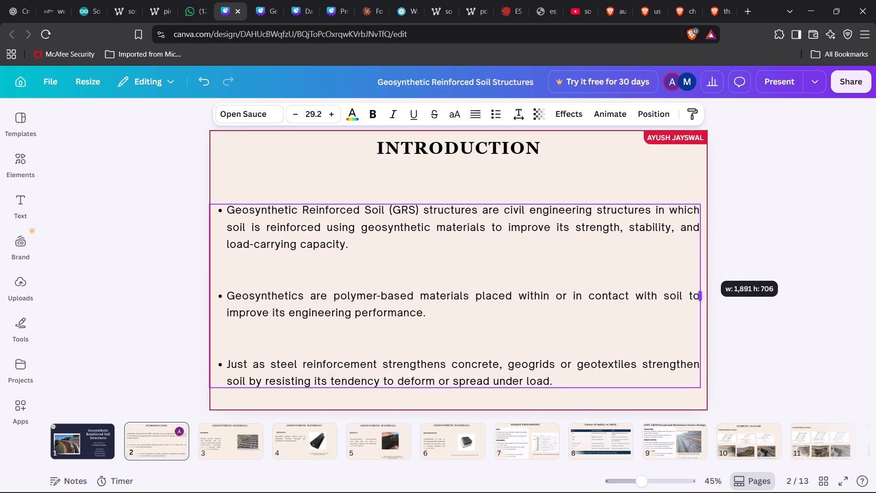
pyautogui.moveTo(703, 261); pyautogui.dragTo(491, 269)
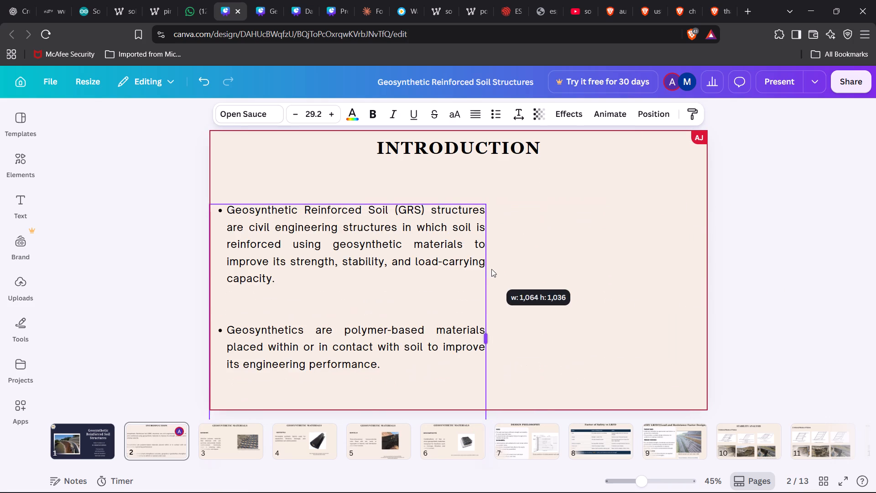
pyautogui.moveTo(491, 269); pyautogui.dragTo(550, 270)
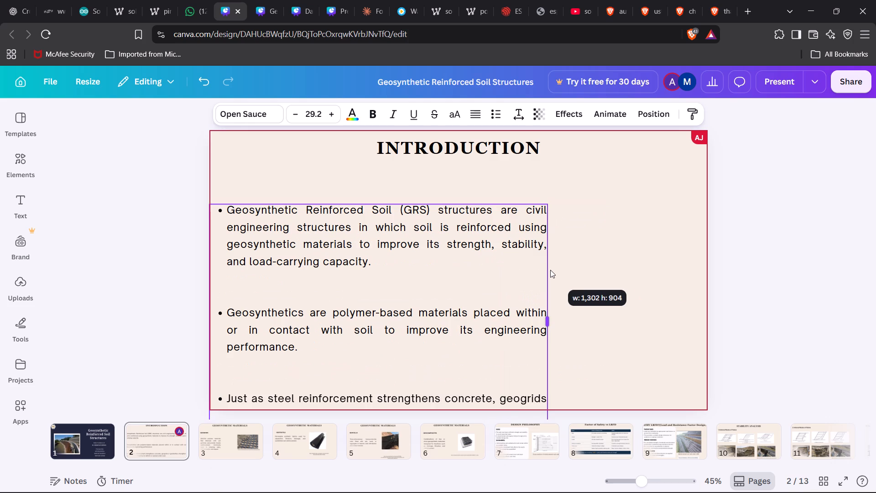
pyautogui.moveTo(550, 270); pyautogui.dragTo(537, 270)
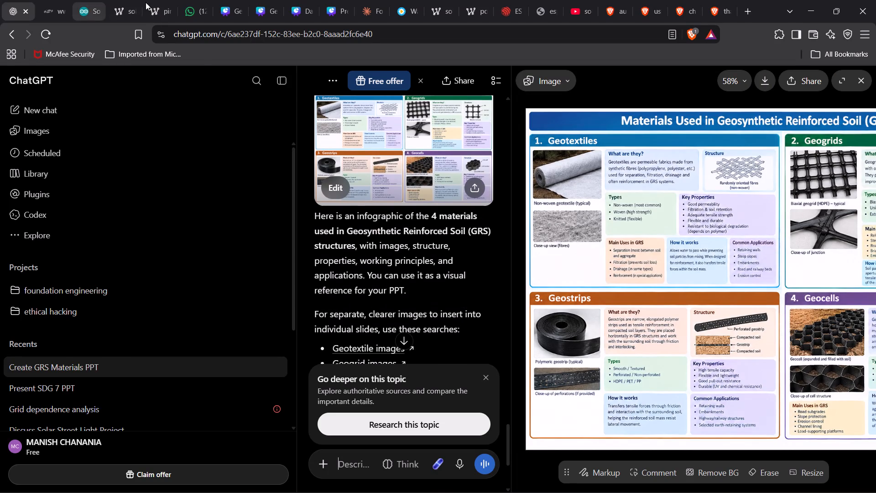
# Switch to the Canva presentation and widen the Introduction slide's bullet text box to 1,920, reaching the slide's edge.
pyautogui.click(236, 0)
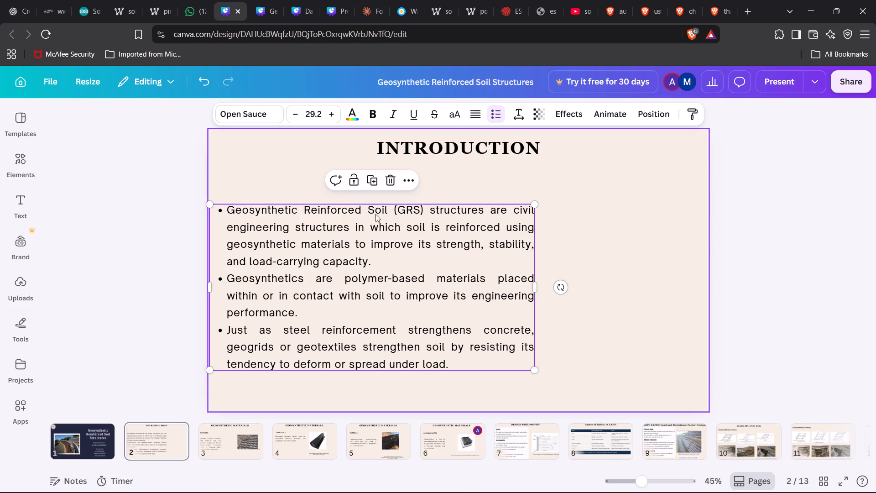
pyautogui.moveTo(535, 289); pyautogui.dragTo(658, 284)
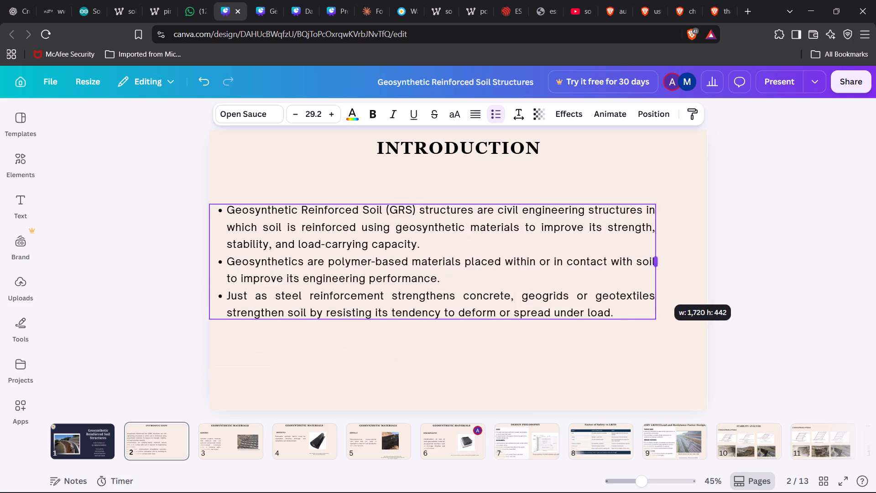
pyautogui.moveTo(658, 284); pyautogui.dragTo(707, 278)
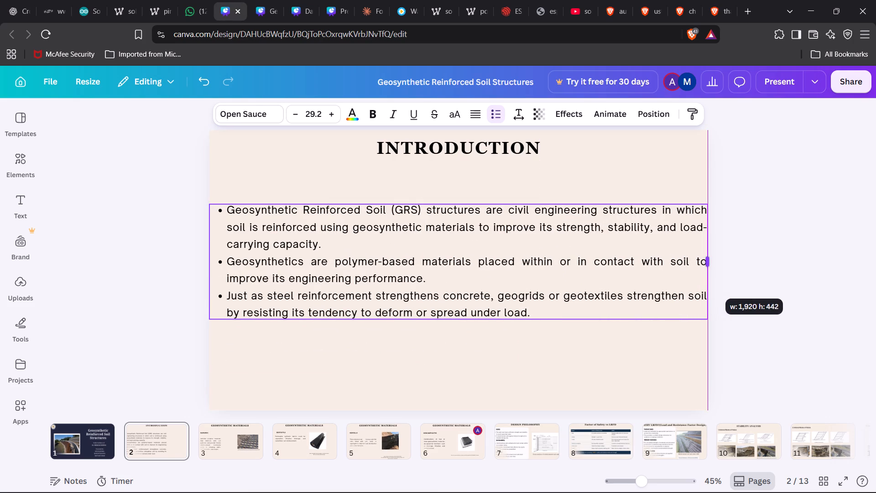
pyautogui.moveTo(707, 278); pyautogui.dragTo(707, 278)
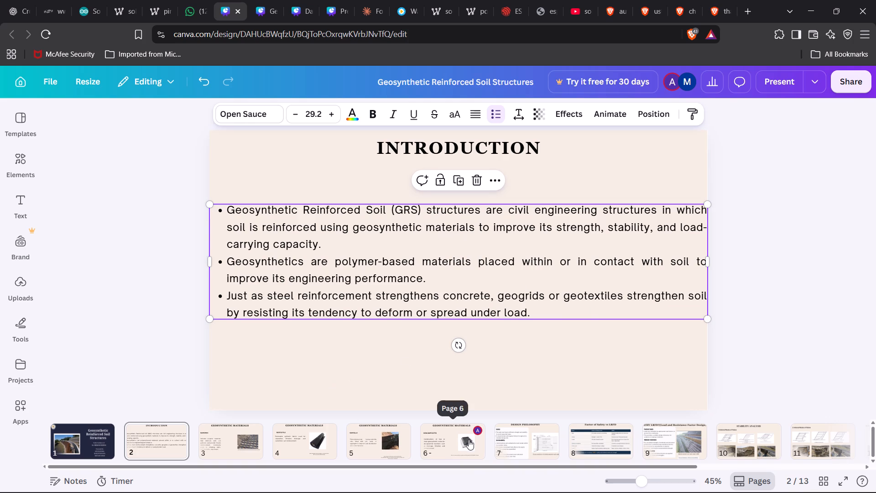
# View the Design Philosophy slide and the title slide, and return to the Introduction slide's bullet text box.
pyautogui.click(230, 420)
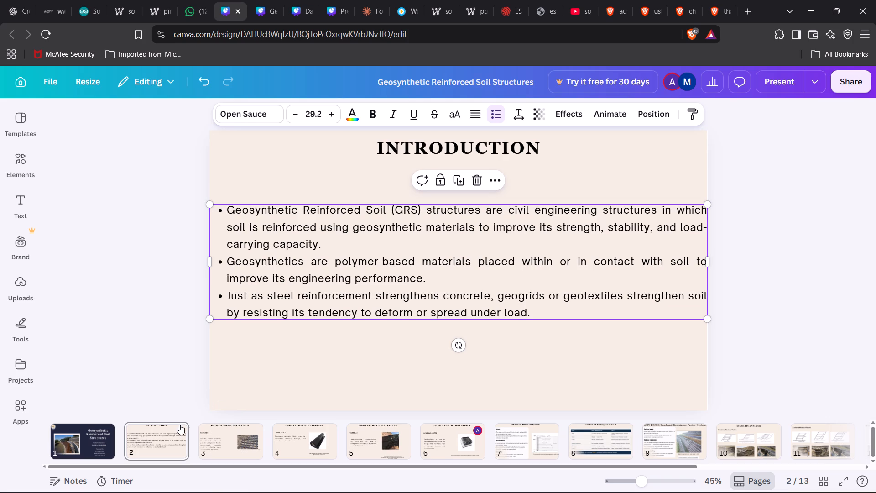
pyautogui.click(527, 439)
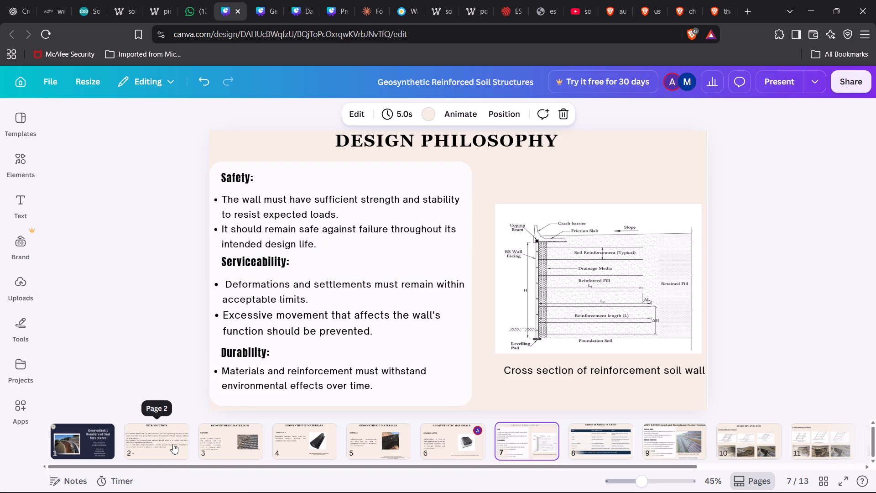
pyautogui.click(90, 443)
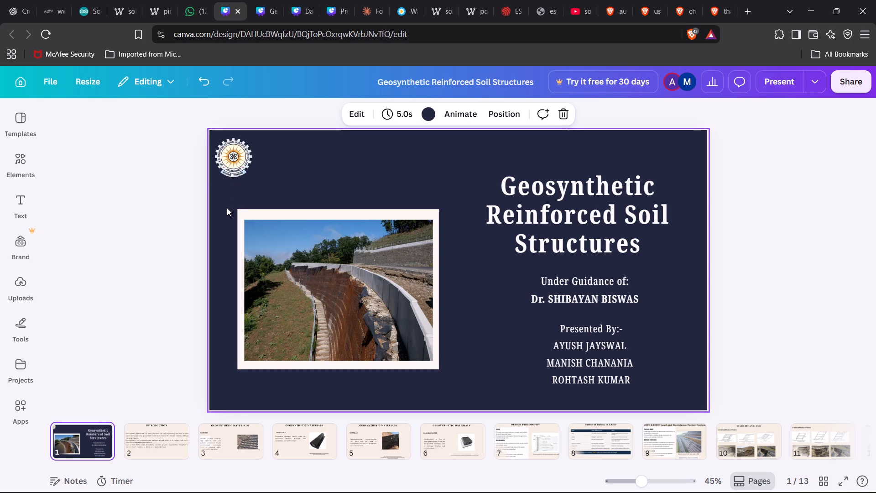
pyautogui.click(162, 441)
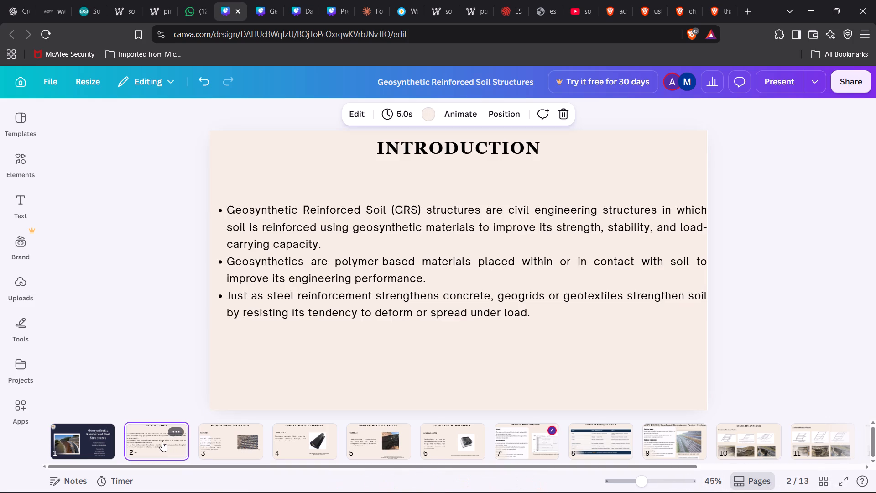
pyautogui.click(392, 277)
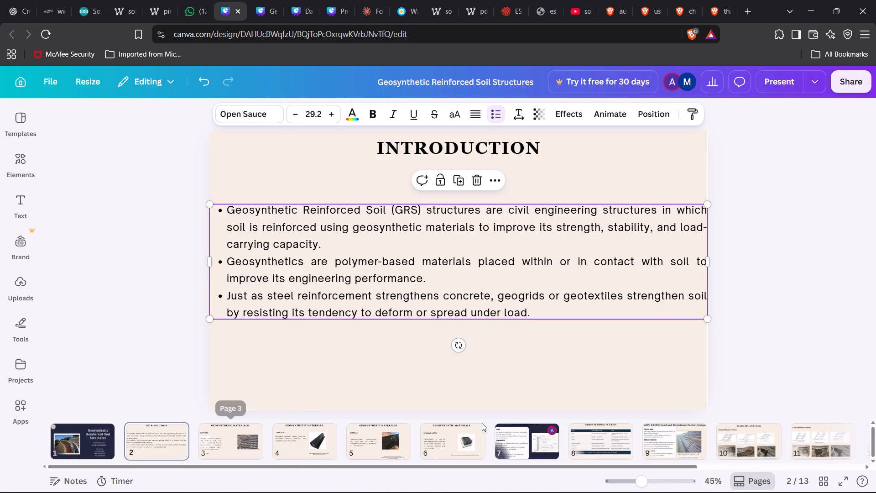
# Open the Design Philosophy slide on page 7.
pyautogui.click(538, 435)
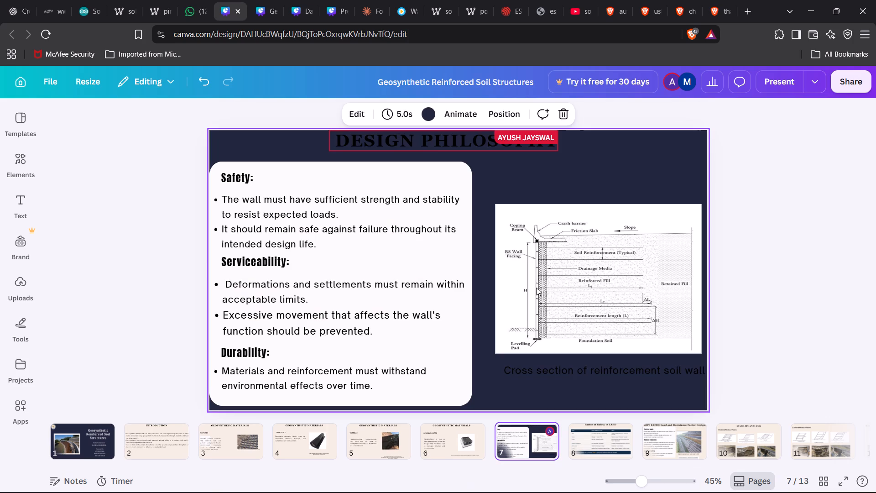
pyautogui.click(614, 178)
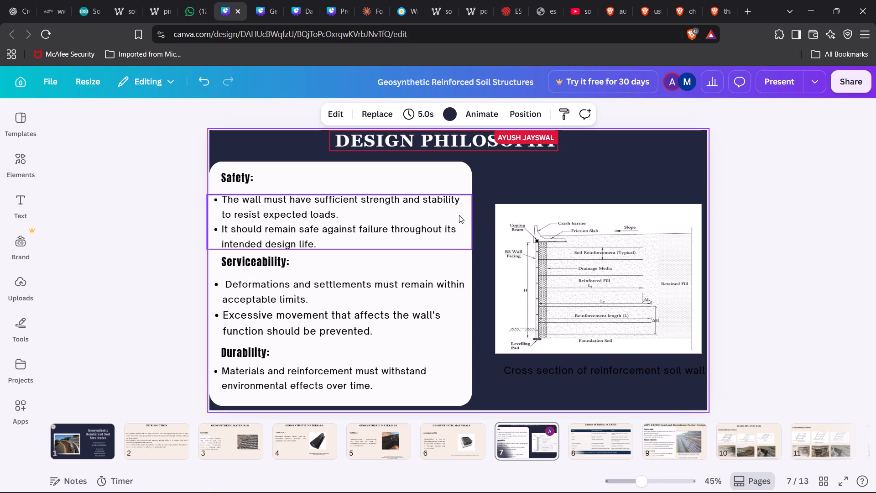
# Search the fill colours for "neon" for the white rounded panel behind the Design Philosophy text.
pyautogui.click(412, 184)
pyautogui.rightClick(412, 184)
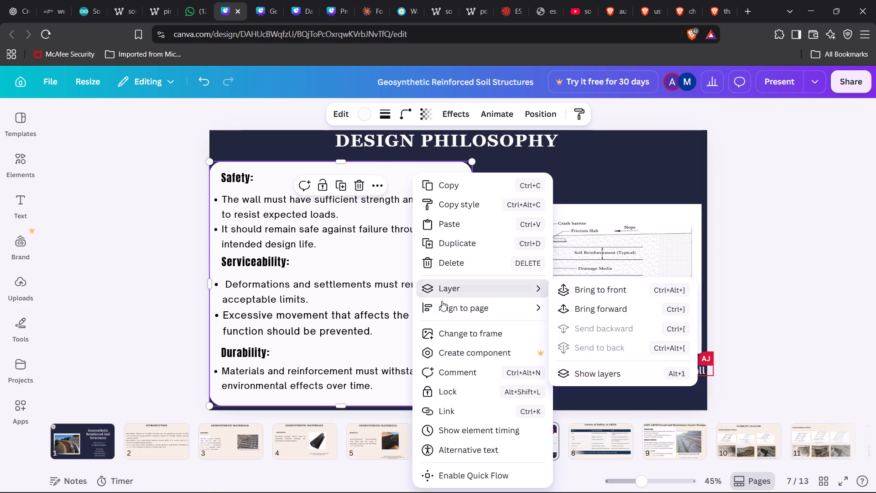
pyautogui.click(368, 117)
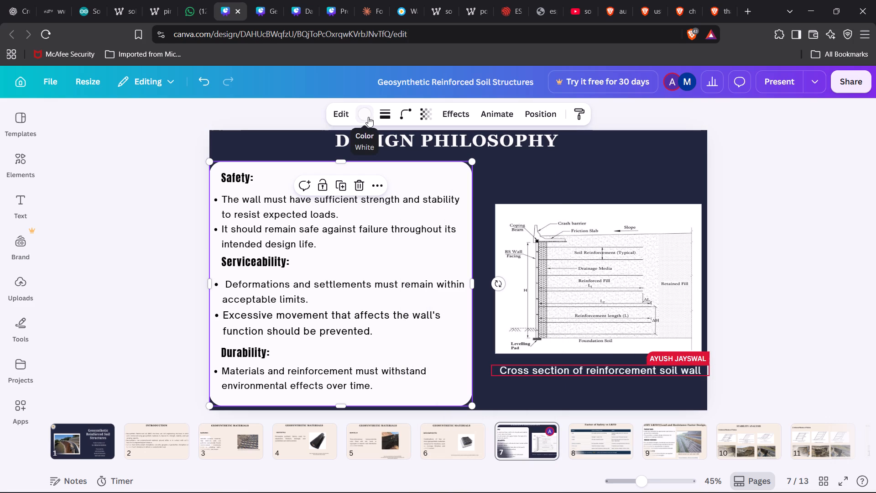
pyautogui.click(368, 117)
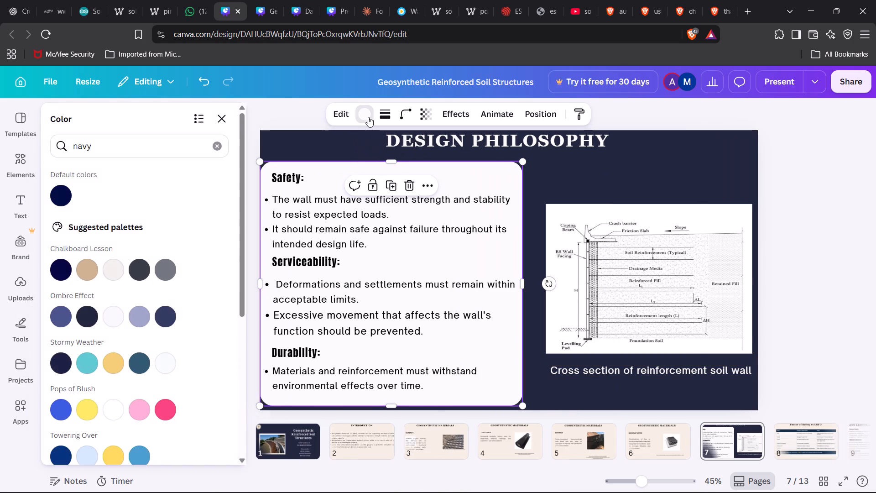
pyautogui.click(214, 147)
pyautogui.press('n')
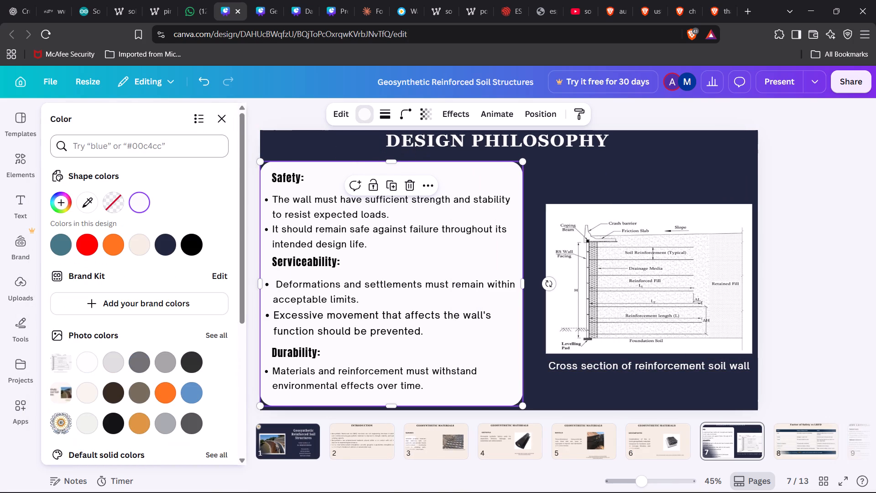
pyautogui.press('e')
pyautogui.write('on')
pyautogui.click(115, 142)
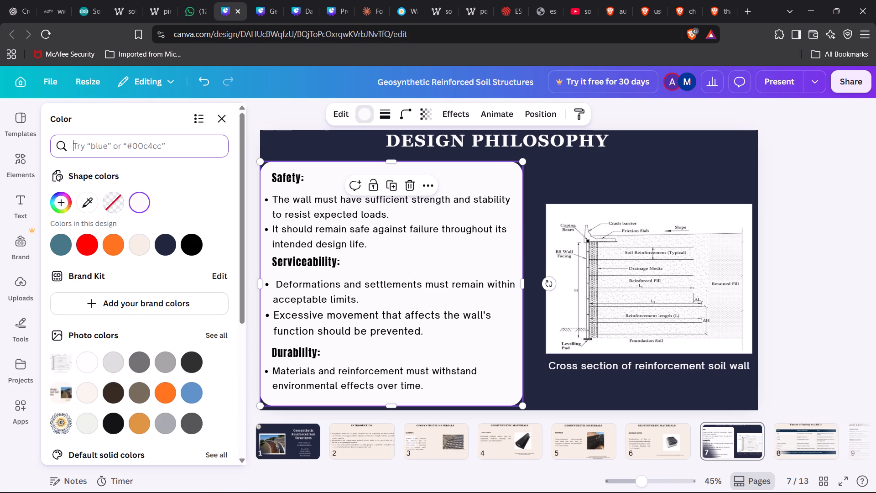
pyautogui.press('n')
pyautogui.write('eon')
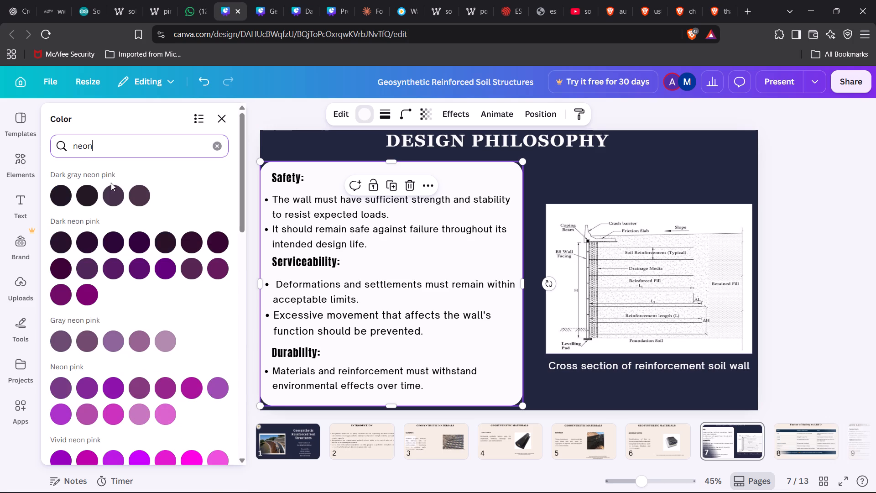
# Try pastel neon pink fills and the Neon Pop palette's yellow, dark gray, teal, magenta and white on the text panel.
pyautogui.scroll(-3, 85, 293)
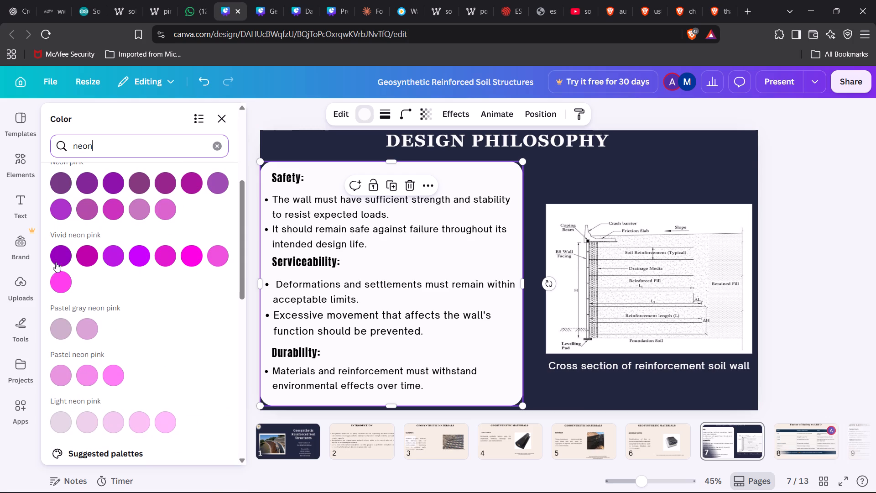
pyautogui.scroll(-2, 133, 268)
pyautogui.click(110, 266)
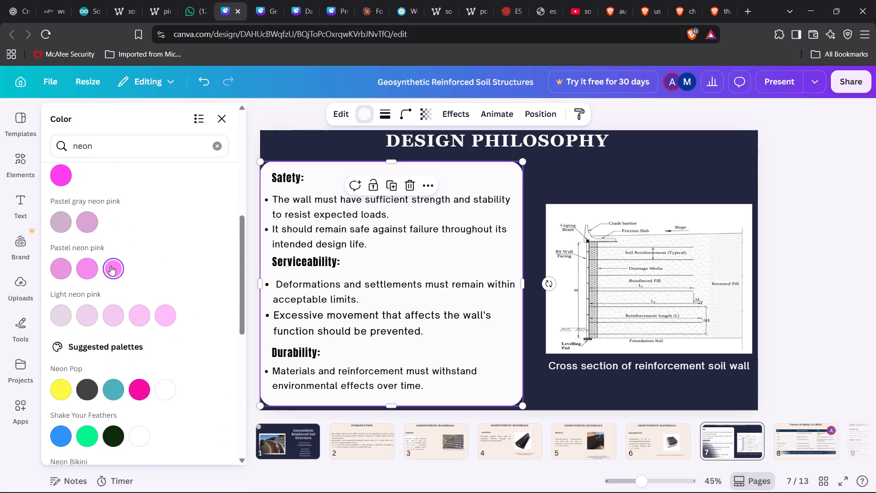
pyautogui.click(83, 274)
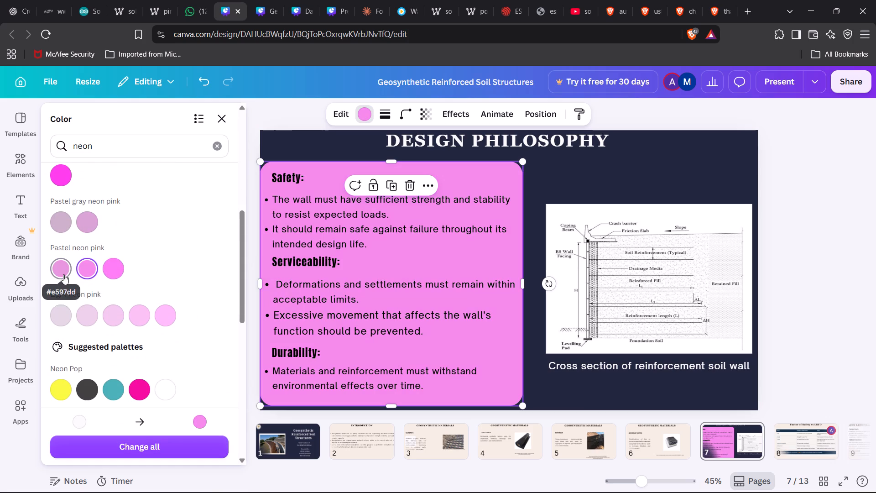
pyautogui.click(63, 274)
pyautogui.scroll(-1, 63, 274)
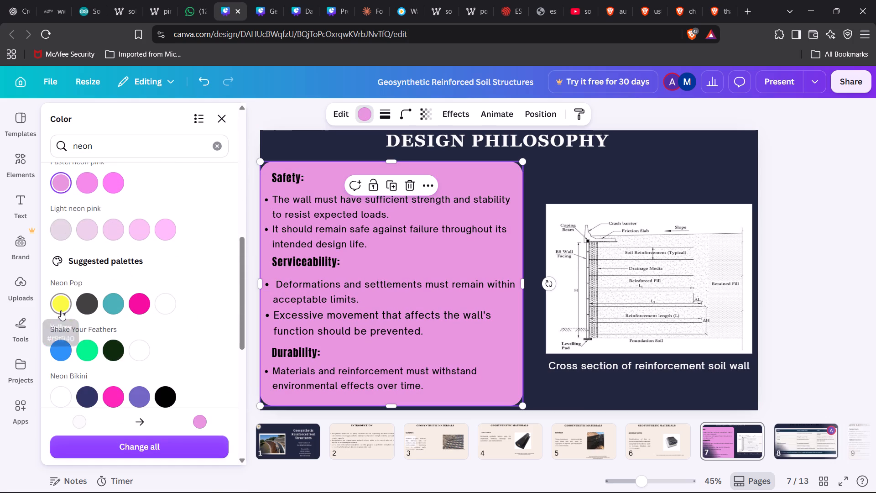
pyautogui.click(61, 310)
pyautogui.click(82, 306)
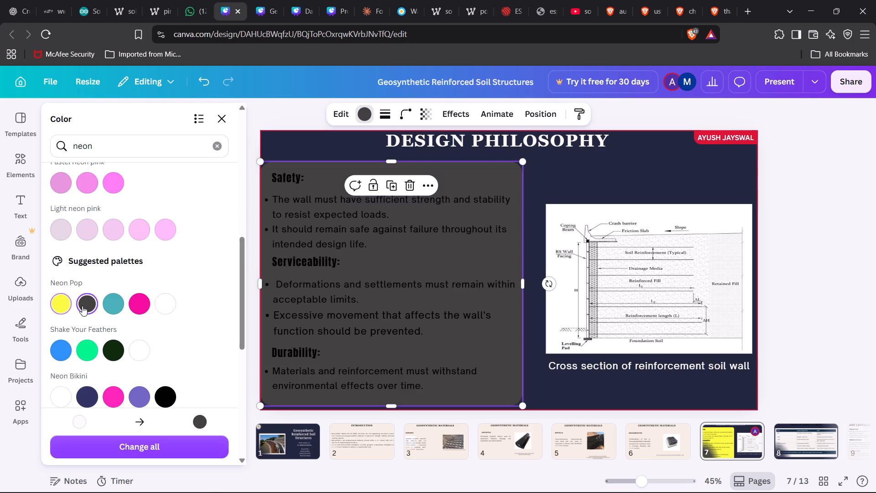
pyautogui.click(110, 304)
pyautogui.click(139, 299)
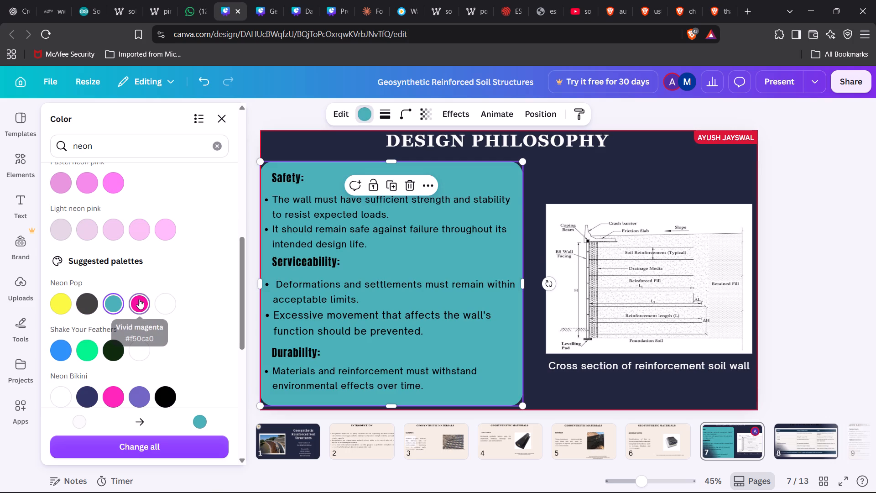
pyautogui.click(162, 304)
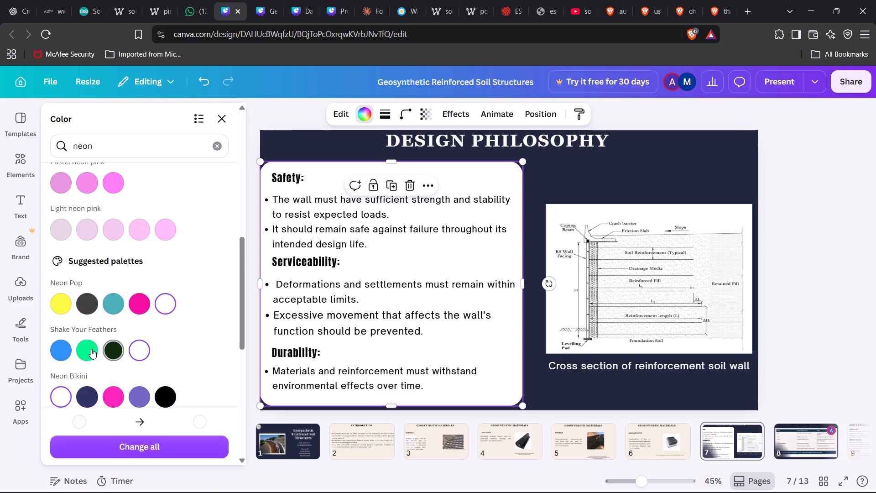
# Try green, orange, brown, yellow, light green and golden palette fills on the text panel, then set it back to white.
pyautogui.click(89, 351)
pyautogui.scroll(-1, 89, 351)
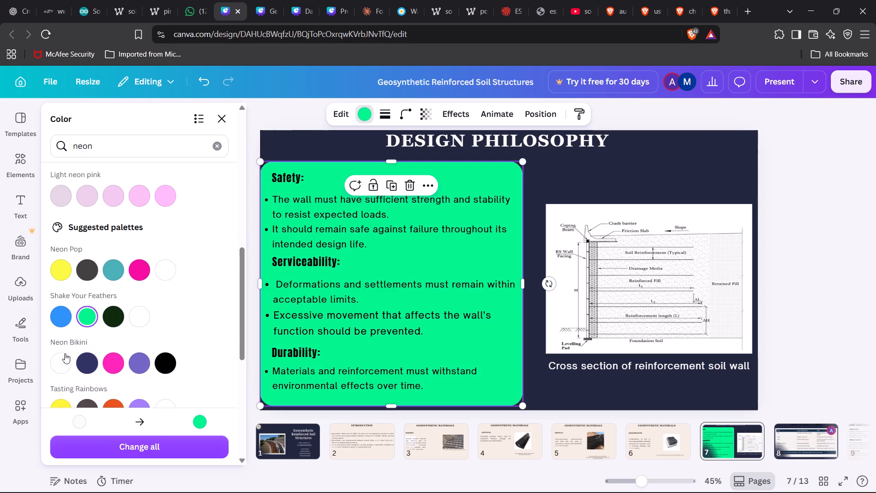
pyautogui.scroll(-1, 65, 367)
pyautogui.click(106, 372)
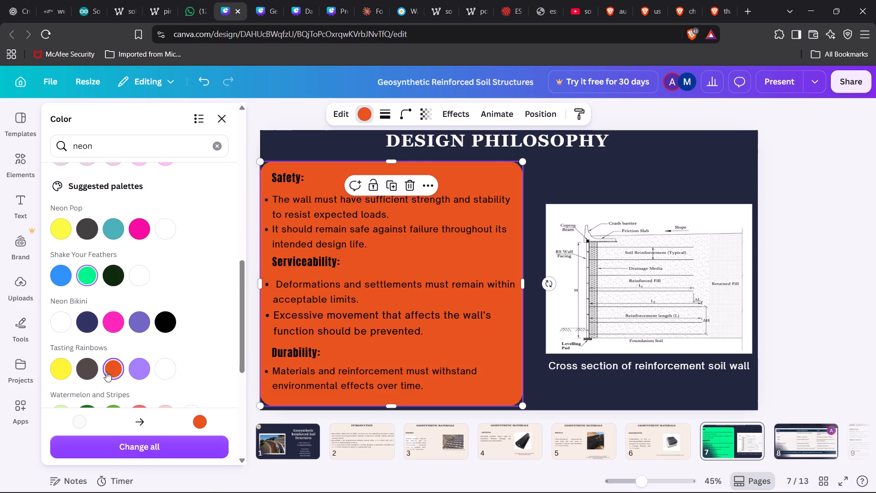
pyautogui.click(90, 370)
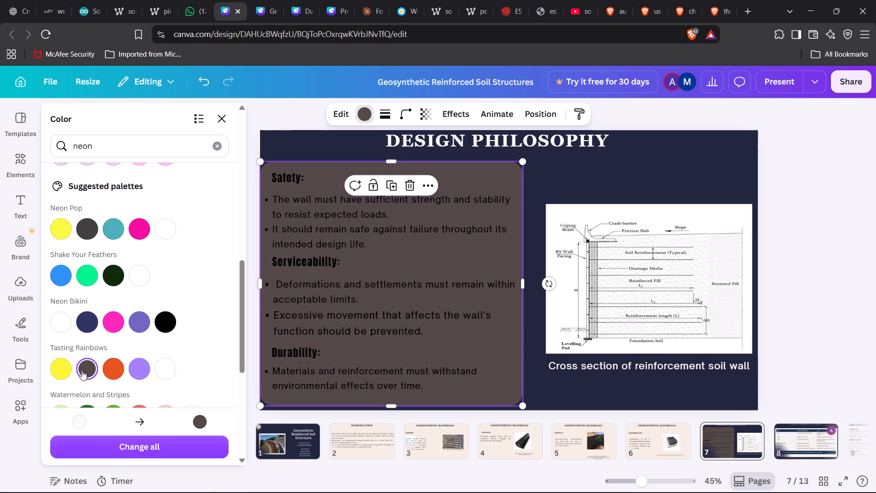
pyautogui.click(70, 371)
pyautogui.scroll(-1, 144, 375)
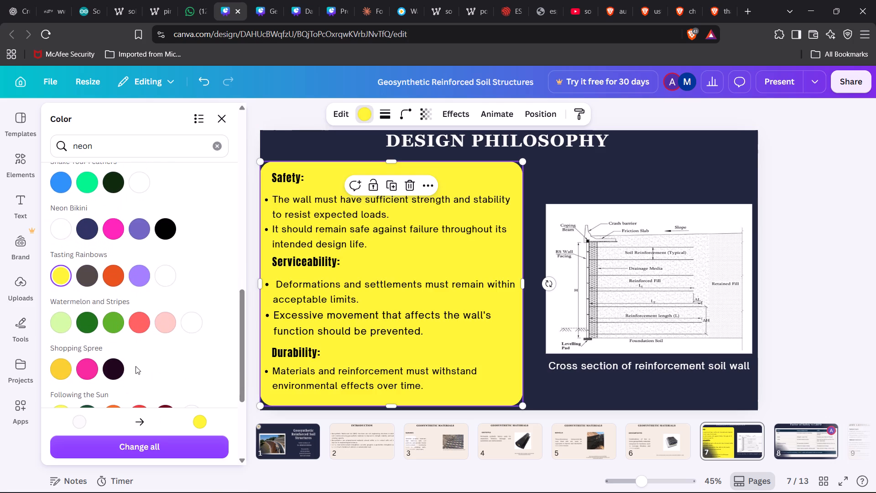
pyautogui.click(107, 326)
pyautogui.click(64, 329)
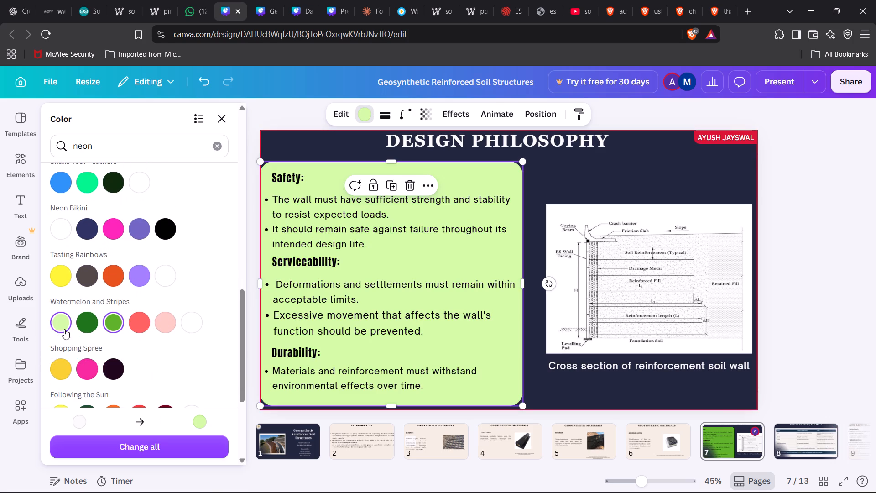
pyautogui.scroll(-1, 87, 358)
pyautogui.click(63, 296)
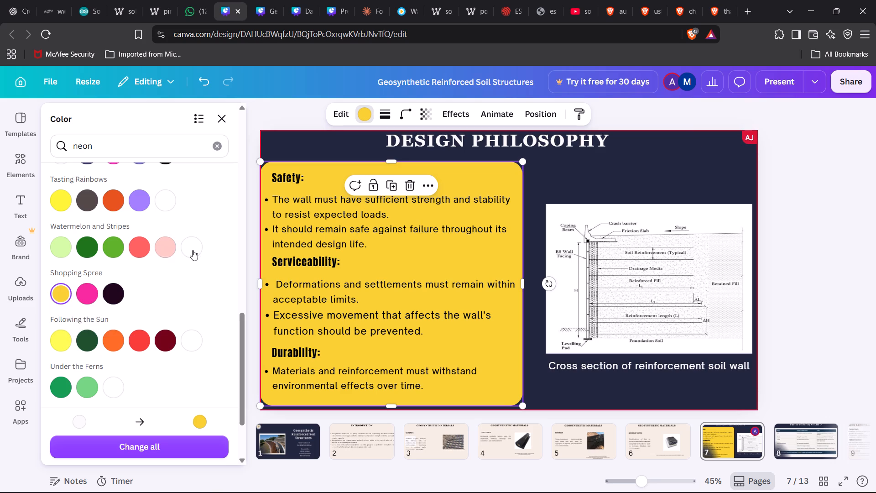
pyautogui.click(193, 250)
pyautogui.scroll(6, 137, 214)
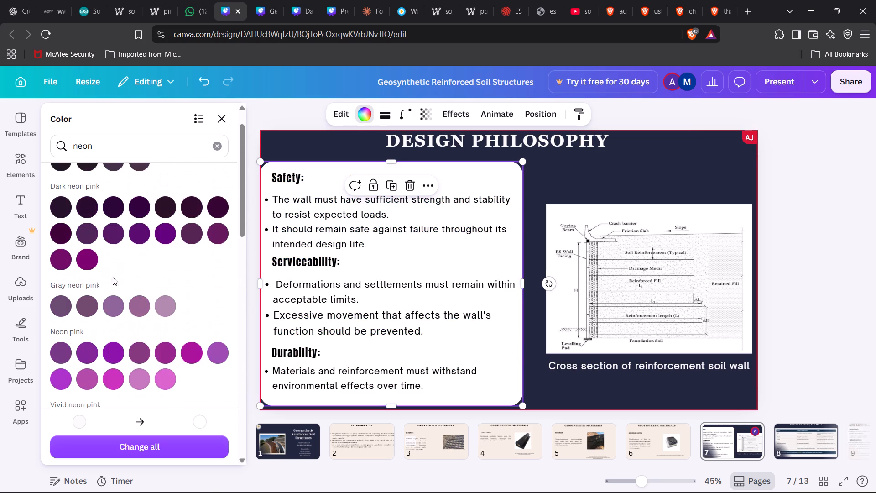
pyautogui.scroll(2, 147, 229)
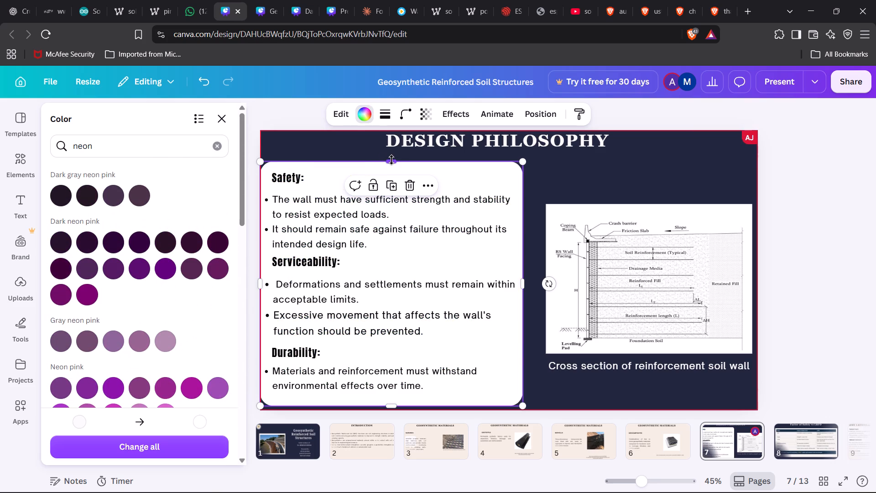
# Delete the white rounded panel behind the Safety, Serviceability and Durability text.
pyautogui.click(594, 184)
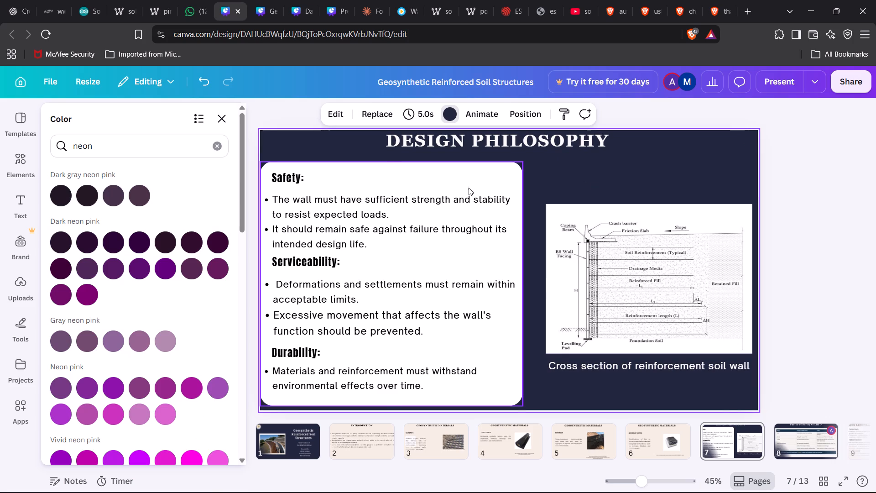
pyautogui.click(469, 188)
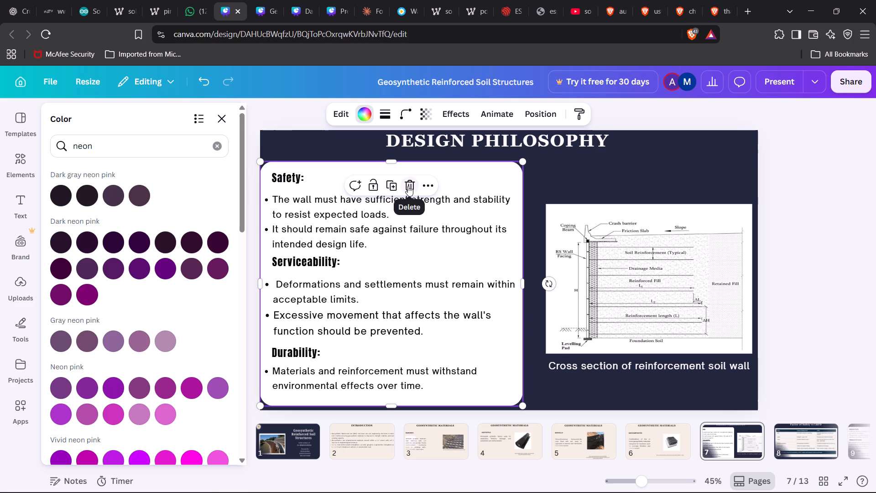
pyautogui.click(408, 186)
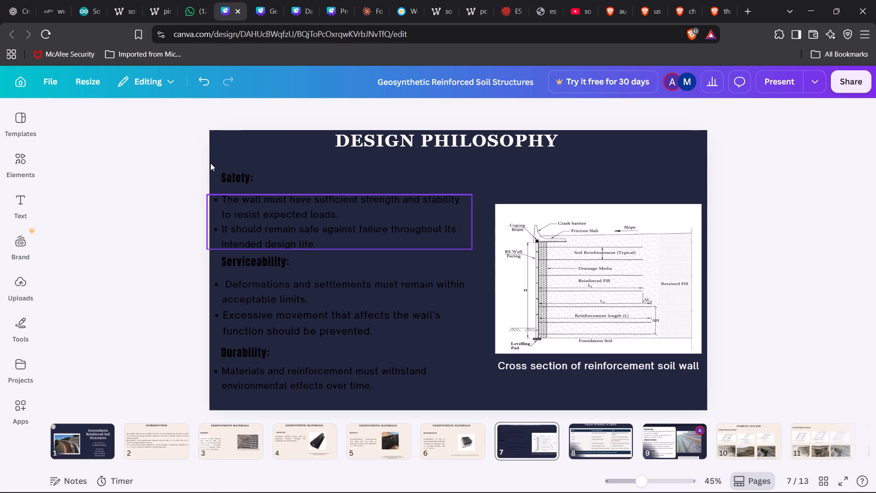
# Set the text colour of the Safety, Serviceability and Durability headings and their bullets to white.
pyautogui.moveTo(210, 163); pyautogui.dragTo(445, 383)
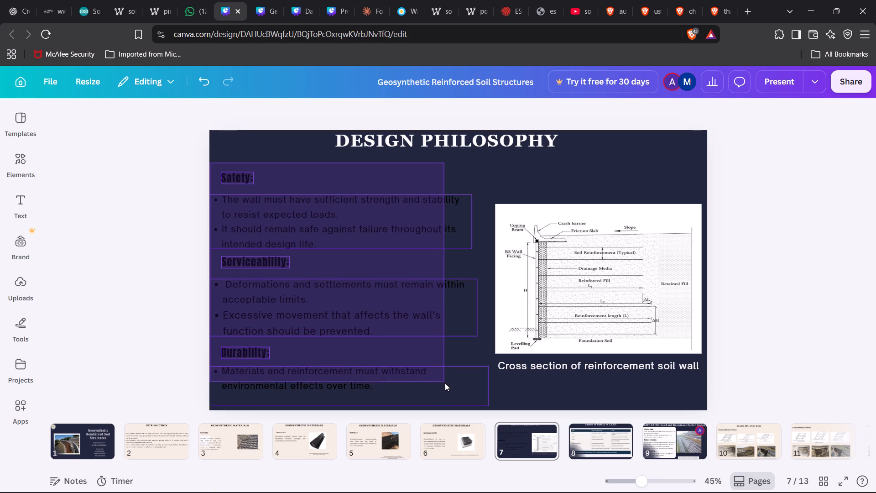
pyautogui.moveTo(445, 383); pyautogui.dragTo(449, 420)
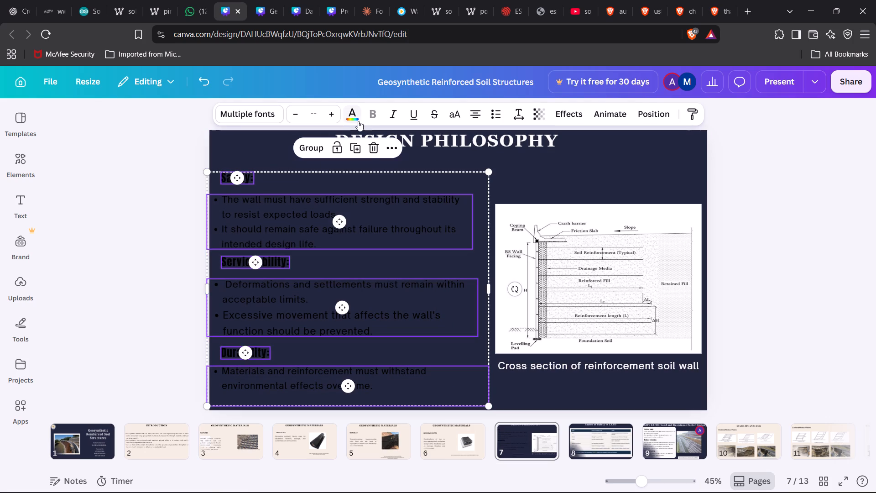
pyautogui.click(351, 115)
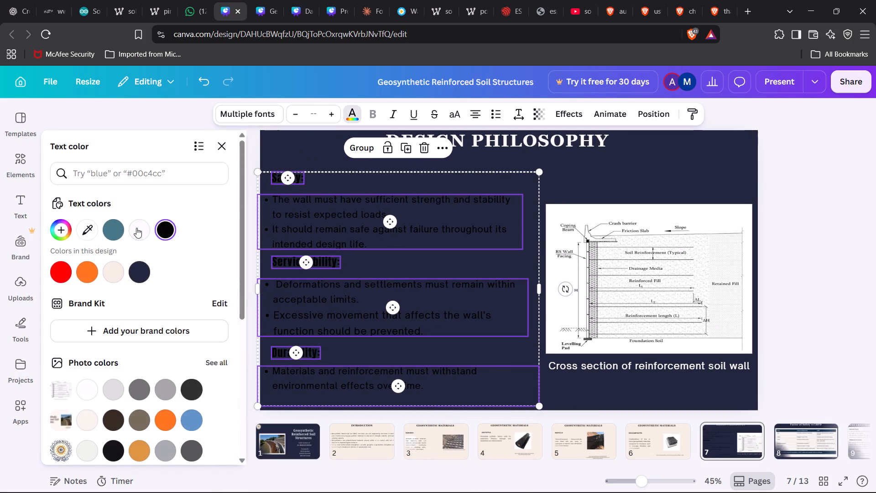
pyautogui.click(137, 228)
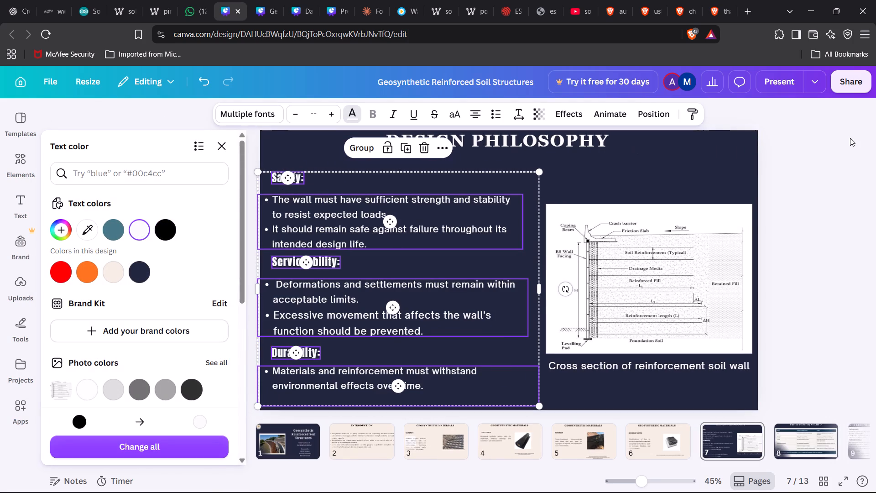
pyautogui.click(817, 177)
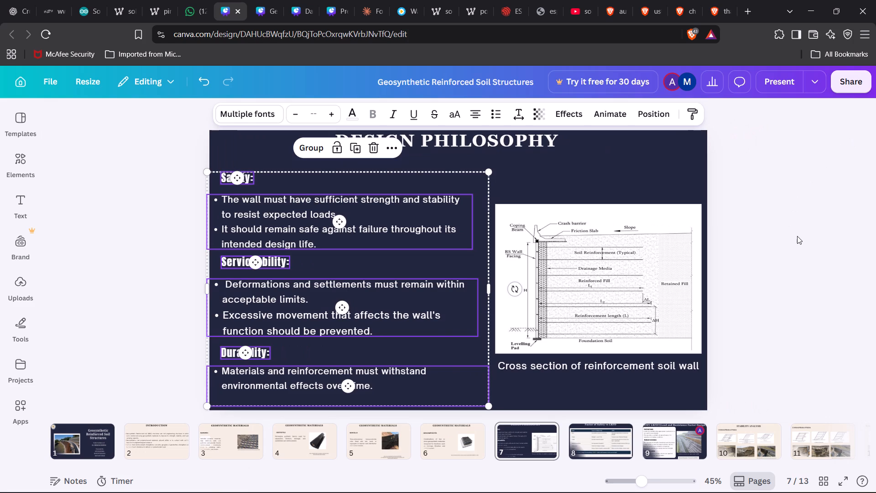
pyautogui.click(797, 236)
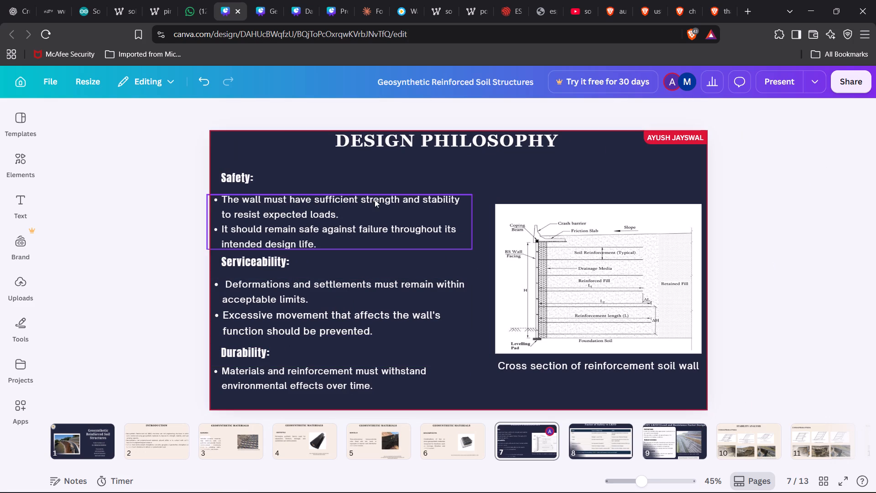
# Insert a straight line on the Design Philosophy slide and place it horizontally just below the Safety heading, aligned with its start.
pyautogui.click(230, 181)
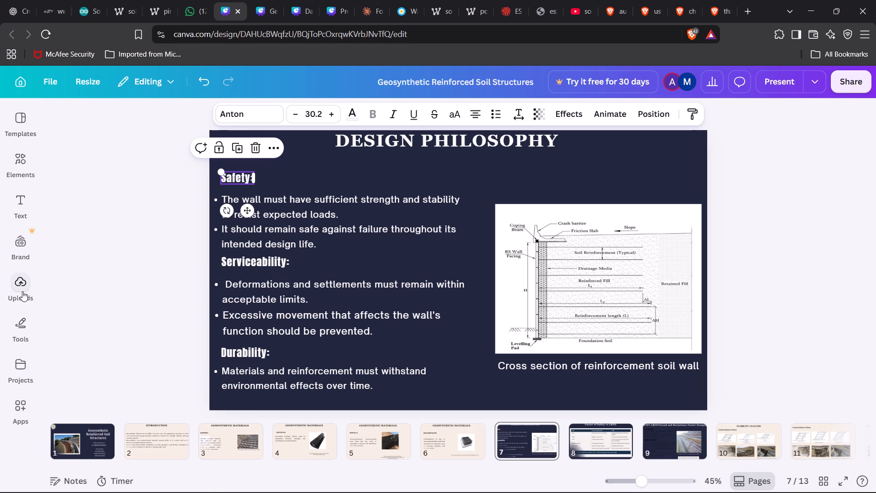
pyautogui.click(22, 324)
pyautogui.click(55, 270)
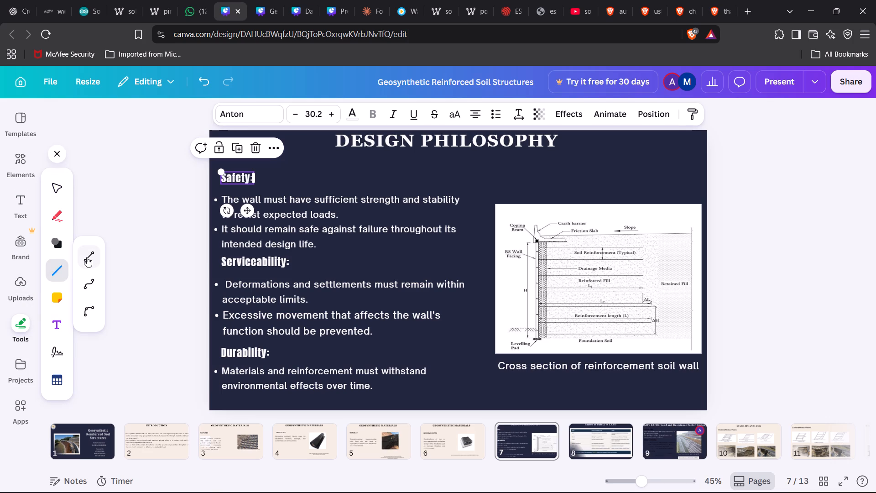
pyautogui.click(87, 257)
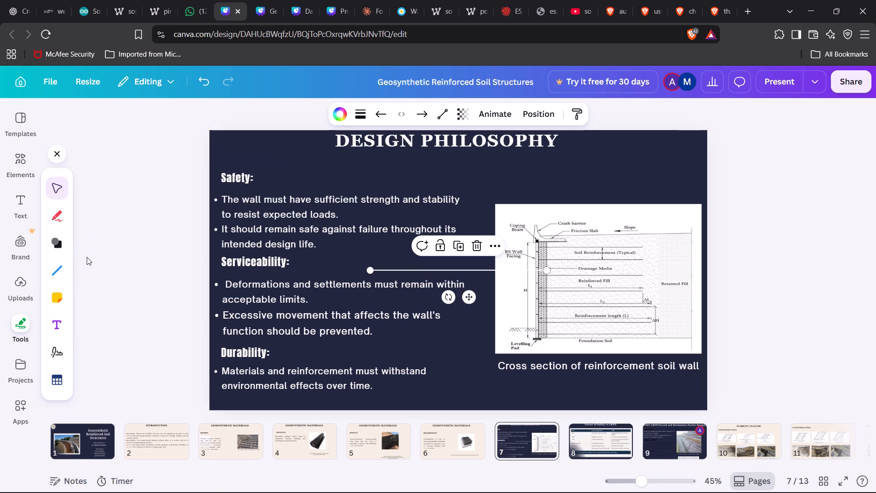
pyautogui.moveTo(371, 270); pyautogui.dragTo(331, 267)
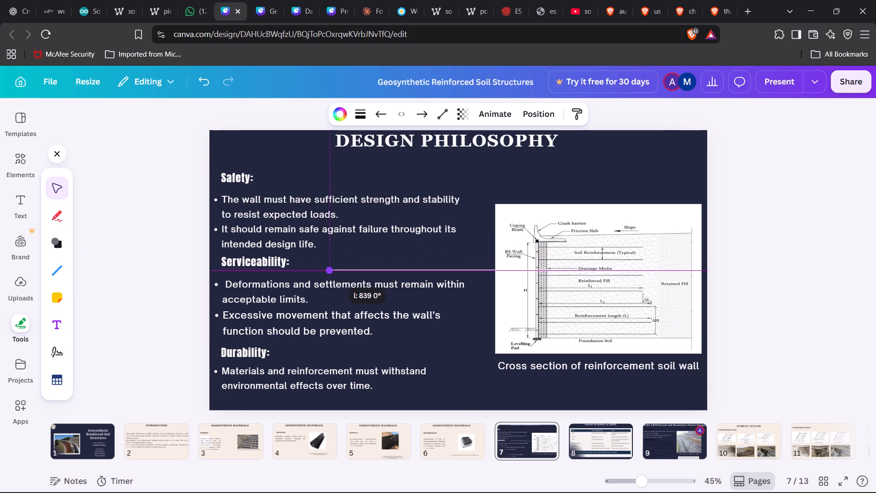
pyautogui.moveTo(331, 267); pyautogui.dragTo(335, 272)
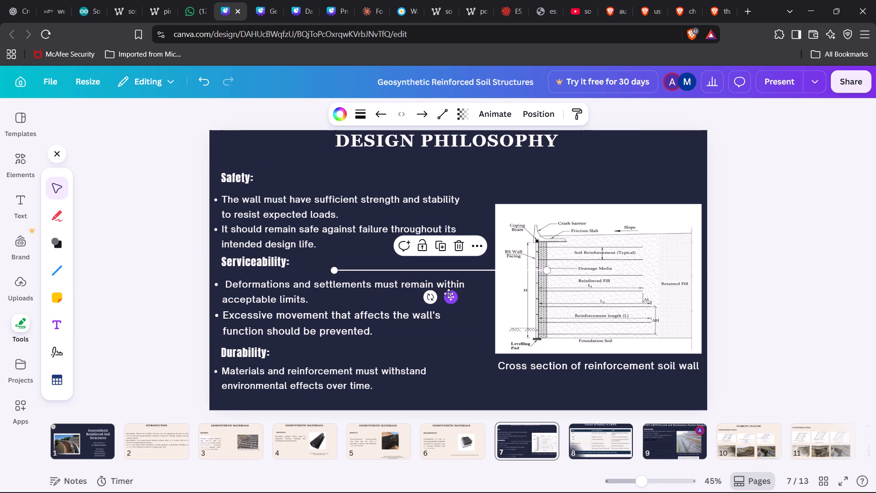
pyautogui.moveTo(450, 298); pyautogui.dragTo(335, 219)
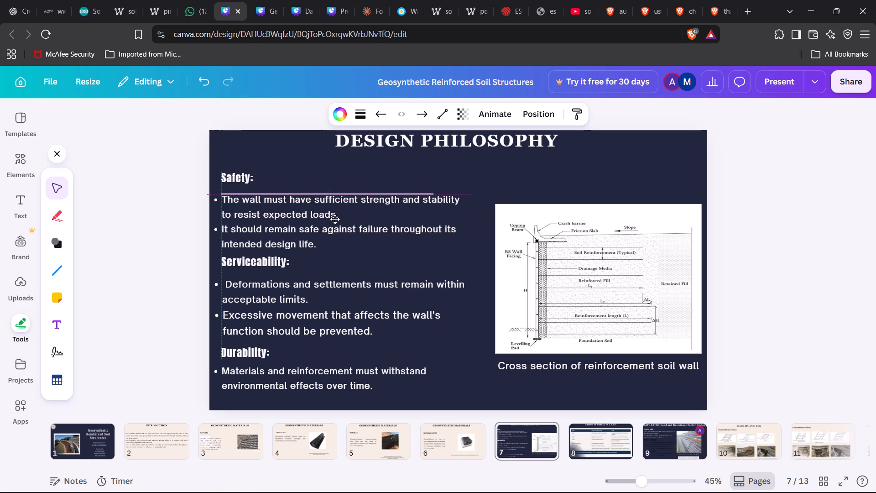
pyautogui.moveTo(335, 219); pyautogui.dragTo(334, 217)
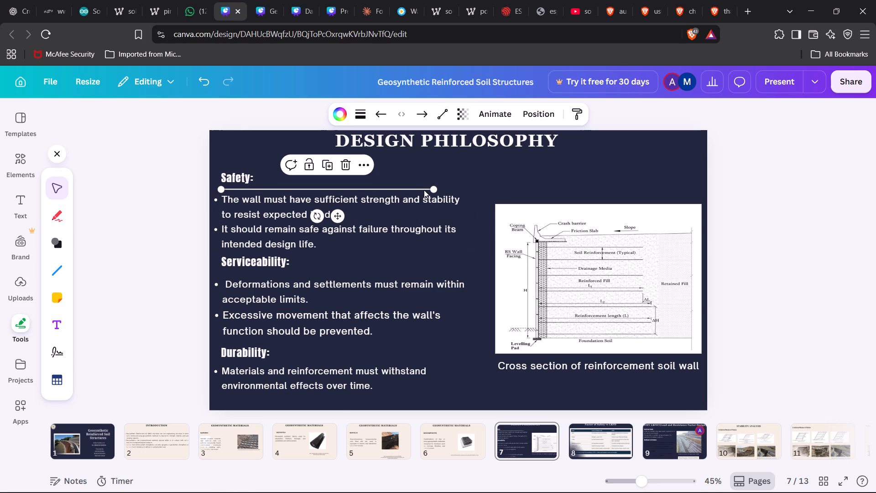
# Shorten the line under the Safety heading to slightly wider than the heading, keeping it horizontal at 0°.
pyautogui.moveTo(434, 189); pyautogui.dragTo(412, 185)
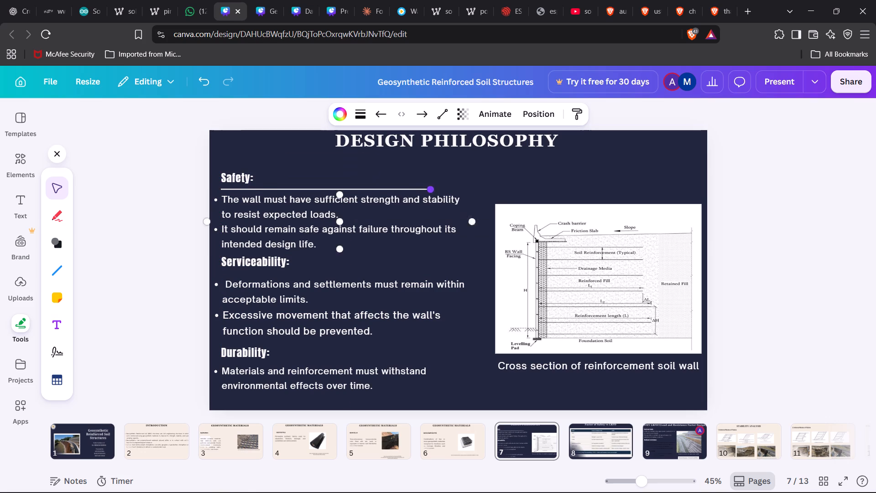
pyautogui.moveTo(412, 185); pyautogui.dragTo(276, 186)
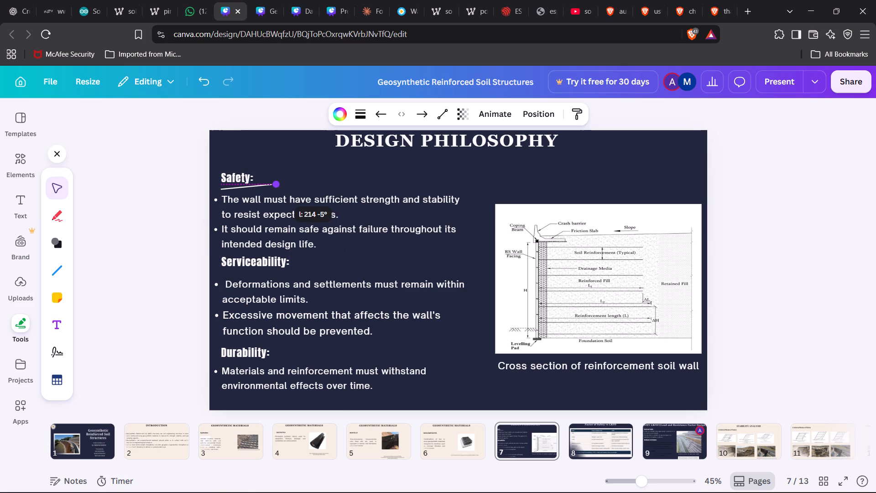
pyautogui.moveTo(276, 186); pyautogui.dragTo(275, 189)
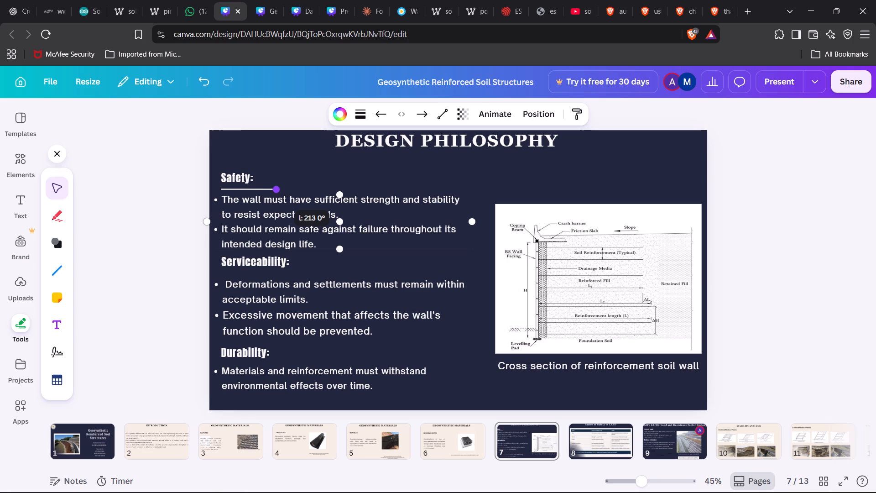
pyautogui.moveTo(275, 189); pyautogui.dragTo(266, 189)
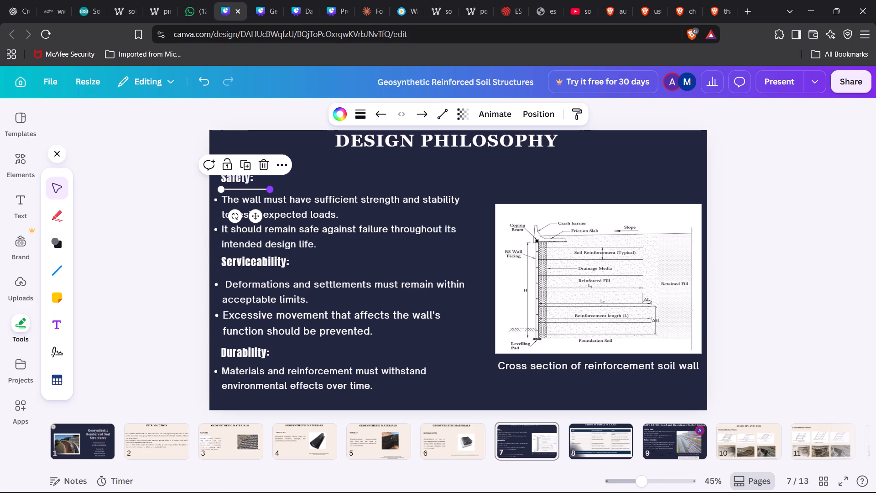
pyautogui.click(152, 171)
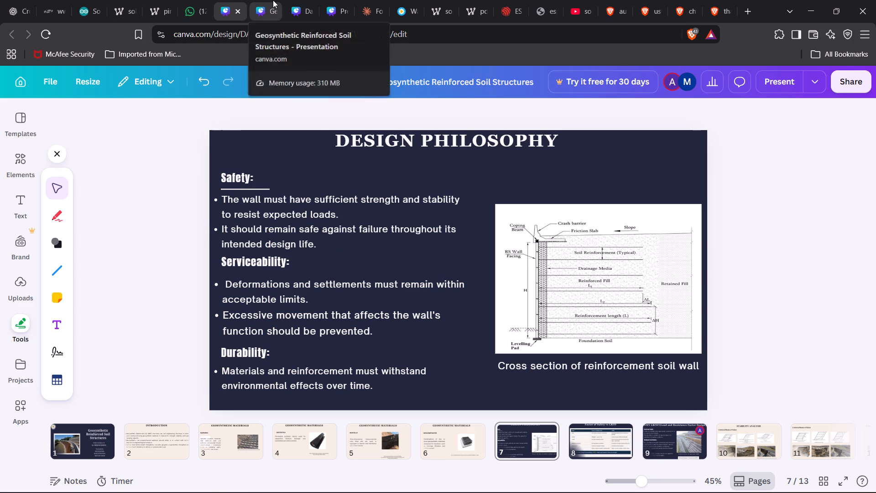
# Check the stroke colour of the line under the title in the Smart Solar Street Light presentation.
pyautogui.click(343, 0)
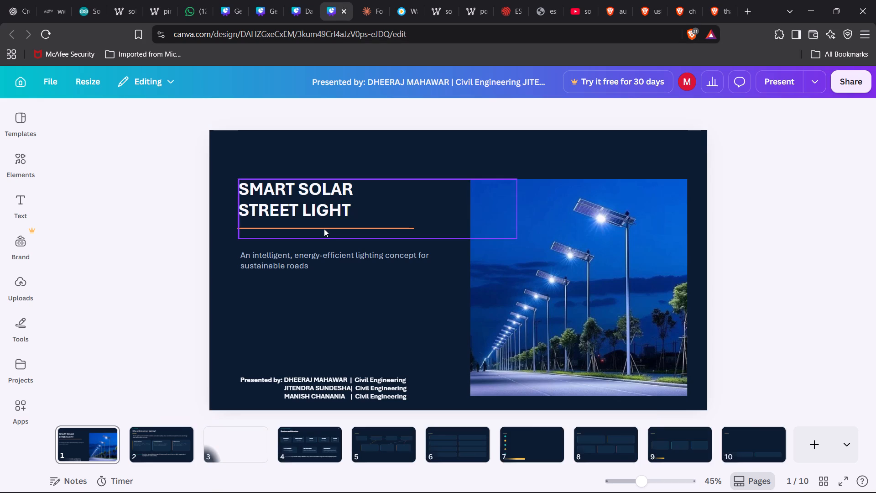
pyautogui.click(314, 228)
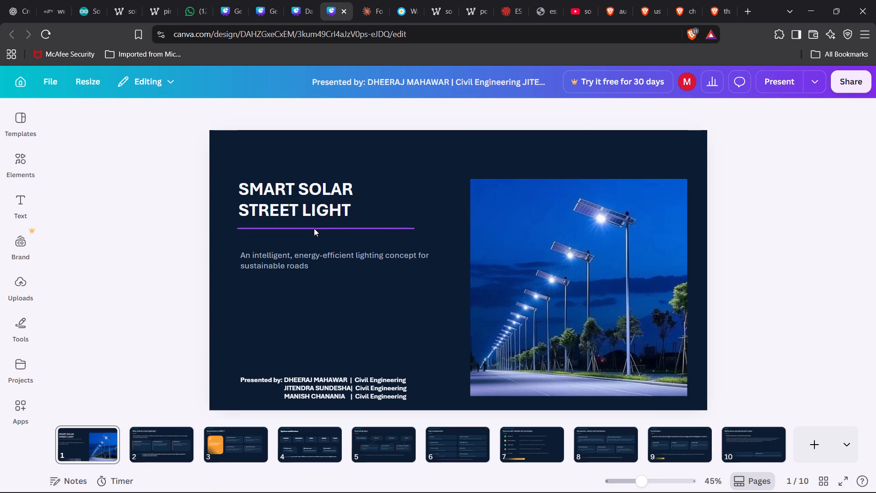
pyautogui.click(343, 111)
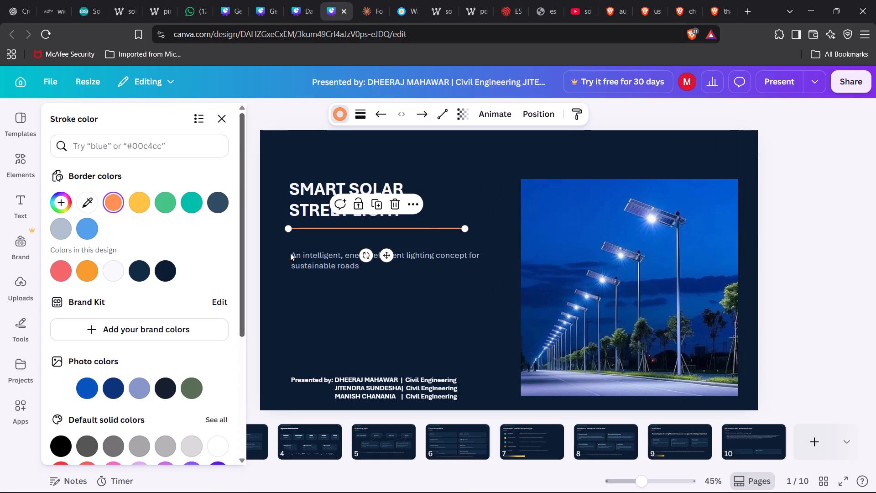
pyautogui.hotkey('alt', 'Tab')
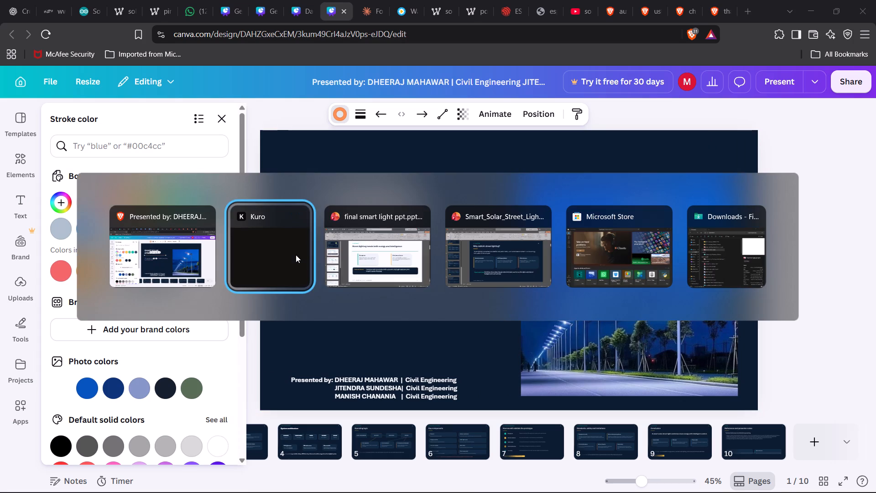
pyautogui.hotkey('alt', 'Tab')
pyautogui.hotkey('alt', 'Tab')
pyautogui.hotkey('alt', 'Tab')
pyautogui.hotkey('alt', 'Tab')
pyautogui.hotkey('alt', 'Tab')
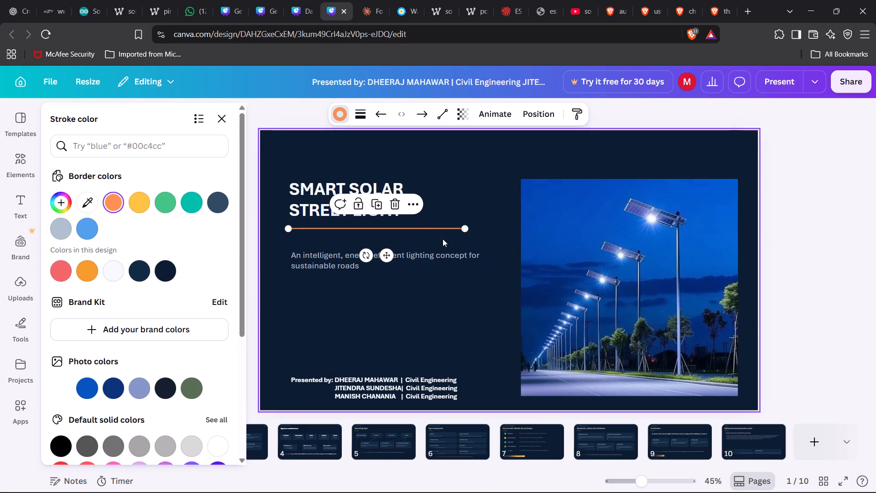
pyautogui.click(465, 164)
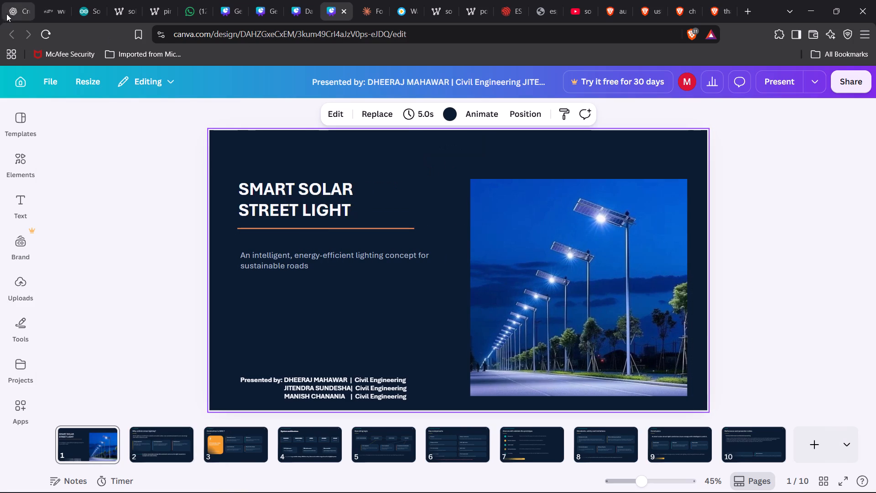
# Return to the Geosynthetic Reinforced Soil Structures presentation, open the title slide's background colours and clear the neon search.
pyautogui.click(229, 9)
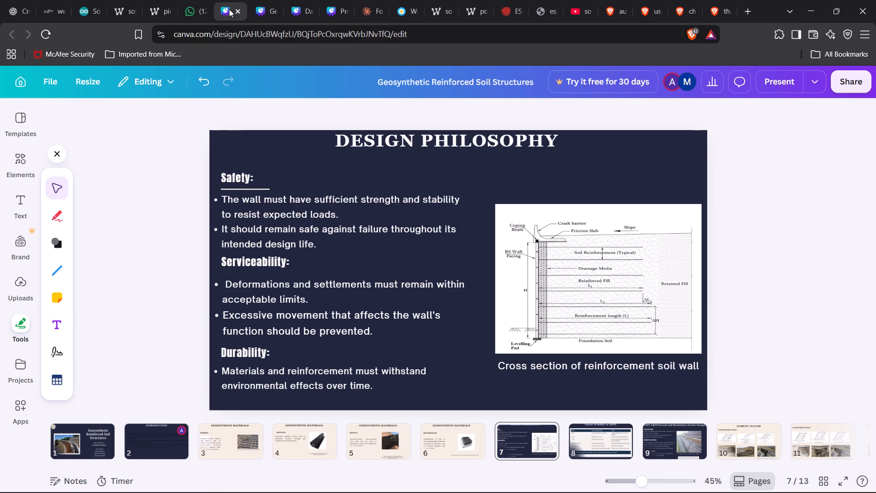
pyautogui.click(107, 440)
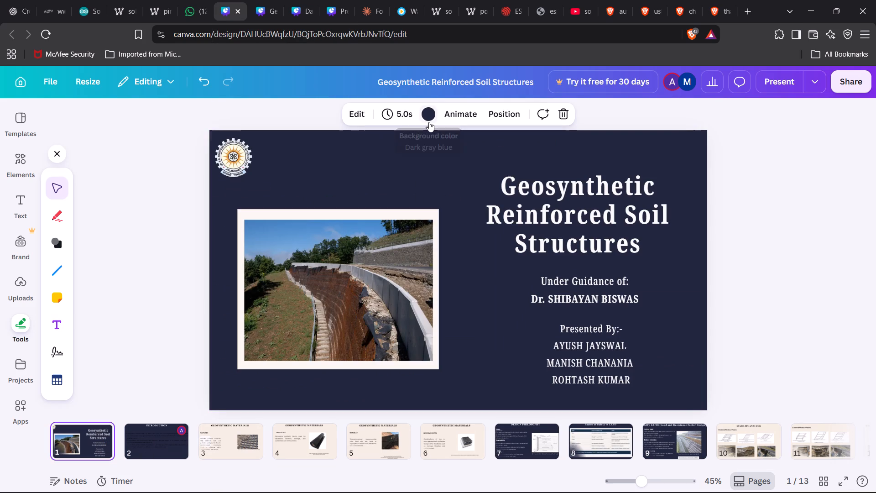
pyautogui.click(428, 116)
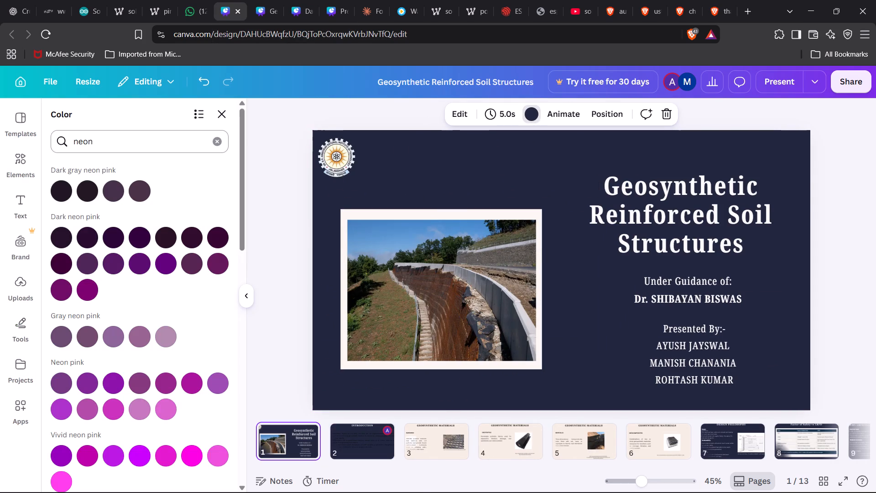
pyautogui.click(217, 143)
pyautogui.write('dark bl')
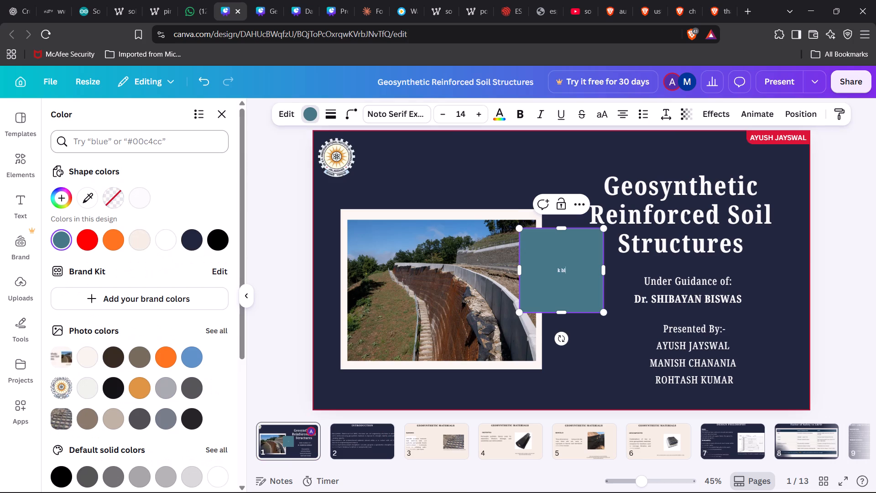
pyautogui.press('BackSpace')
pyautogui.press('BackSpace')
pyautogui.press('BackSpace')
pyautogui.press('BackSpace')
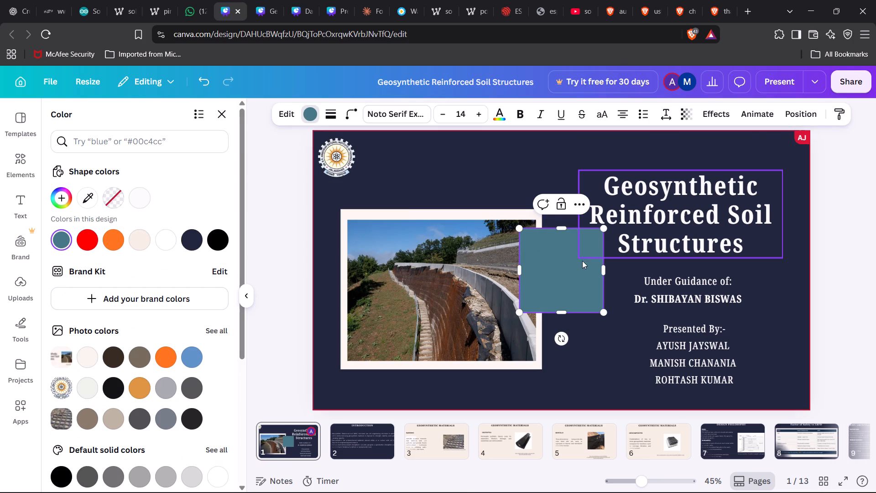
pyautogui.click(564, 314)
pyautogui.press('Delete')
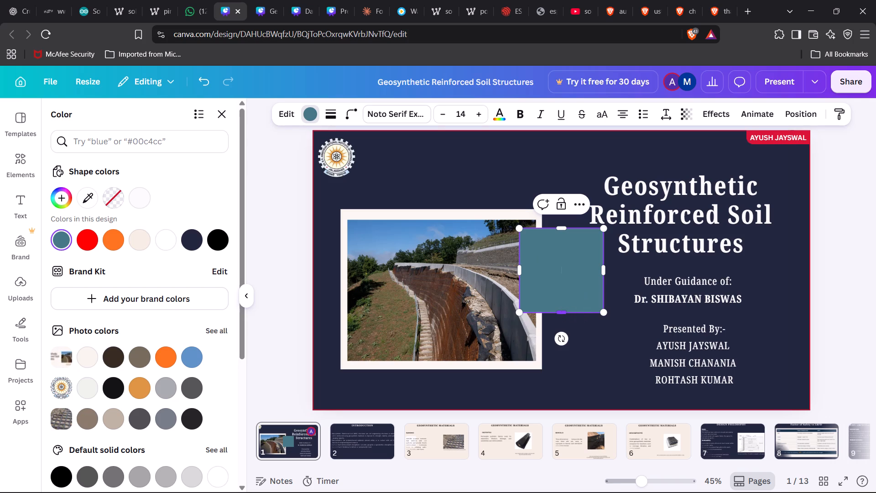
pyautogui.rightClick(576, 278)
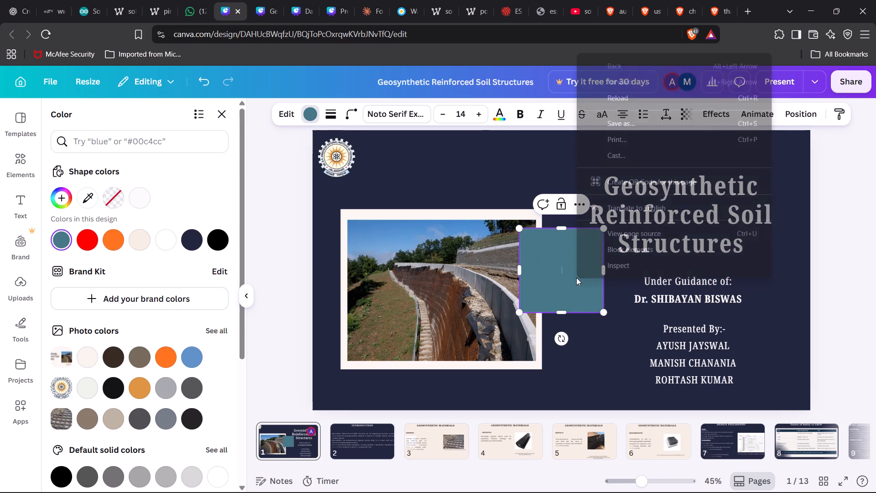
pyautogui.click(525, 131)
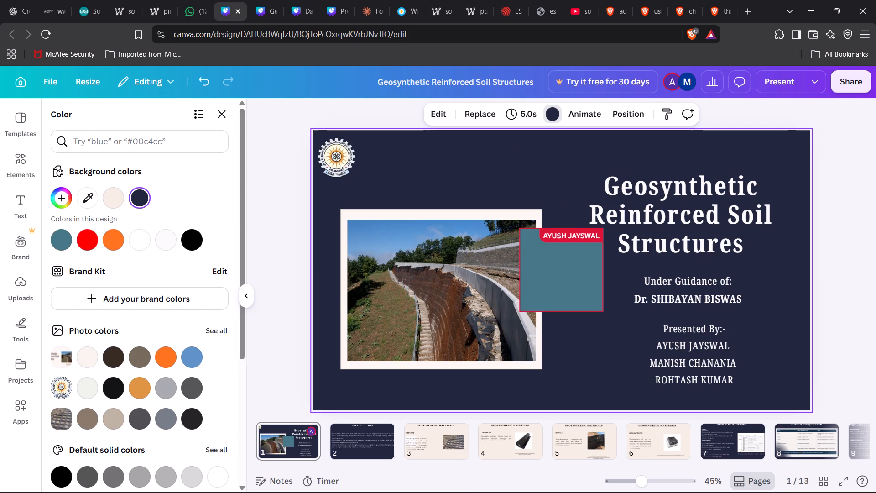
# Search the title slide's background colours for dark blue.
pyautogui.click(92, 139)
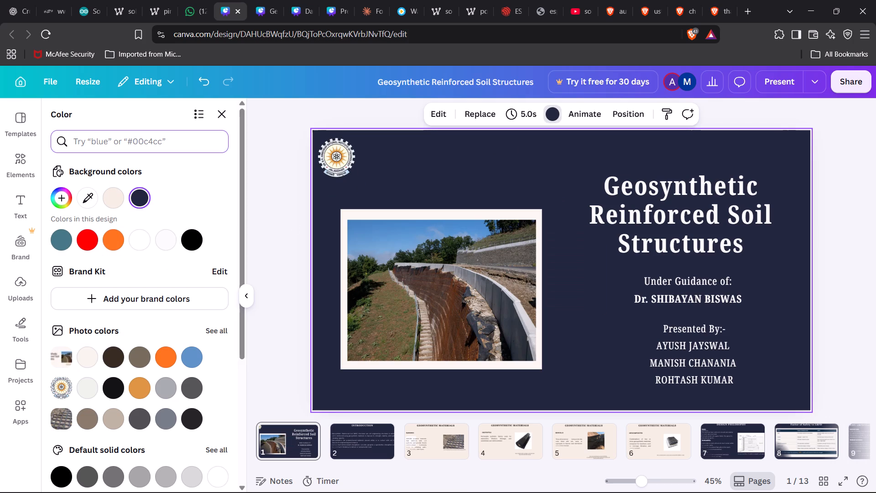
pyautogui.write('dark')
pyautogui.press('space')
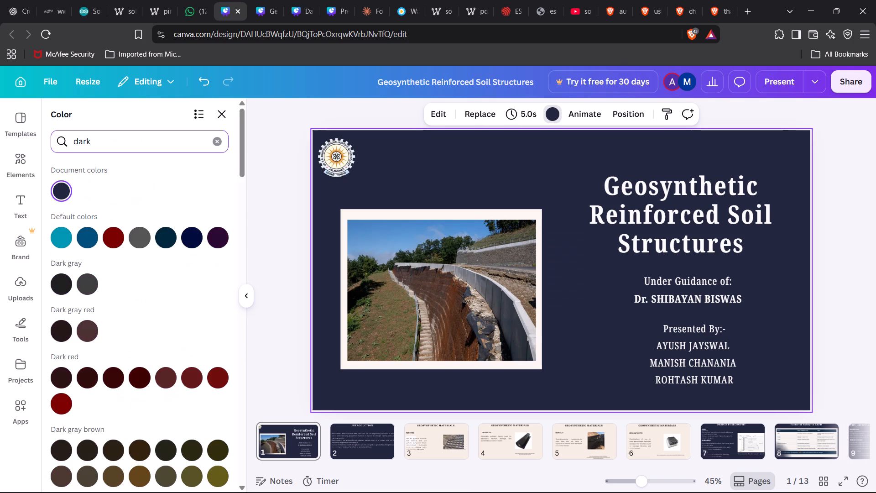
pyautogui.write('blu')
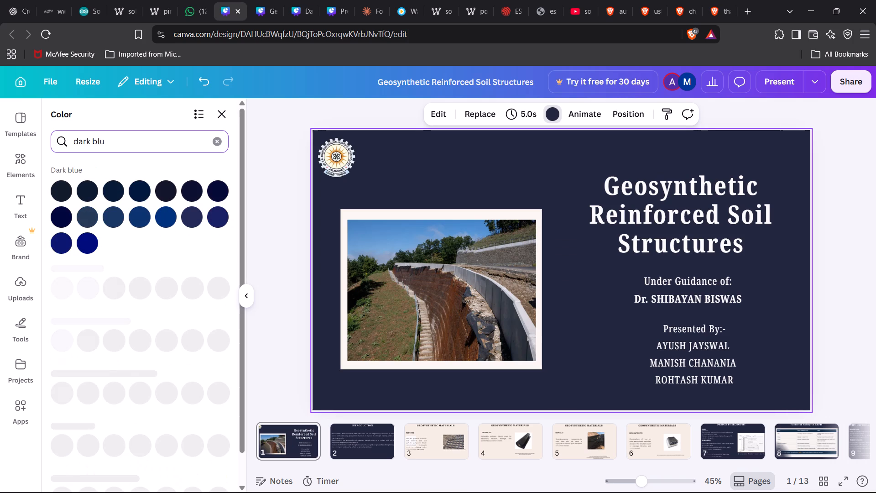
pyautogui.press('e')
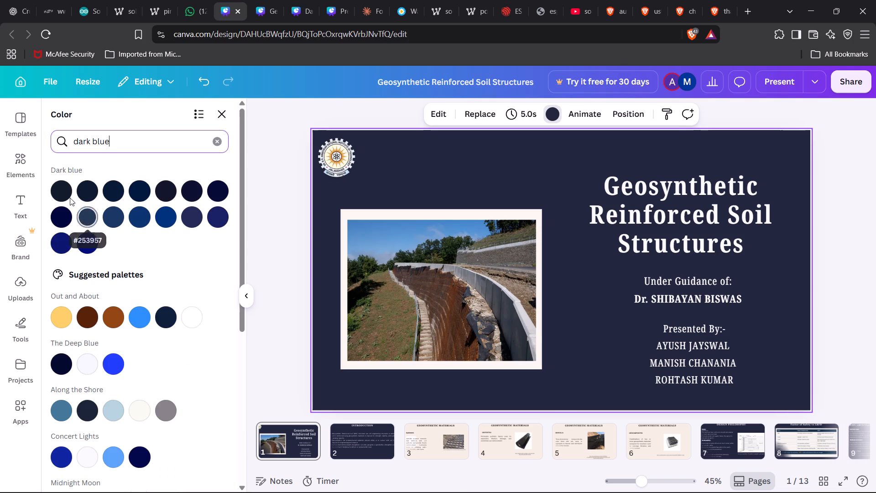
# Check the title slide's background colour in the Smart Solar Street Light presentation, then return to the Geosynthetic Reinforced Soil Structures presentation.
pyautogui.click(266, 7)
pyautogui.click(304, 3)
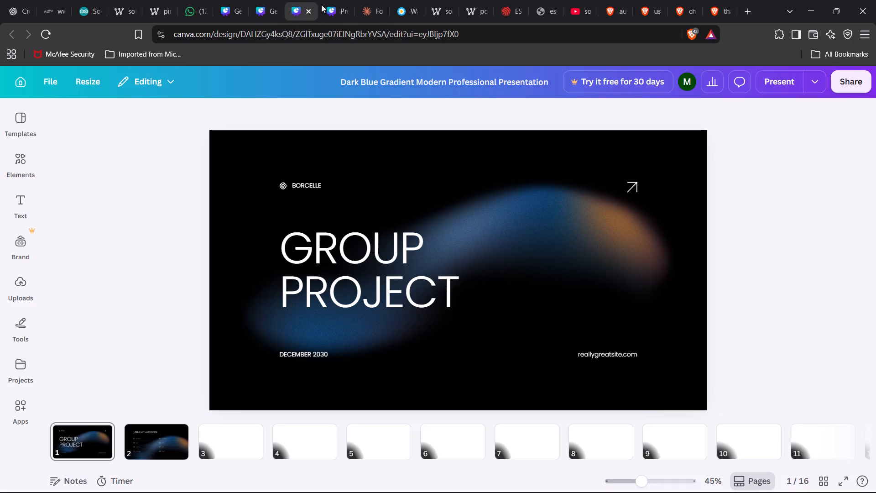
pyautogui.click(328, 14)
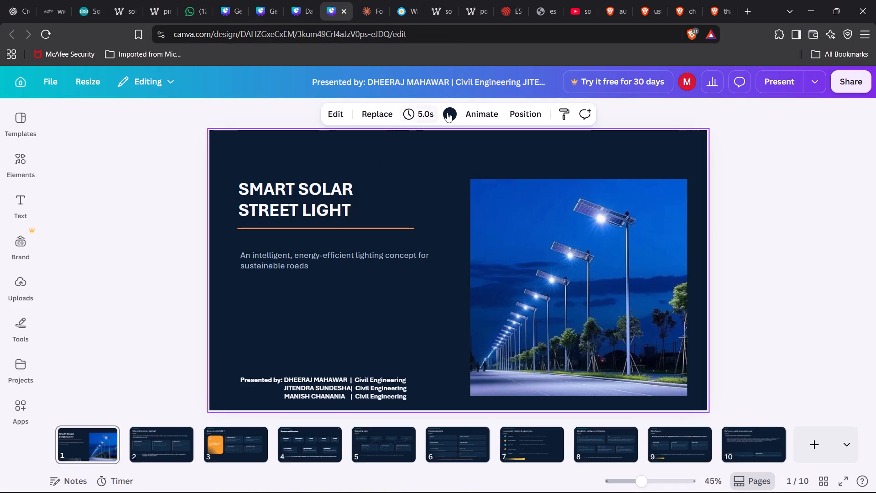
pyautogui.click(451, 111)
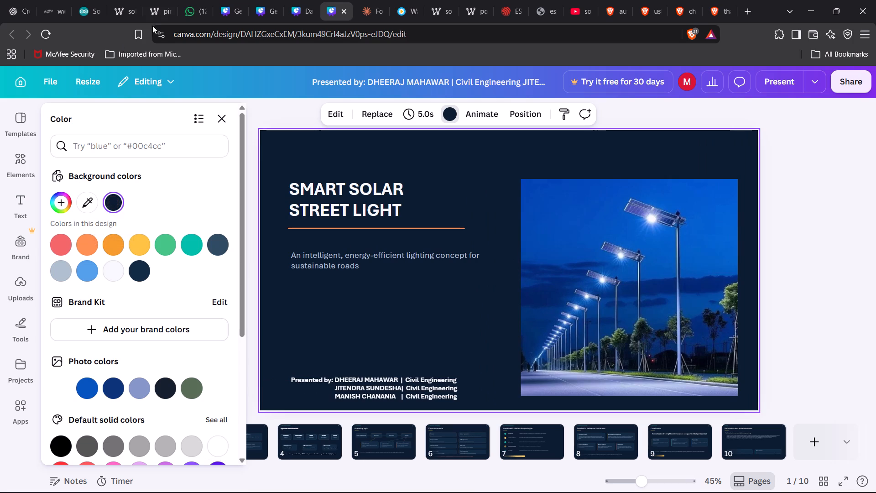
pyautogui.click(241, 4)
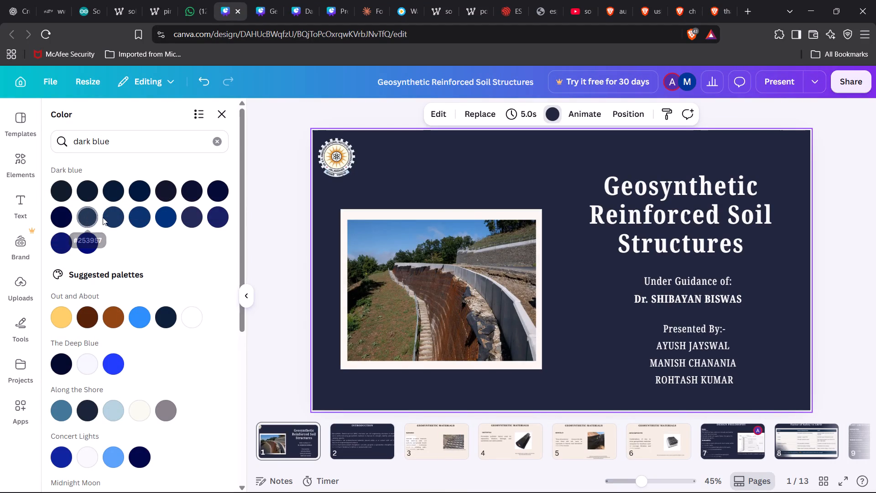
# Replace the dark blue colour search with 0c1c30 and set the title slide's background to #0c1c30.
pyautogui.click(114, 146)
pyautogui.press('BackSpace')
pyautogui.press('BackSpace')
pyautogui.press('BackSpace')
pyautogui.press('BackSpace')
pyautogui.press('BackSpace')
pyautogui.press('BackSpace')
pyautogui.press('BackSpace')
pyautogui.press('BackSpace')
pyautogui.press('BackSpace')
pyautogui.press('BackSpace')
pyautogui.press('BackSpace')
pyautogui.press('BackSpace')
pyautogui.press('BackSpace')
pyautogui.press('BackSpace')
pyautogui.press('BackSpace')
pyautogui.press('BackSpace')
pyautogui.press('BackSpace')
pyautogui.press('BackSpace')
pyautogui.press('BackSpace')
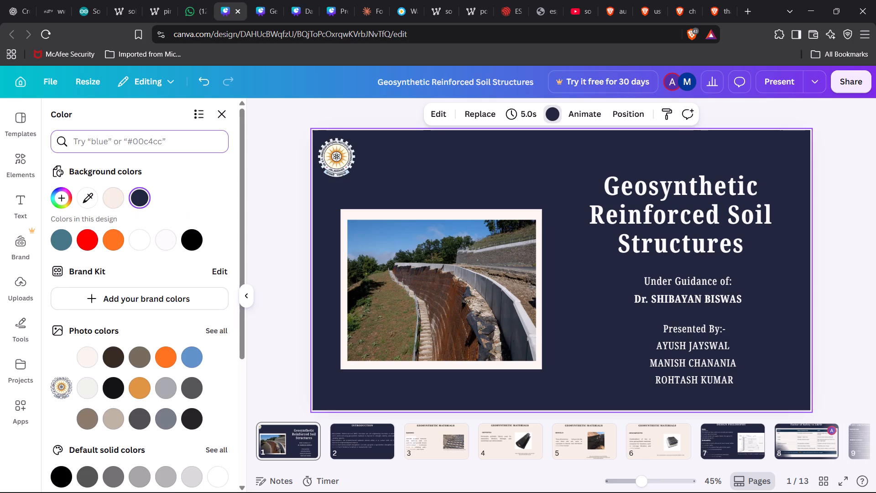
pyautogui.press('0')
pyautogui.write('c1c30')
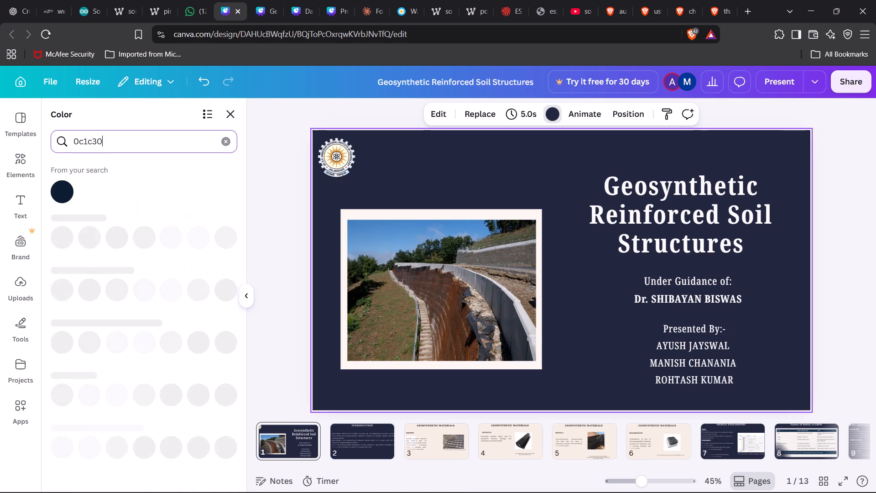
pyautogui.click(64, 184)
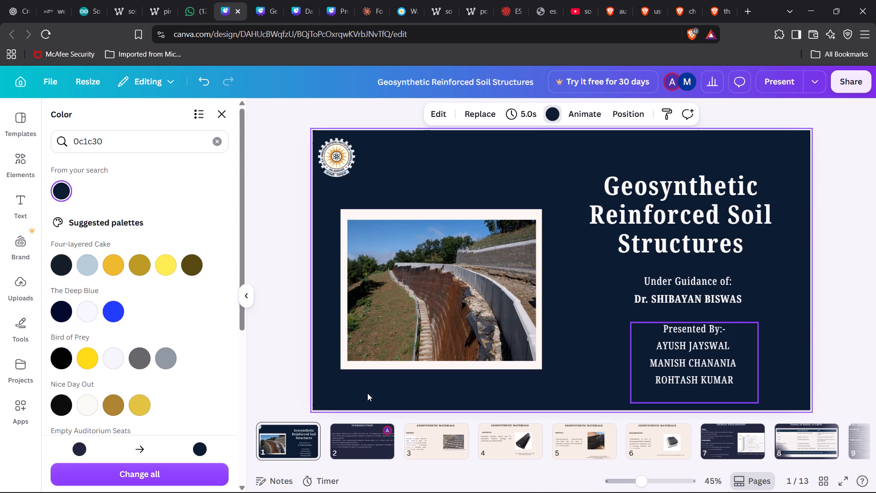
# Compare the background colours of the title, Introduction, Design Philosophy and Factor of Safety vs LRFD slides.
pyautogui.click(359, 441)
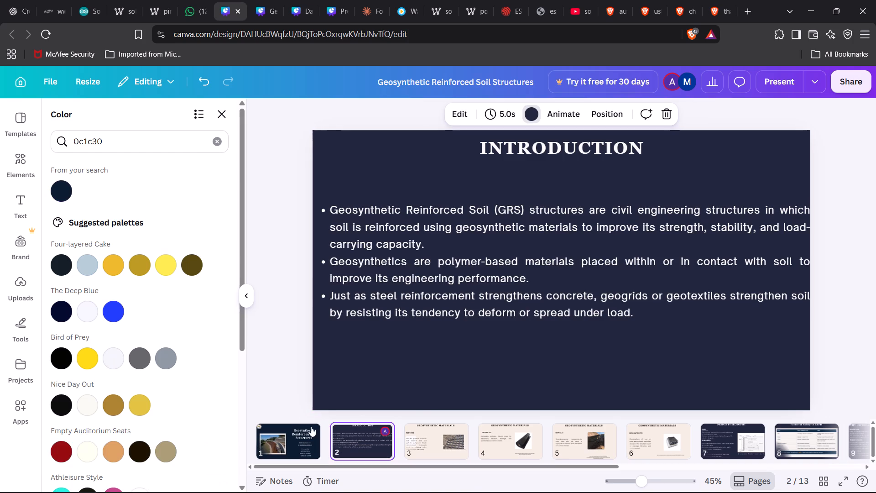
pyautogui.click(286, 434)
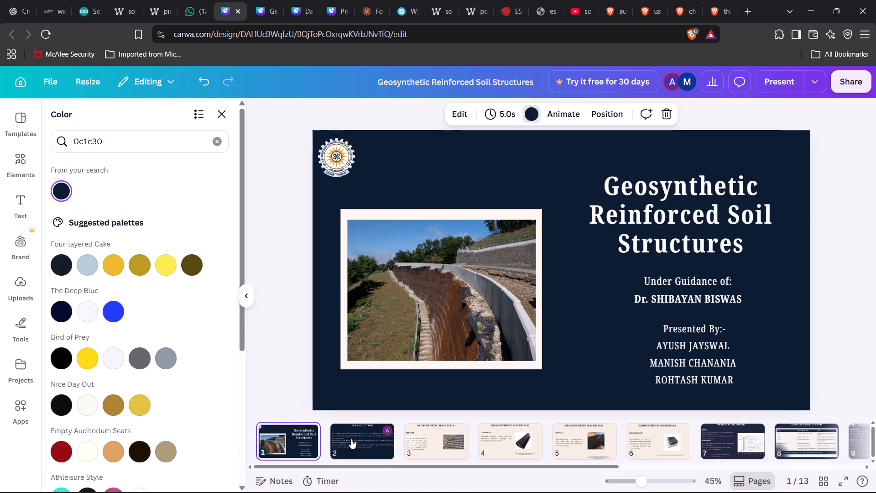
pyautogui.click(351, 439)
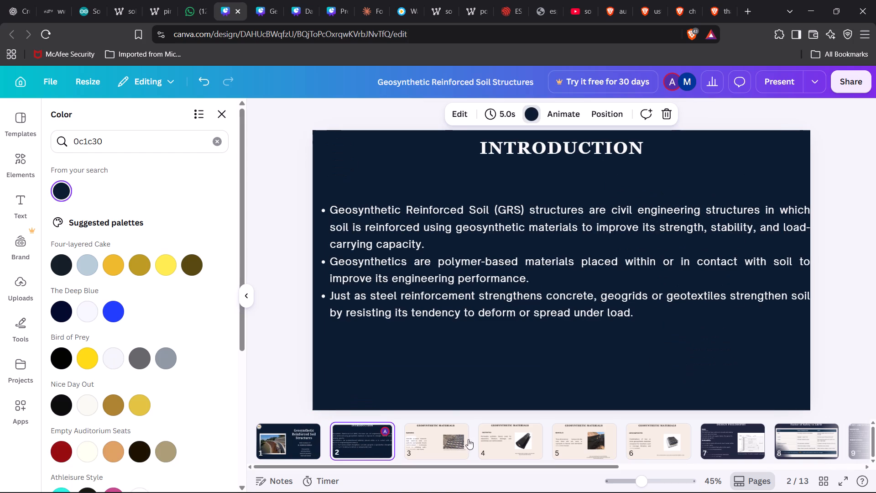
pyautogui.click(287, 447)
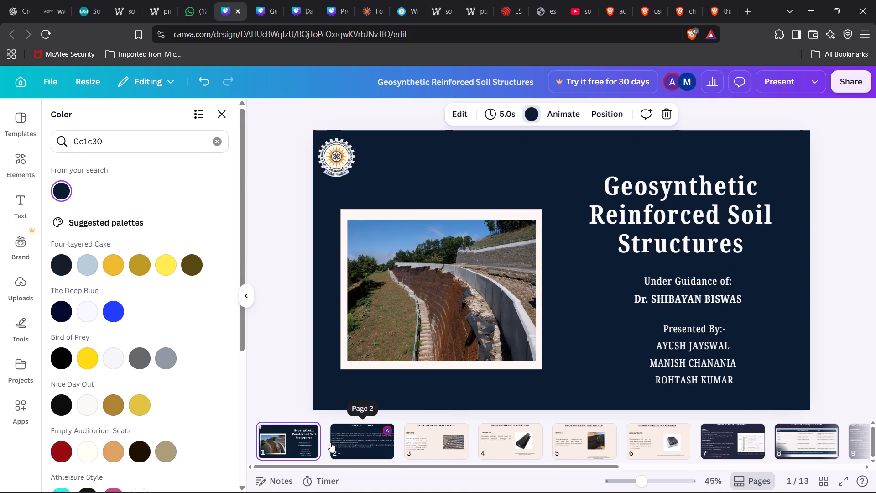
pyautogui.click(715, 434)
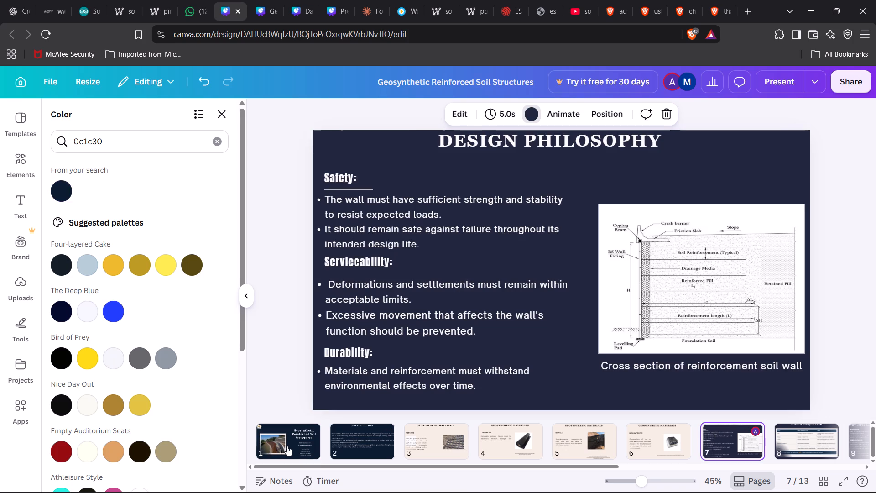
pyautogui.click(349, 440)
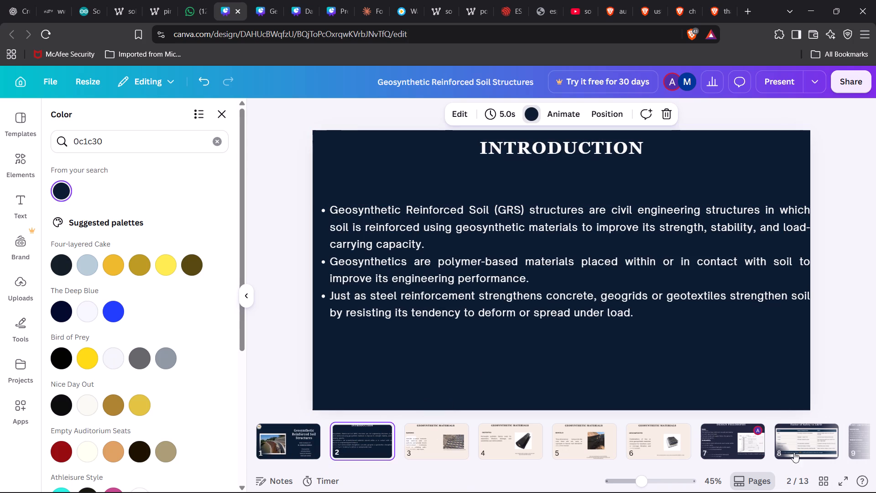
pyautogui.click(748, 443)
pyautogui.click(792, 439)
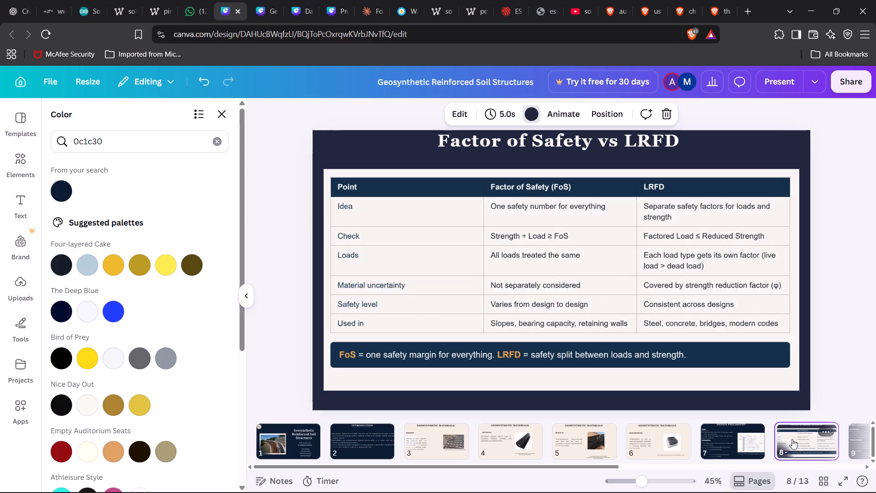
pyautogui.click(358, 441)
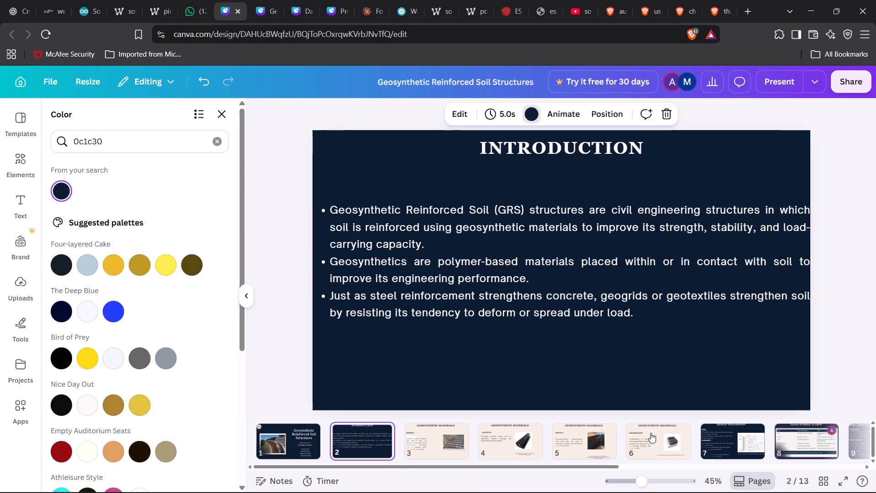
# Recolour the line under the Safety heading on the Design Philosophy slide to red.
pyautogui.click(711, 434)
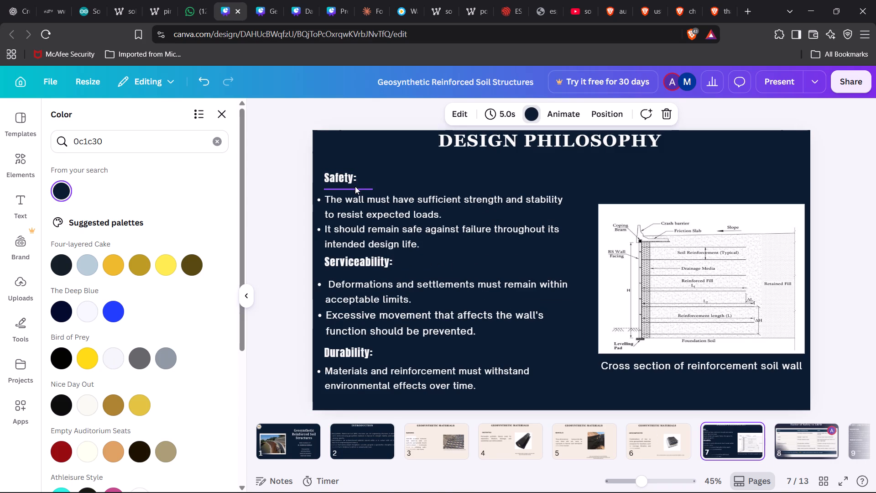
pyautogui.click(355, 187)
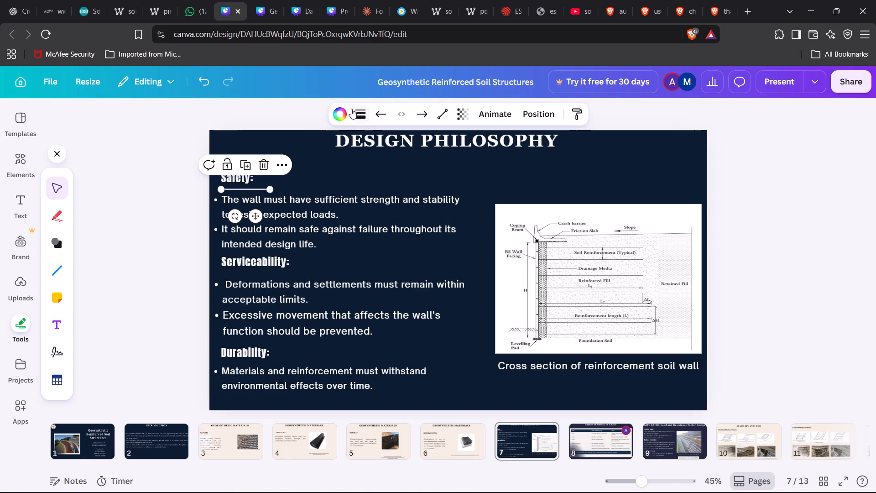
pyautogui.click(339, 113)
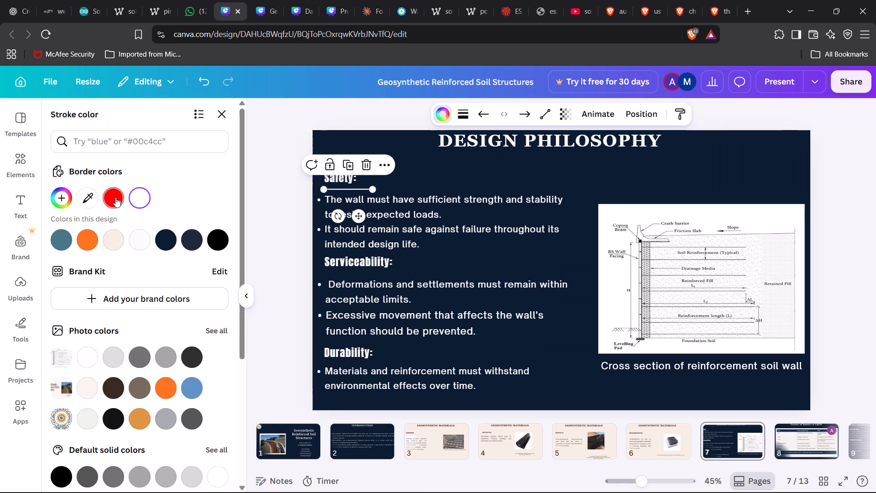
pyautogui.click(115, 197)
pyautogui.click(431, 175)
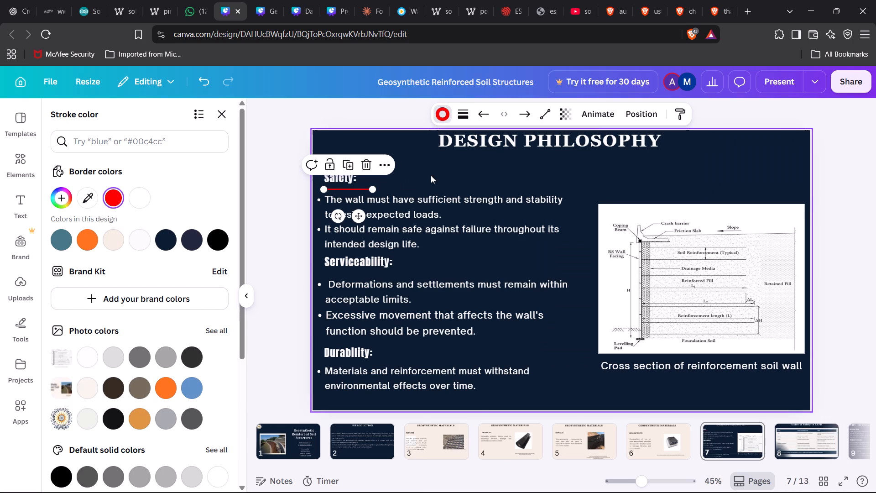
# Shorten the line under the Safety heading to the heading's width, keeping it horizontal.
pyautogui.click(256, 189)
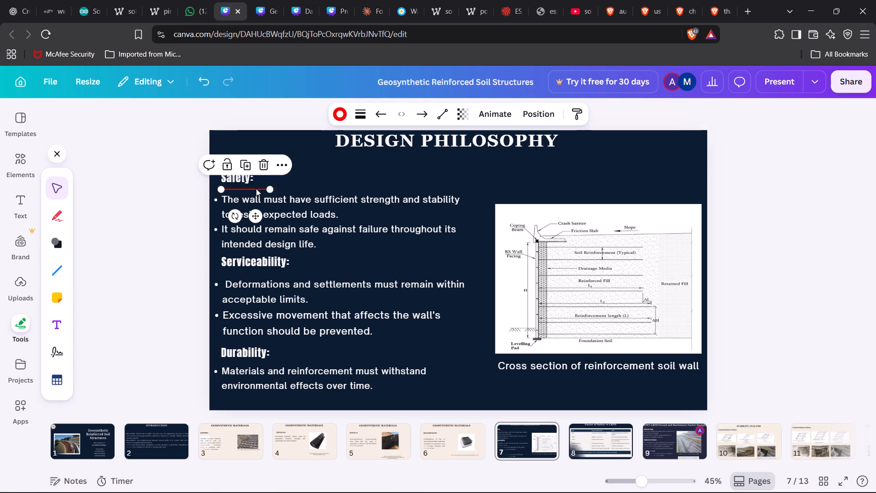
pyautogui.moveTo(268, 190); pyautogui.dragTo(245, 189)
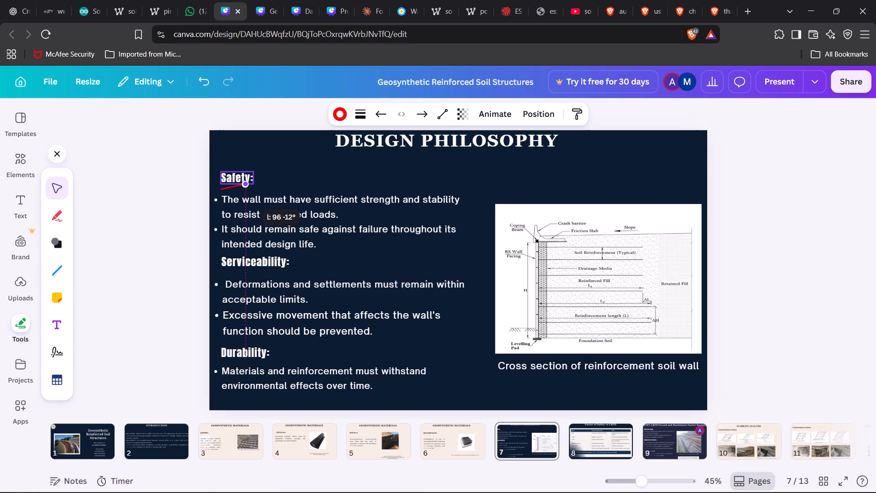
pyautogui.moveTo(245, 189); pyautogui.dragTo(249, 190)
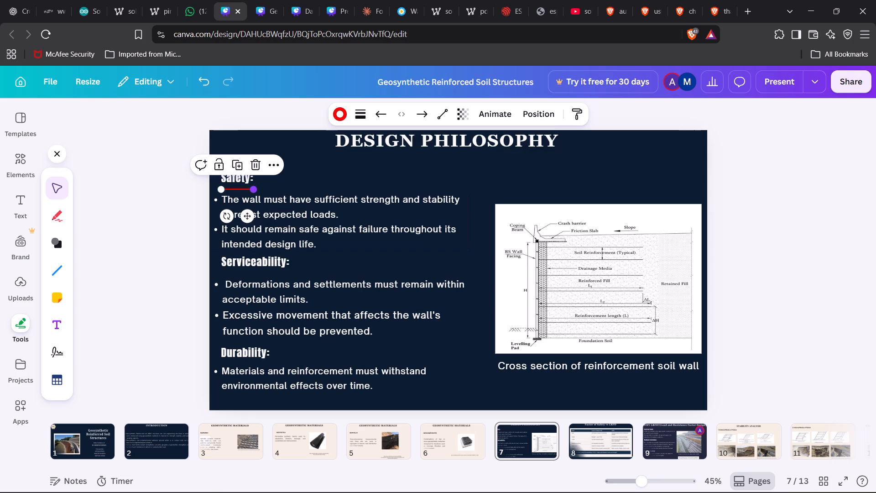
pyautogui.click(336, 179)
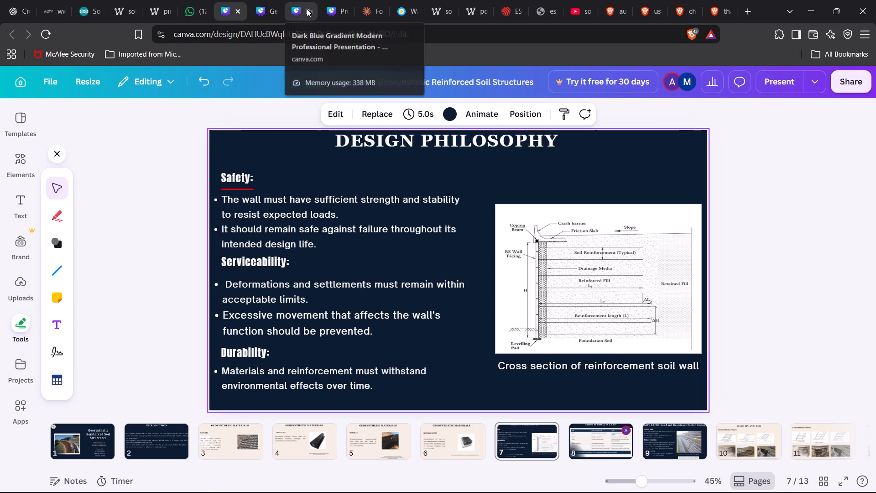
# Check the stroke colour of the line under the title in the Smart Solar Street Light presentation.
pyautogui.click(328, 9)
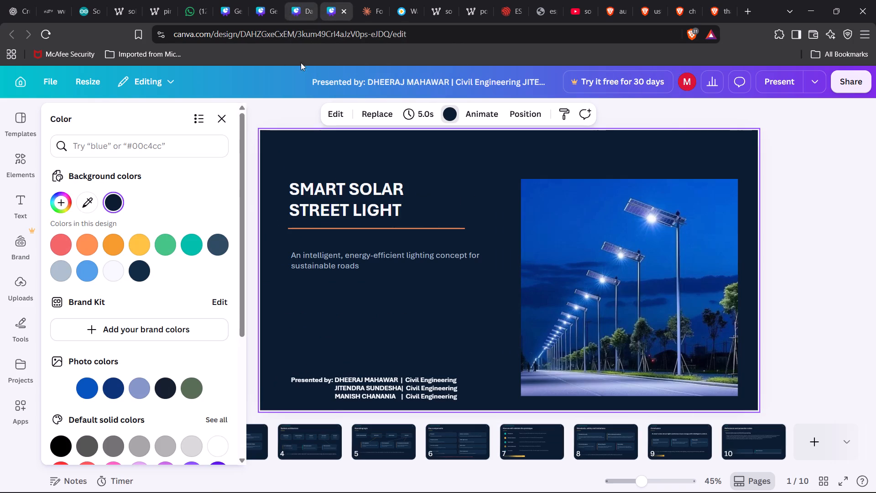
pyautogui.click(355, 226)
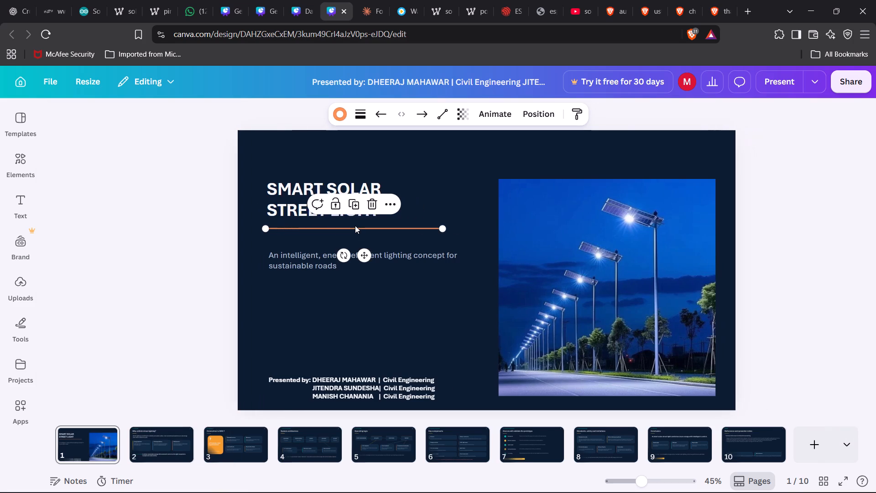
pyautogui.click(342, 110)
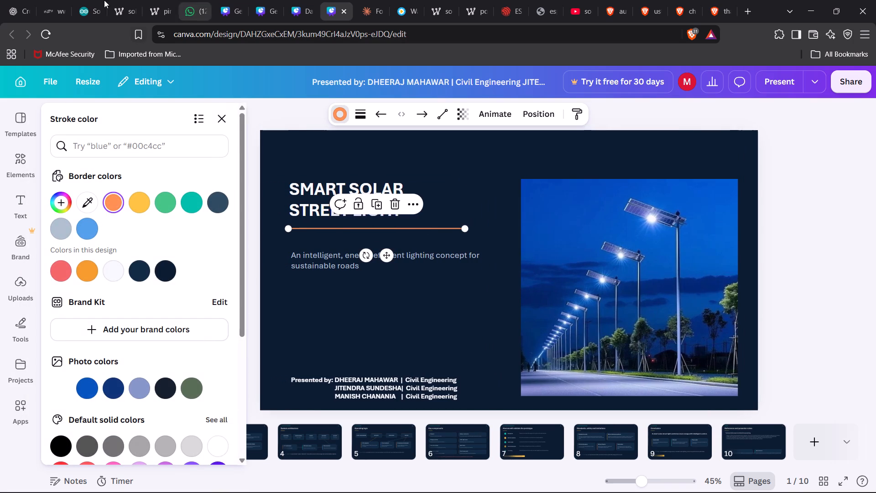
# Return to the Geosynthetic Reinforced Soil Structures presentation and set the Safety heading underline's stroke colour to #ff9050.
pyautogui.click(234, 0)
pyautogui.click(243, 188)
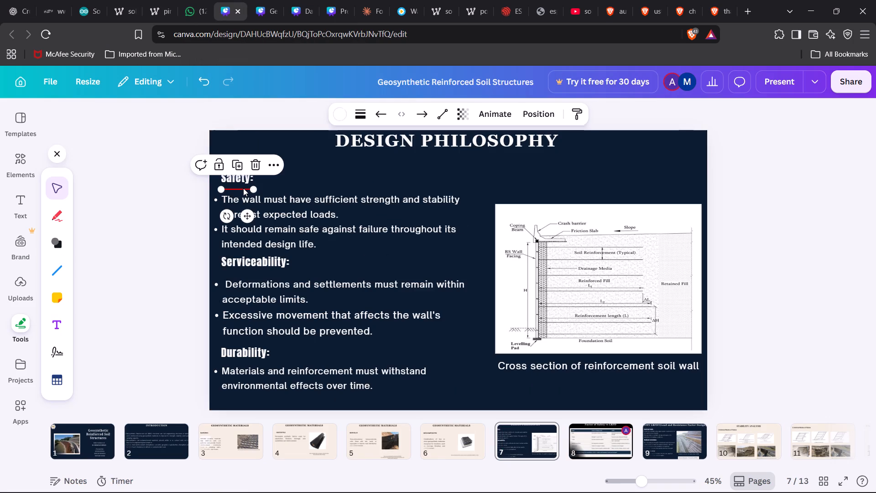
pyautogui.click(338, 115)
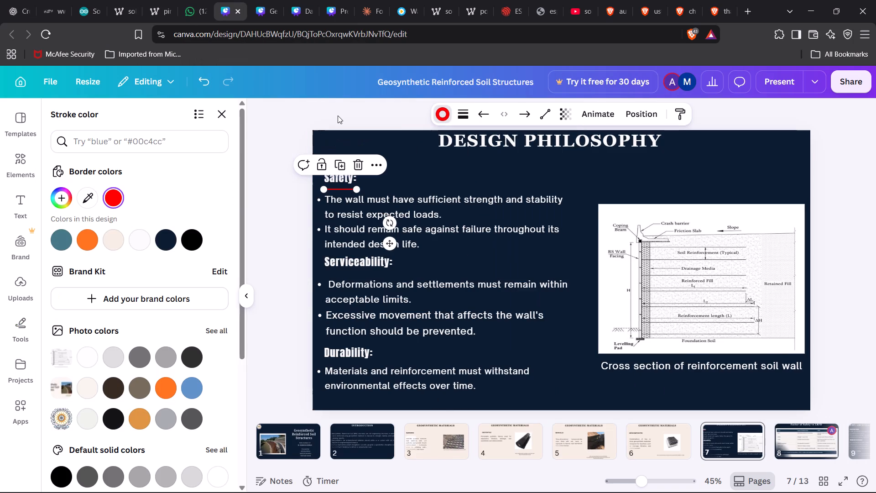
pyautogui.click(101, 136)
pyautogui.write('ff9050')
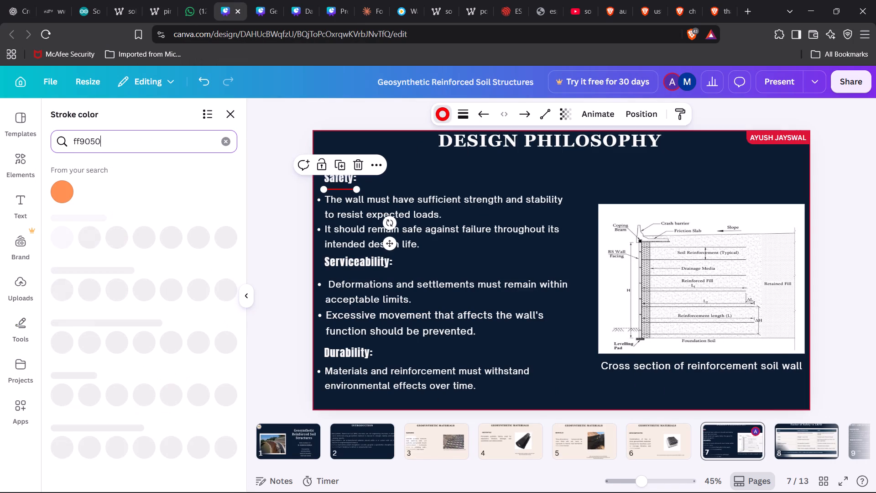
pyautogui.click(65, 190)
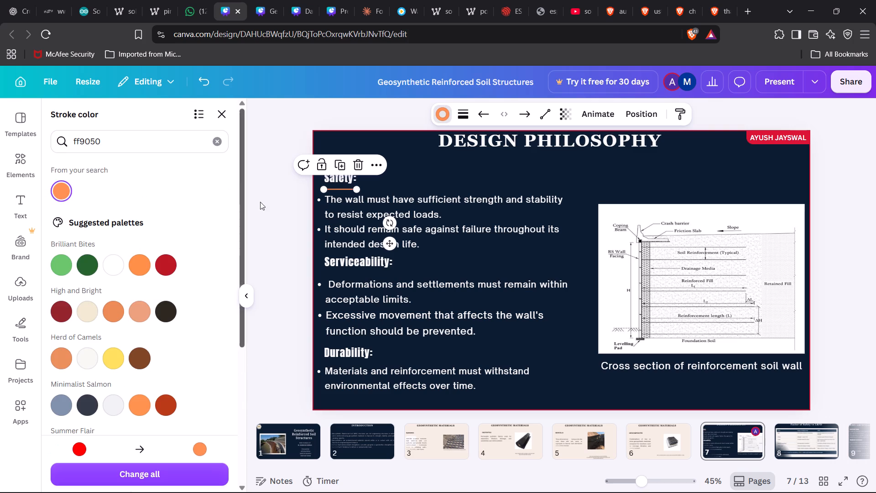
pyautogui.click(292, 222)
pyautogui.click(167, 181)
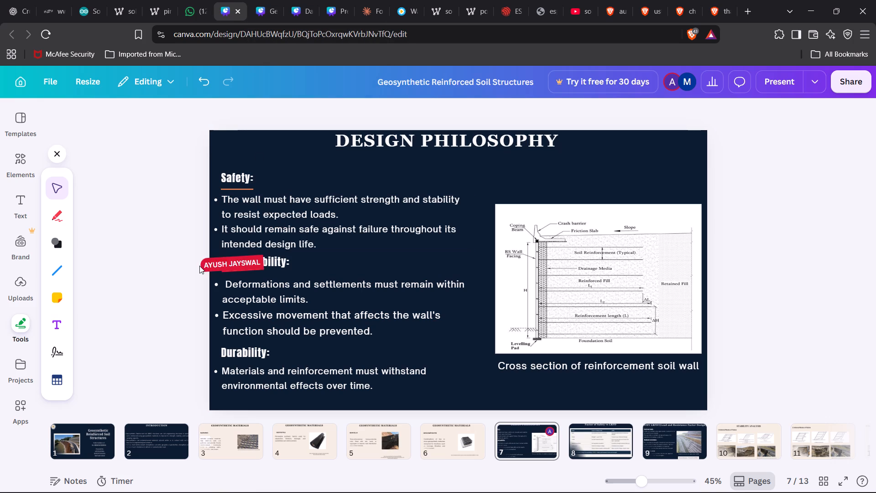
# Delete the empty element overlapping the Geogrids description on slide 3, Geosynthetic Materials.
pyautogui.click(246, 429)
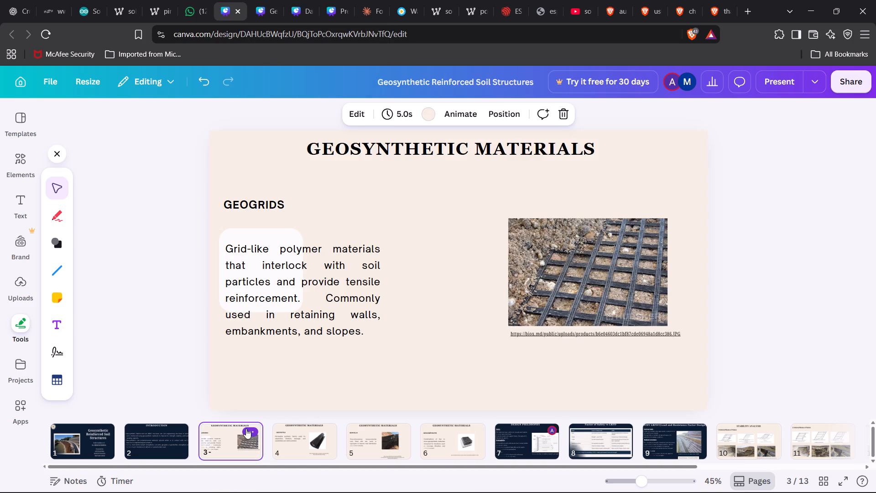
pyautogui.click(240, 234)
pyautogui.press('Delete')
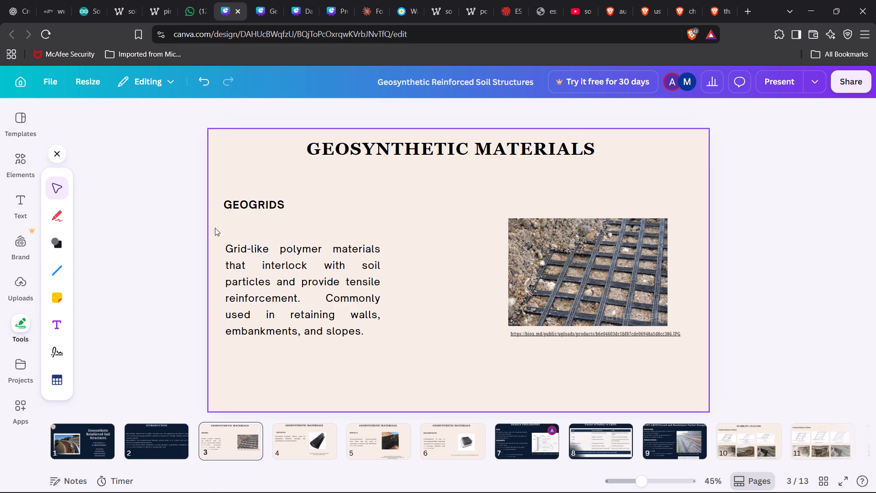
# Review the Design Philosophy, Introduction and Geogrids slides and browse the thumbnails of the remaining slides.
pyautogui.click(519, 440)
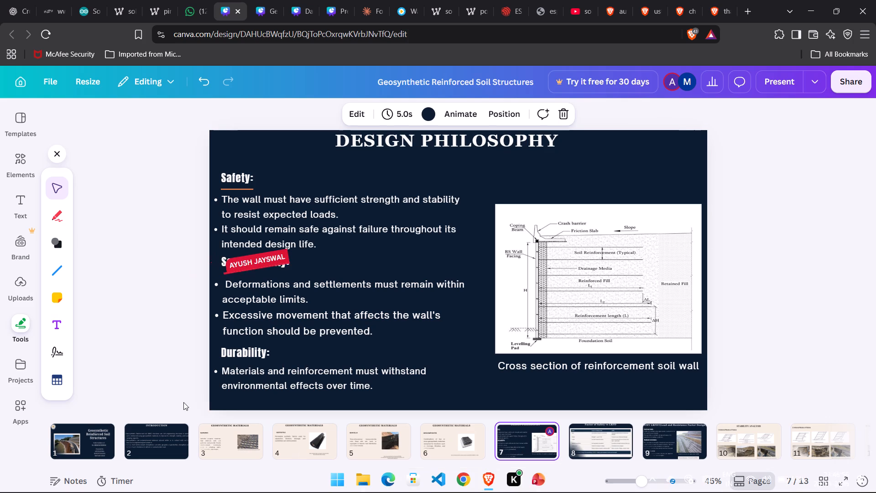
pyautogui.click(177, 441)
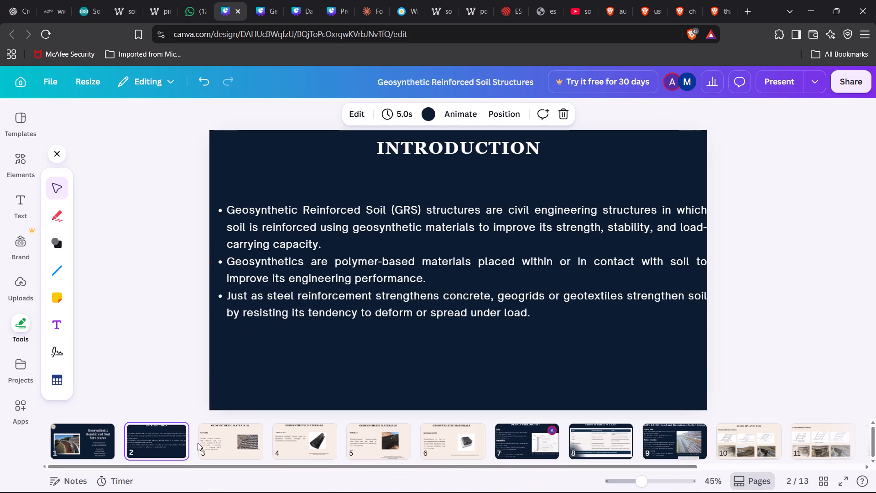
pyautogui.click(236, 450)
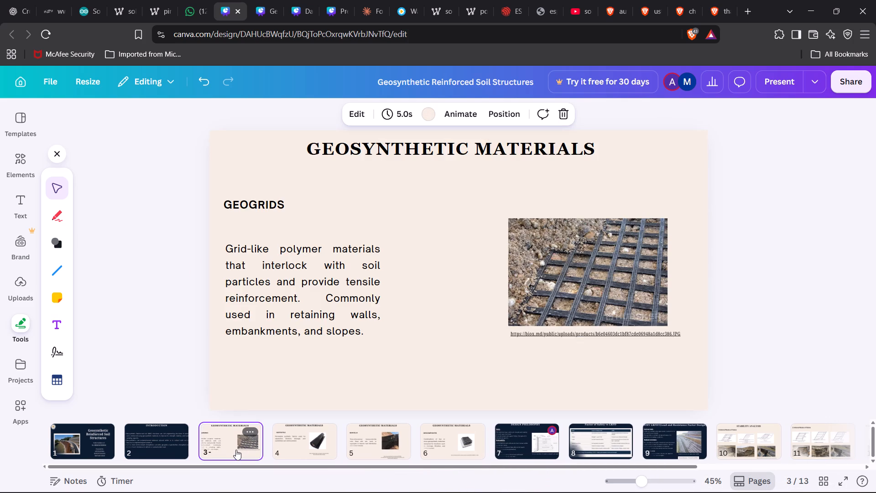
pyautogui.hscroll(-4, 829, 447)
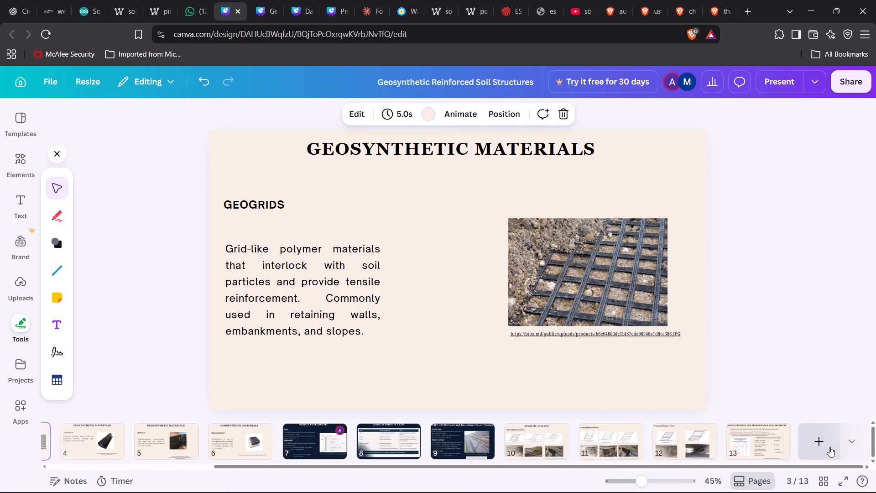
pyautogui.hscroll(-4, 829, 447)
pyautogui.hscroll(6, 829, 447)
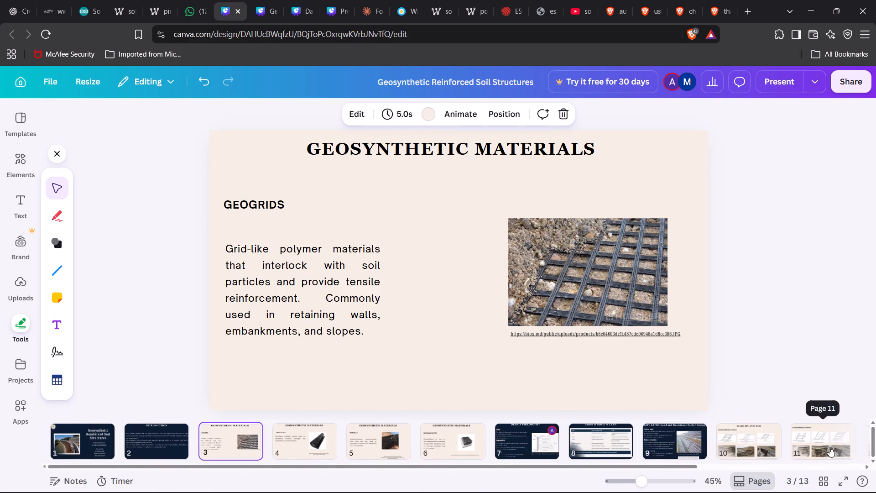
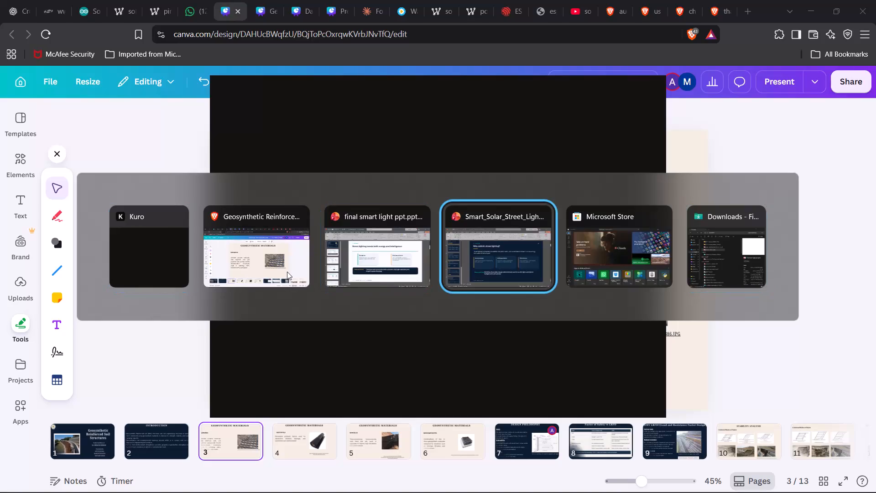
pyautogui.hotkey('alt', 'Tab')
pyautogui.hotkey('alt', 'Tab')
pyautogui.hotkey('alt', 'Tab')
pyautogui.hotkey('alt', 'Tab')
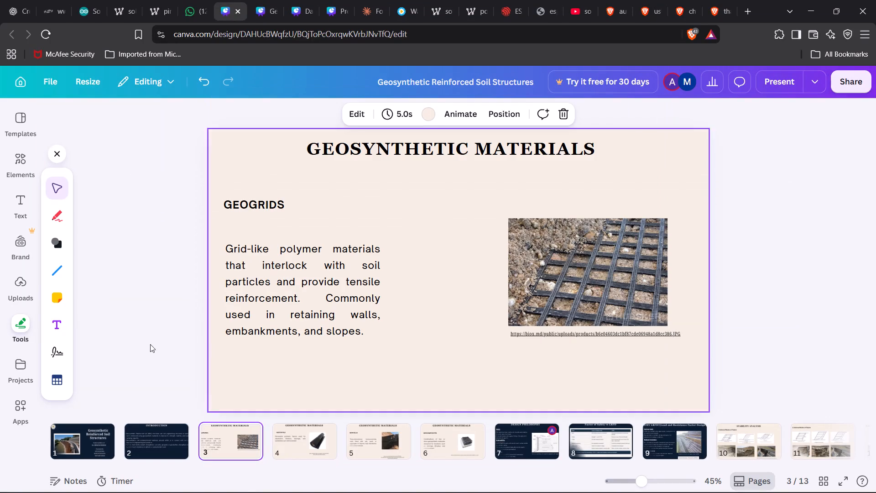
# On slide 7, Design Philosophy, level the Serviceability underline, align it with the heading's left edge and extend it to the heading's width.
pyautogui.click(614, 434)
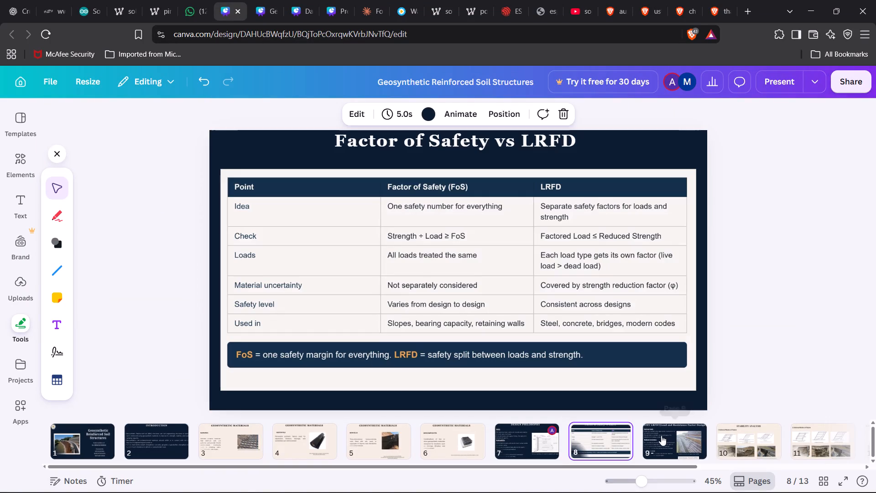
pyautogui.click(526, 449)
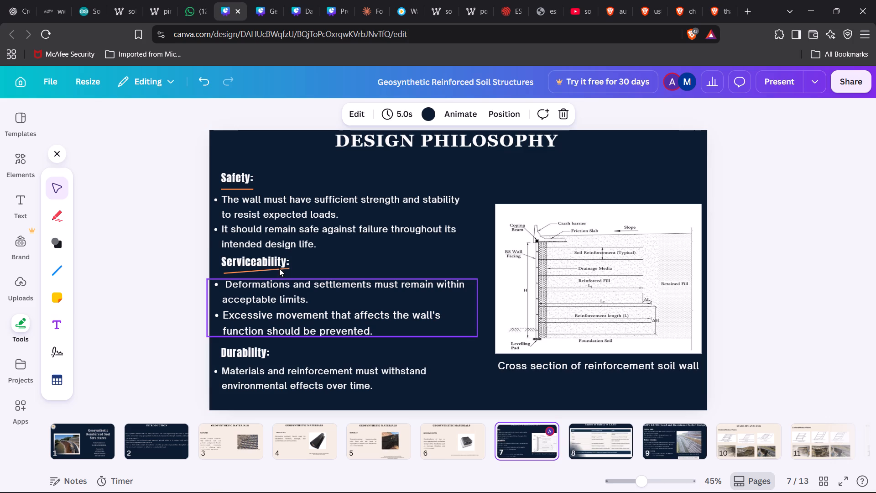
pyautogui.click(279, 268)
pyautogui.moveTo(289, 270); pyautogui.dragTo(288, 275)
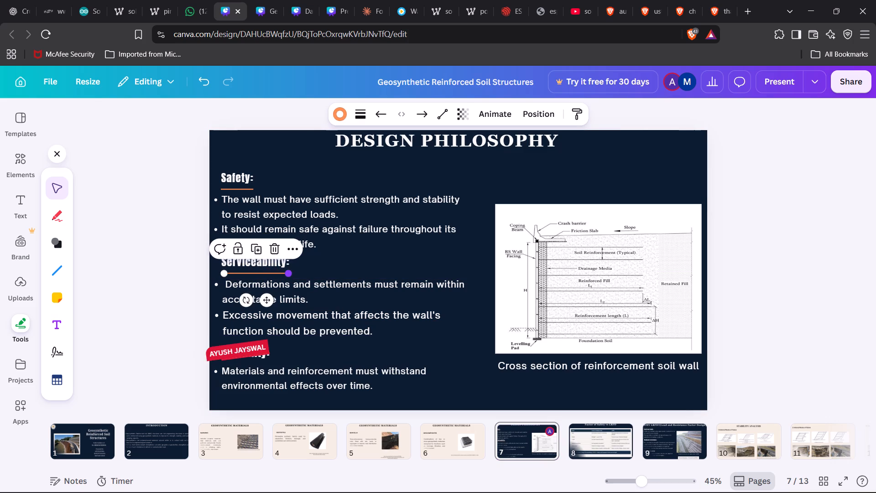
pyautogui.click(169, 259)
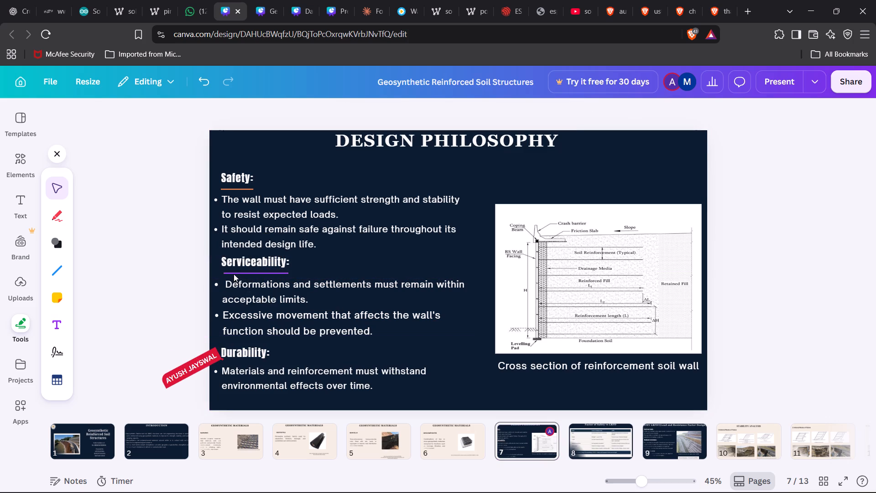
pyautogui.moveTo(234, 273); pyautogui.dragTo(229, 273)
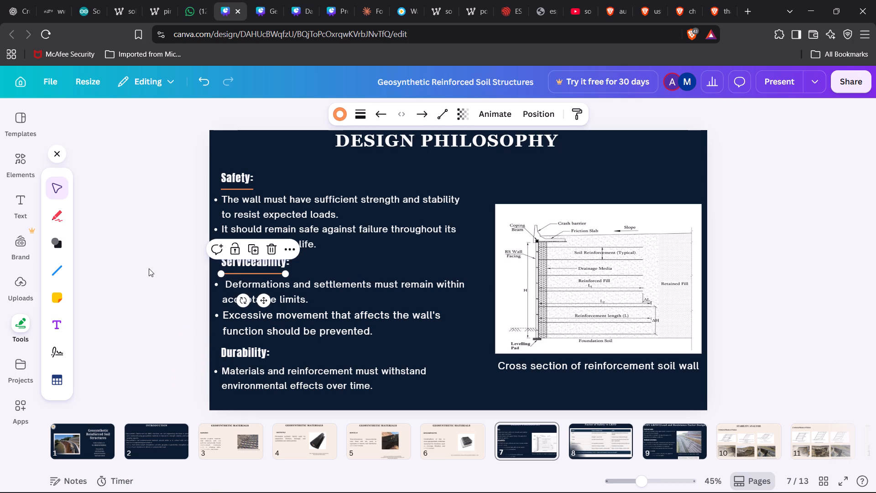
pyautogui.click(149, 268)
pyautogui.click(281, 273)
pyautogui.moveTo(285, 275); pyautogui.dragTo(288, 275)
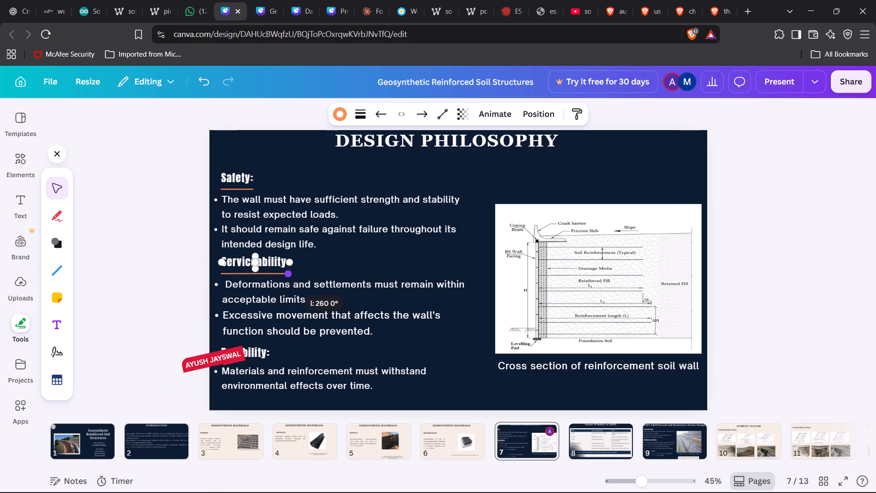
pyautogui.moveTo(288, 275); pyautogui.dragTo(291, 275)
pyautogui.click(183, 259)
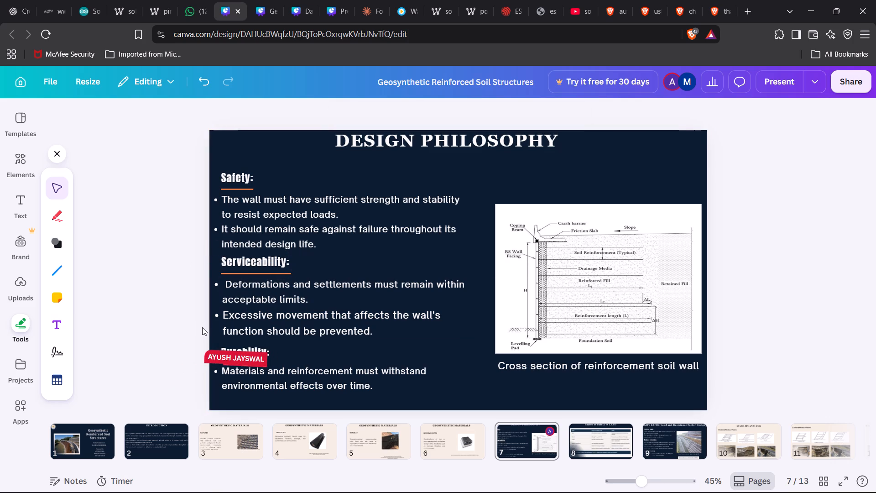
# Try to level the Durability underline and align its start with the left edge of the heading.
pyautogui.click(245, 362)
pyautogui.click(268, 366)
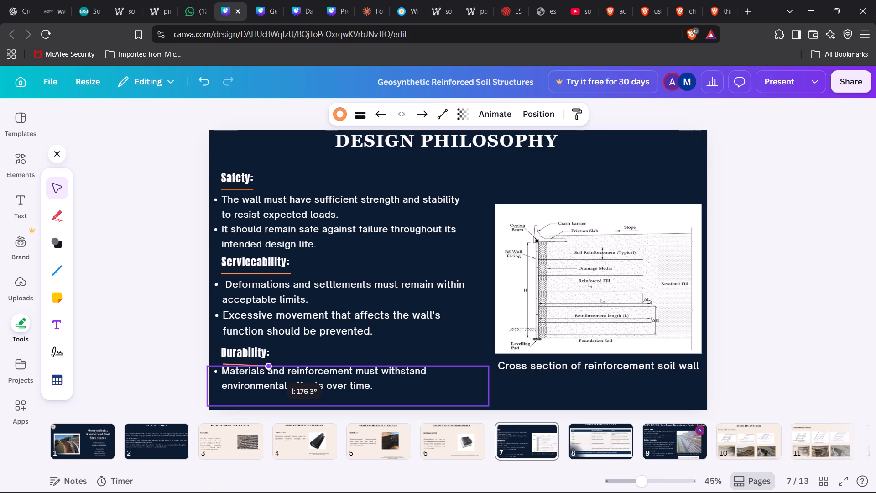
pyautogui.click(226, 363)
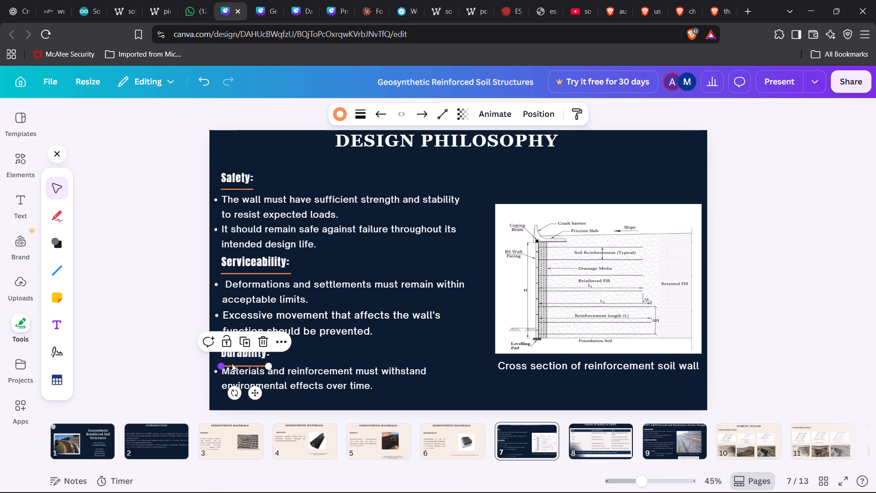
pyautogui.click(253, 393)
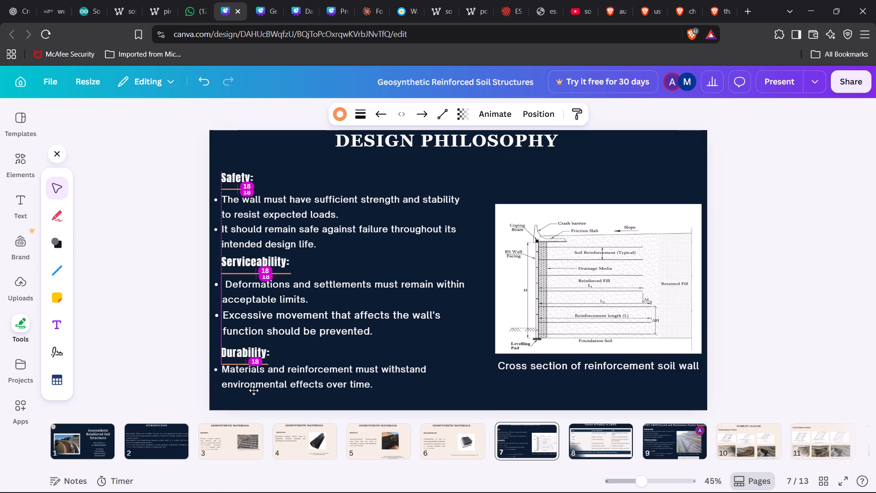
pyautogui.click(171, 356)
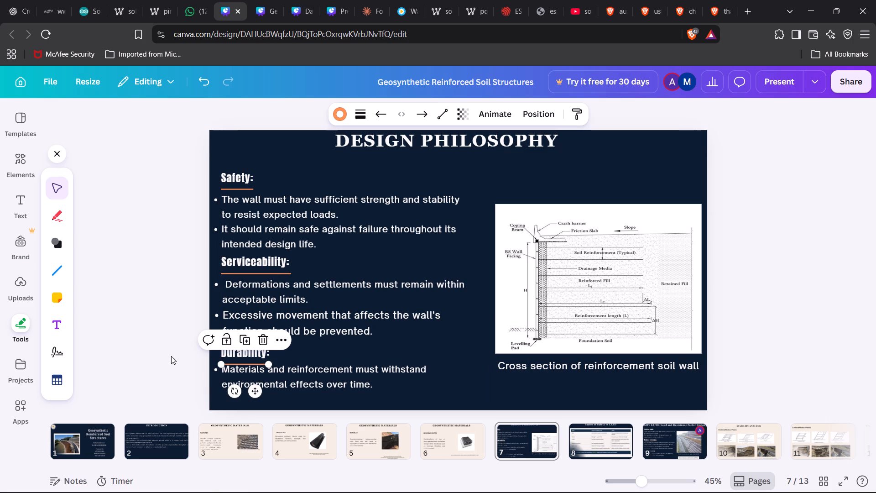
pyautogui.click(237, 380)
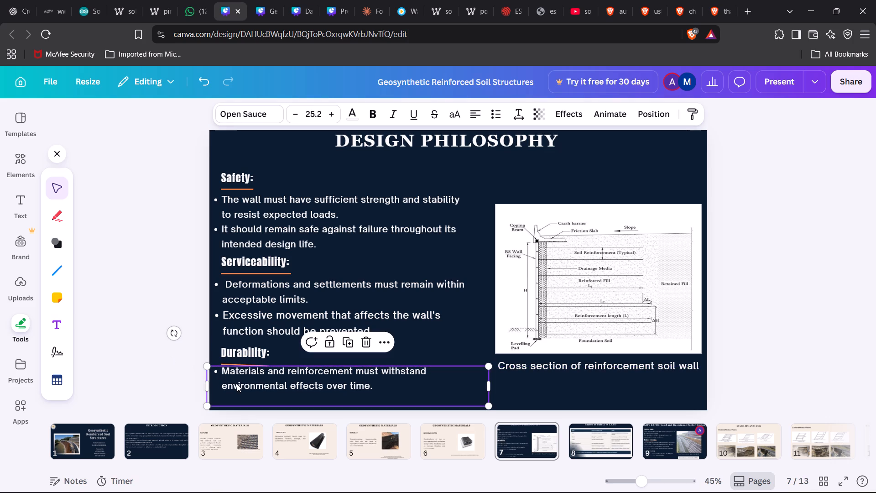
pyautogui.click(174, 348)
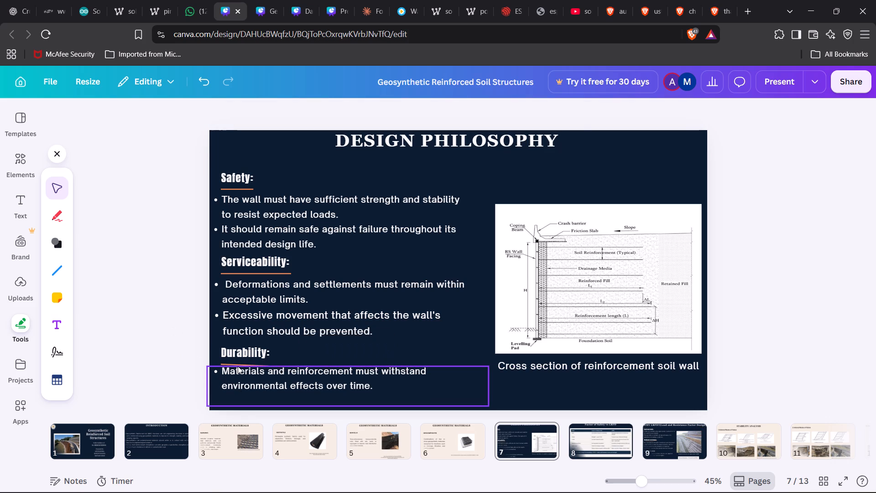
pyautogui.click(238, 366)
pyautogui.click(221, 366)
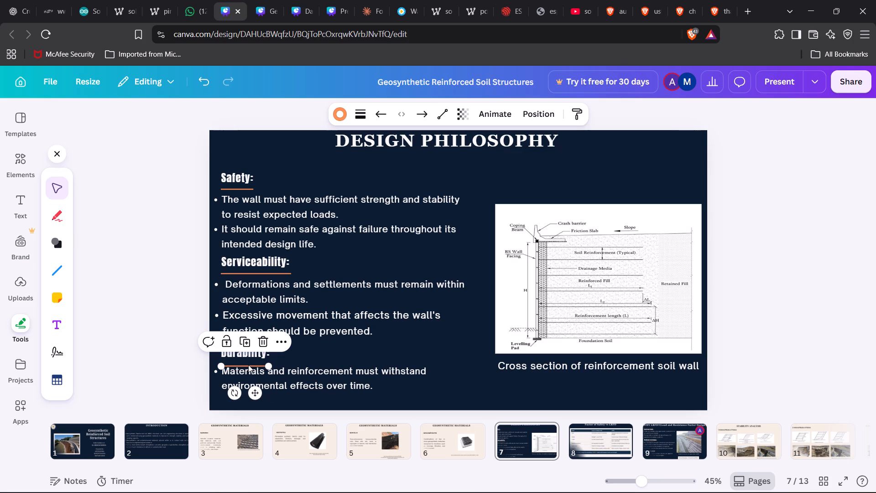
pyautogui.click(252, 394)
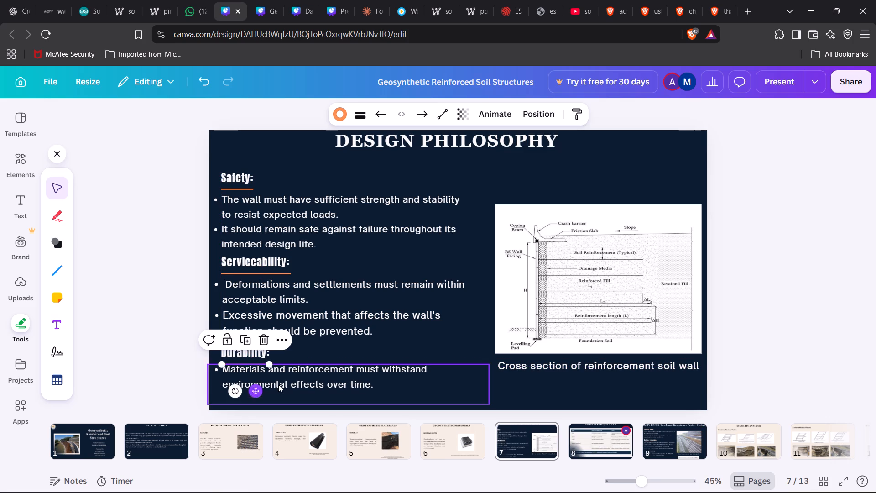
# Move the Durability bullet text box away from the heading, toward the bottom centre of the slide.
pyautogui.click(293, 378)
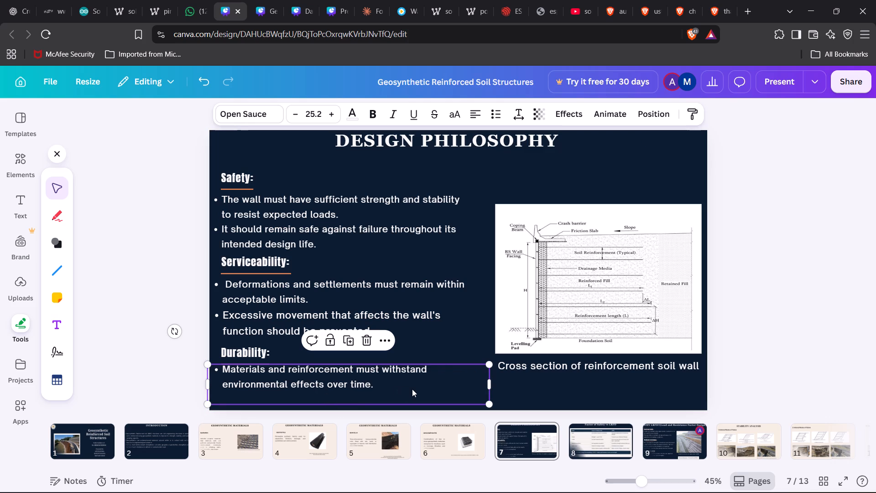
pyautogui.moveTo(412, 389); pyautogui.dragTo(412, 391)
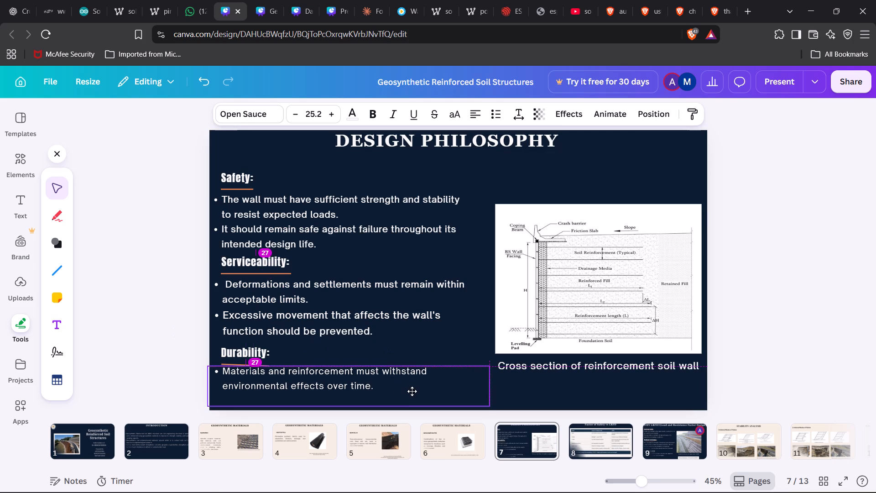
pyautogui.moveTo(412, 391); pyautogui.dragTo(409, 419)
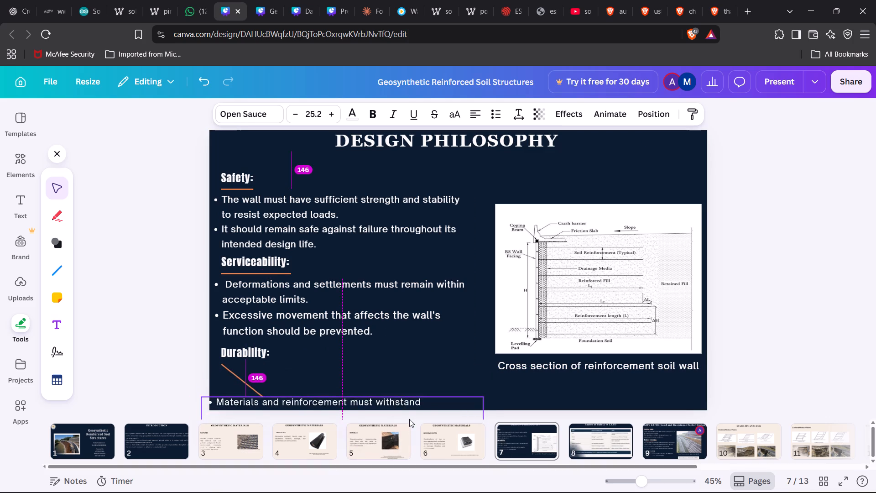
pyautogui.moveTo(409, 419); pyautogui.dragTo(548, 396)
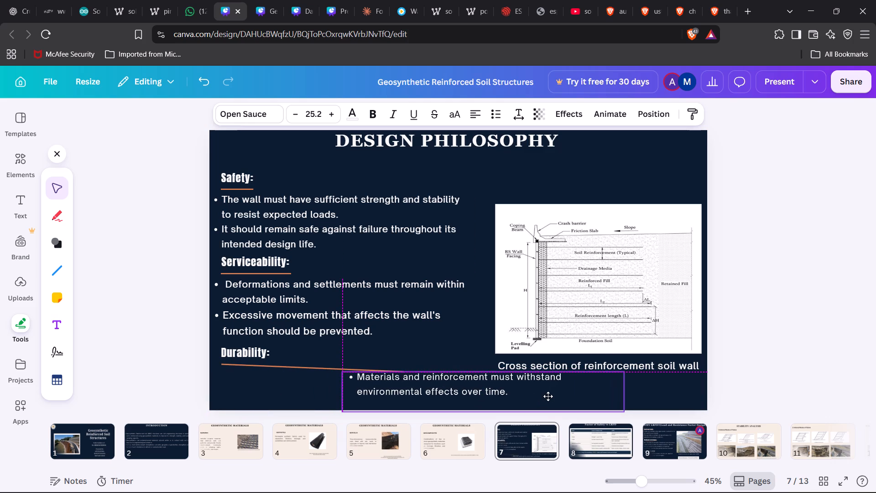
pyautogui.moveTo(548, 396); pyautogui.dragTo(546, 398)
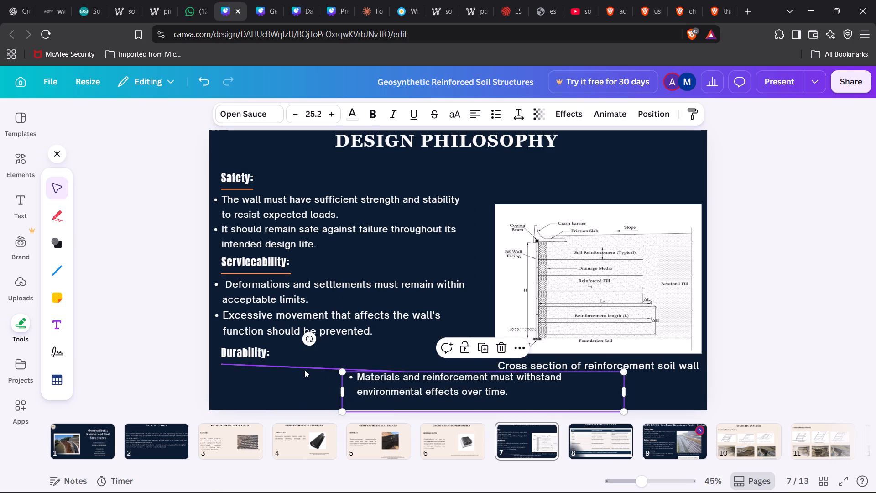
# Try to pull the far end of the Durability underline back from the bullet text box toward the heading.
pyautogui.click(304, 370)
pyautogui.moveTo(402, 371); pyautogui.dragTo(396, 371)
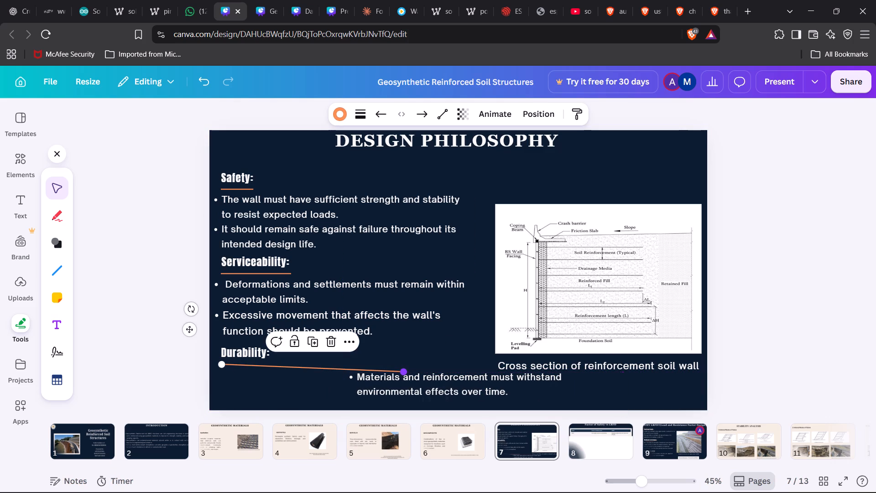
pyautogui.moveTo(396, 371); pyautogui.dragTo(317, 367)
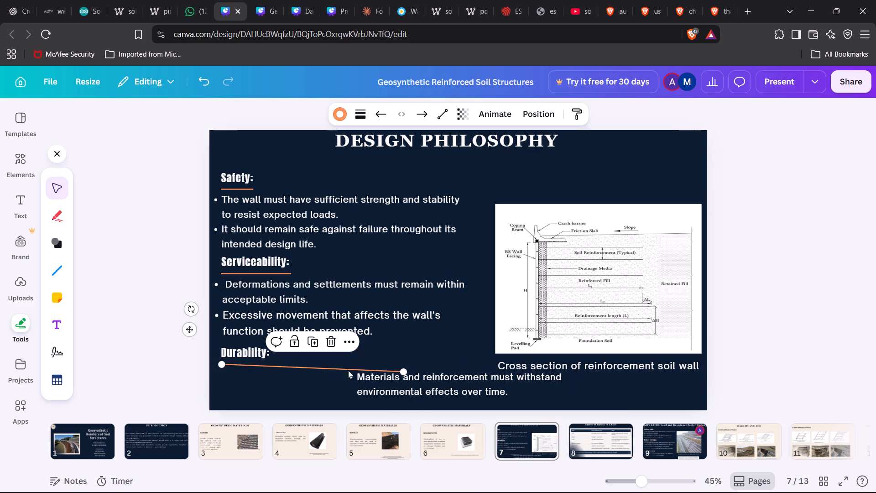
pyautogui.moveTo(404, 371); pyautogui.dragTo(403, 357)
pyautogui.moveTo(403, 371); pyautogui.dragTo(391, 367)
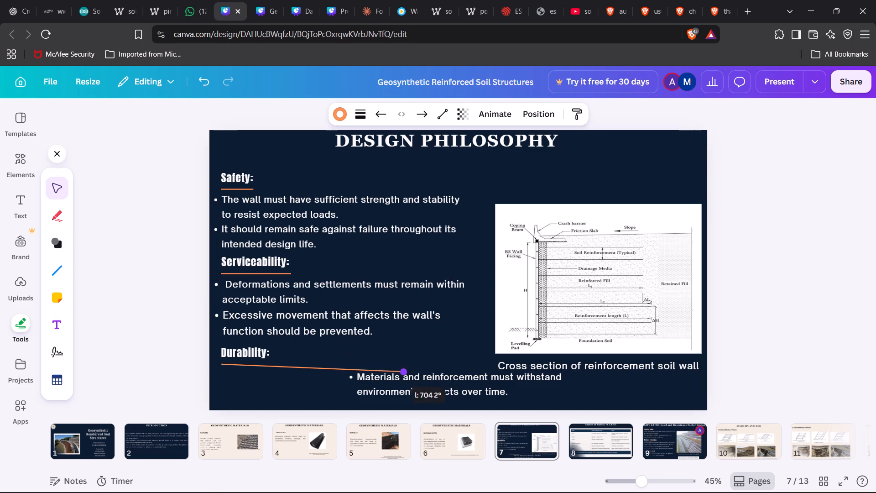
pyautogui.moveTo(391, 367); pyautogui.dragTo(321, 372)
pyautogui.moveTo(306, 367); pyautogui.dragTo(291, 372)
# Delete the slanted orange line under the Durability heading.
pyautogui.click(287, 372)
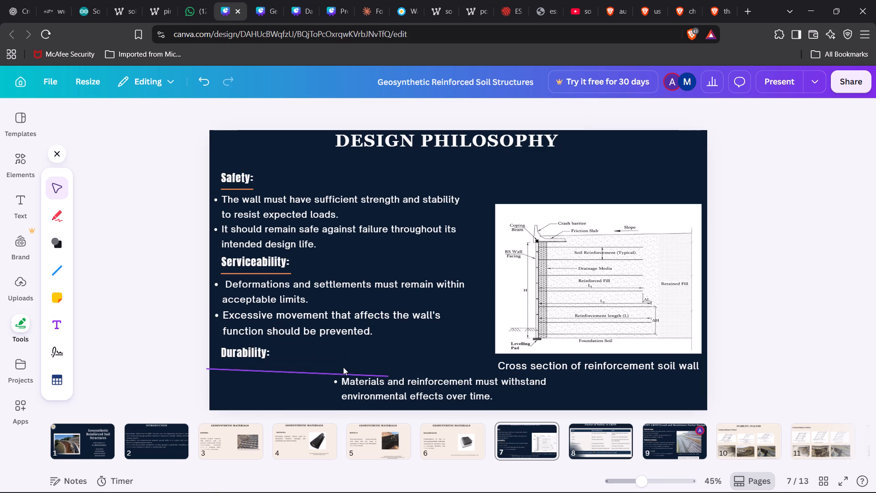
pyautogui.press('Delete')
pyautogui.click(293, 372)
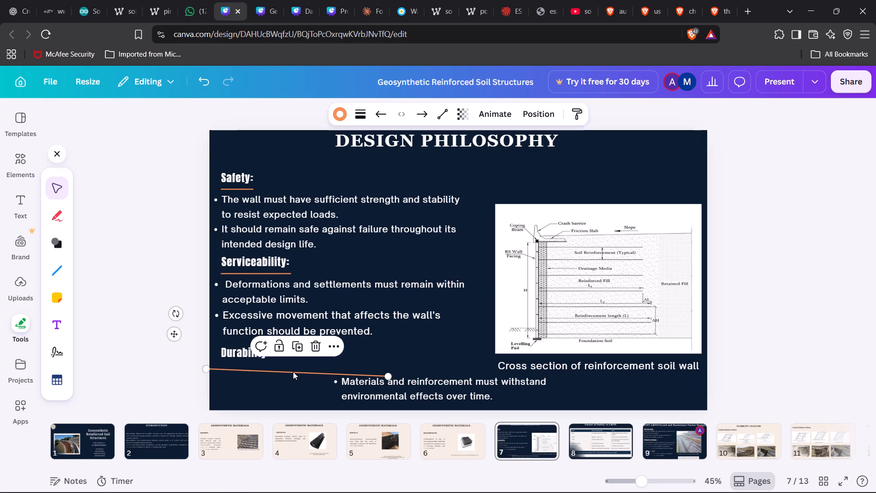
pyautogui.press('Delete')
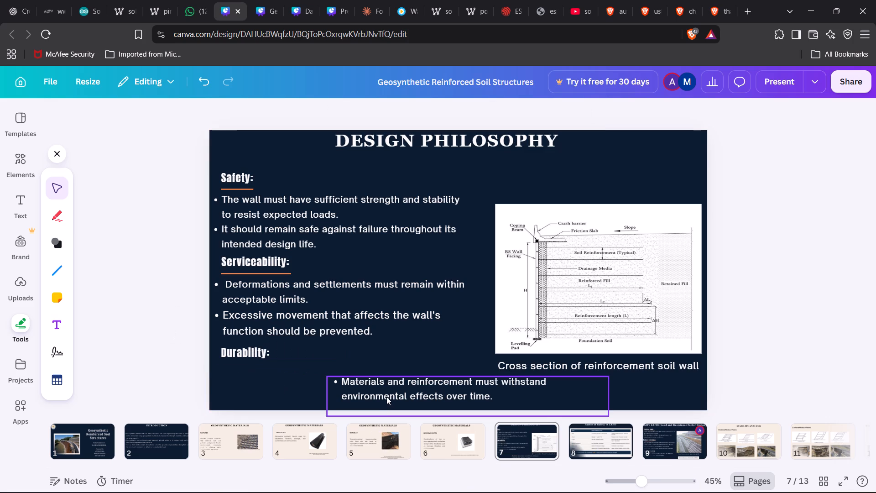
# Move the "Materials and reinforcement must withstand environmental effects over time" bullet back beneath the Durability heading.
pyautogui.moveTo(386, 397); pyautogui.dragTo(261, 392)
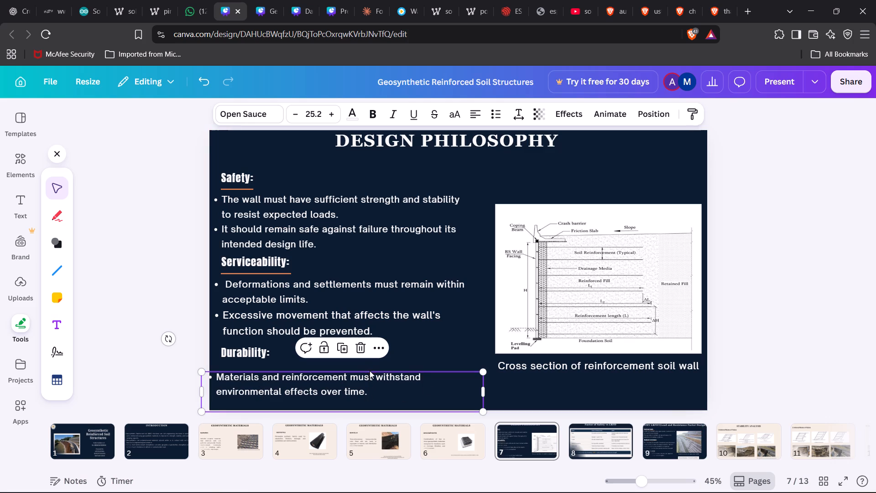
pyautogui.click(414, 365)
pyautogui.click(372, 390)
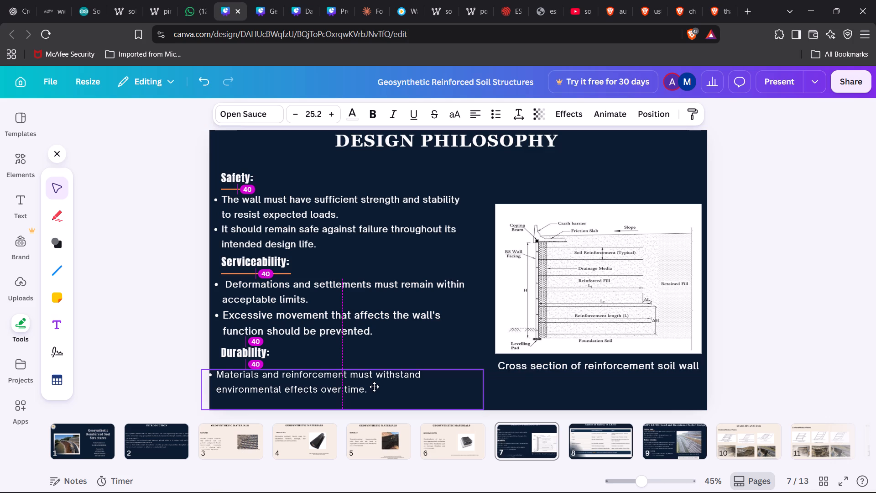
pyautogui.click(122, 346)
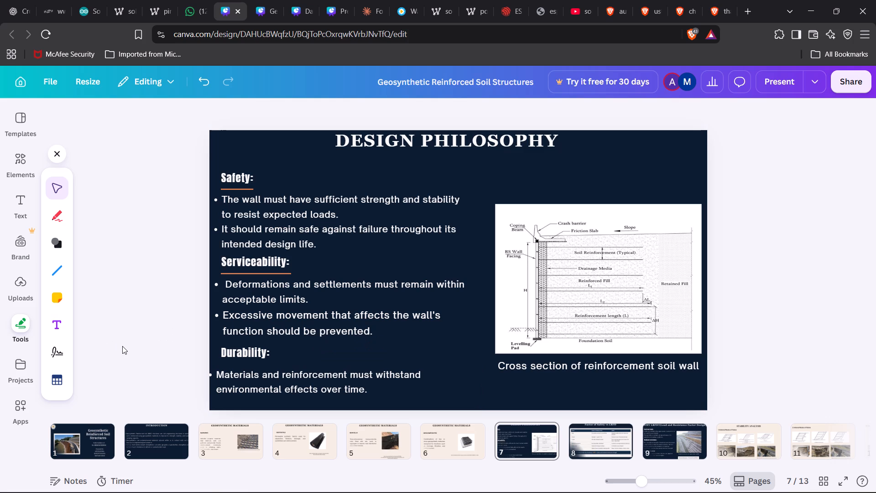
# Add a new straight orange line and place it beneath the Durability heading, aligned with the heading's starting edge.
pyautogui.click(63, 272)
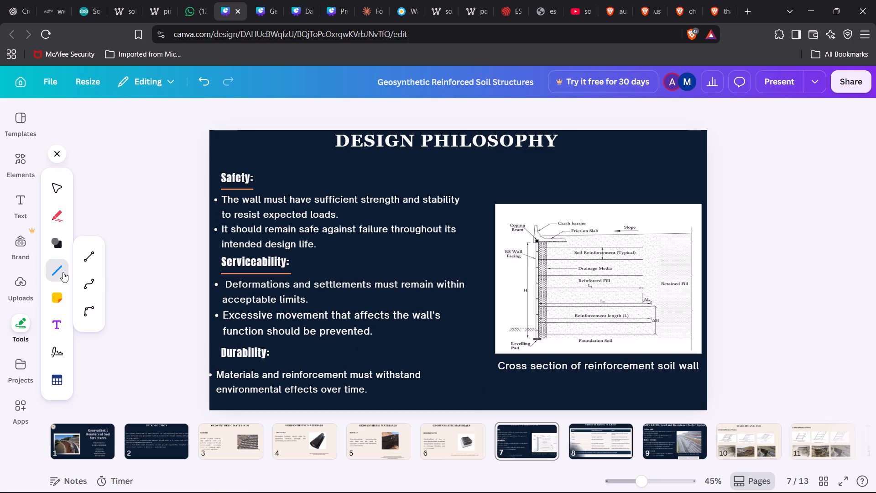
pyautogui.click(88, 250)
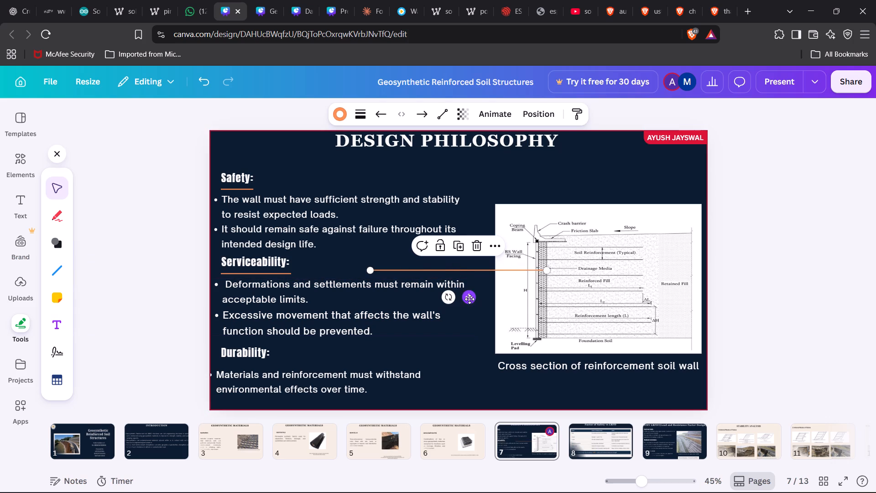
pyautogui.moveTo(469, 299); pyautogui.dragTo(322, 390)
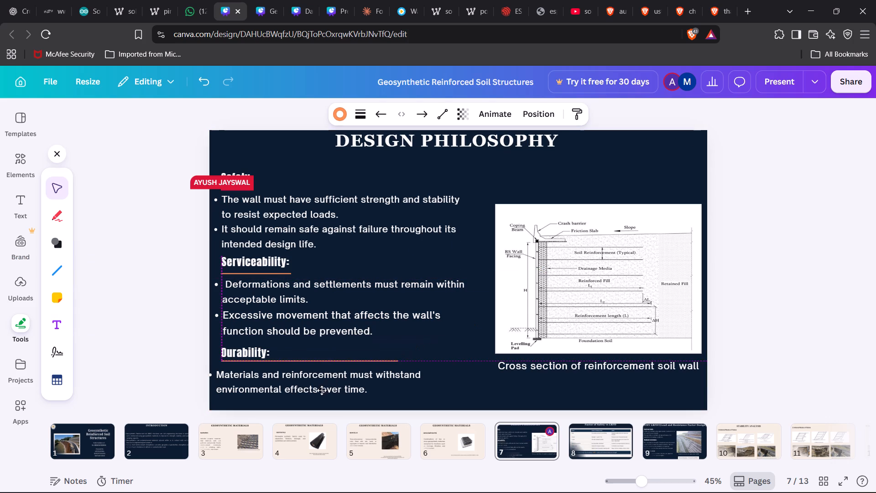
pyautogui.moveTo(322, 390); pyautogui.dragTo(320, 392)
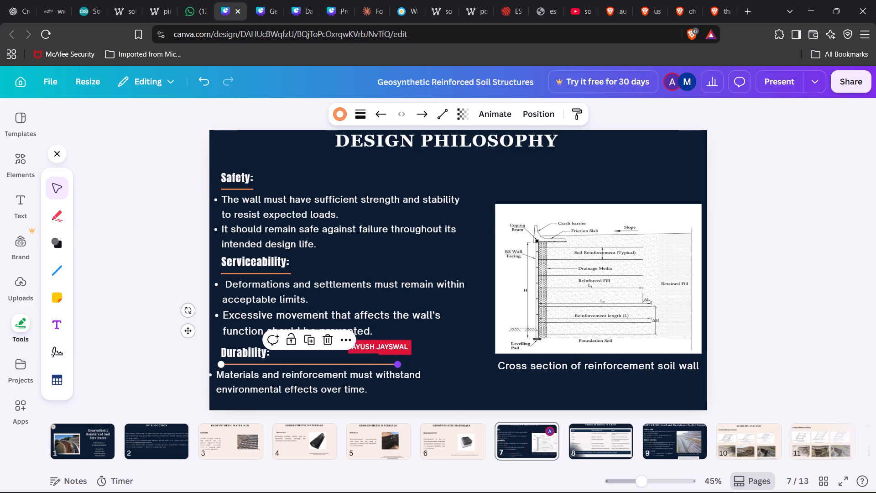
# Shorten the orange Durability underline to the width of the heading and keep it level at 0°.
pyautogui.moveTo(397, 363); pyautogui.dragTo(284, 362)
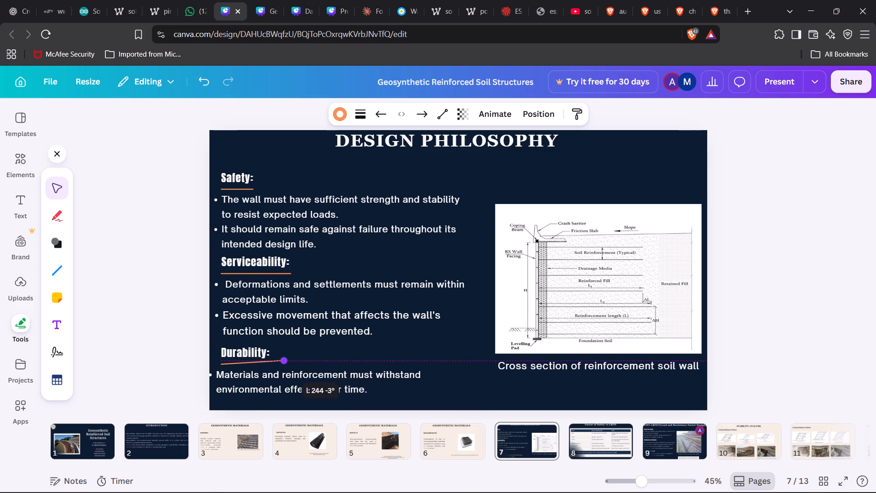
pyautogui.moveTo(284, 362); pyautogui.dragTo(280, 364)
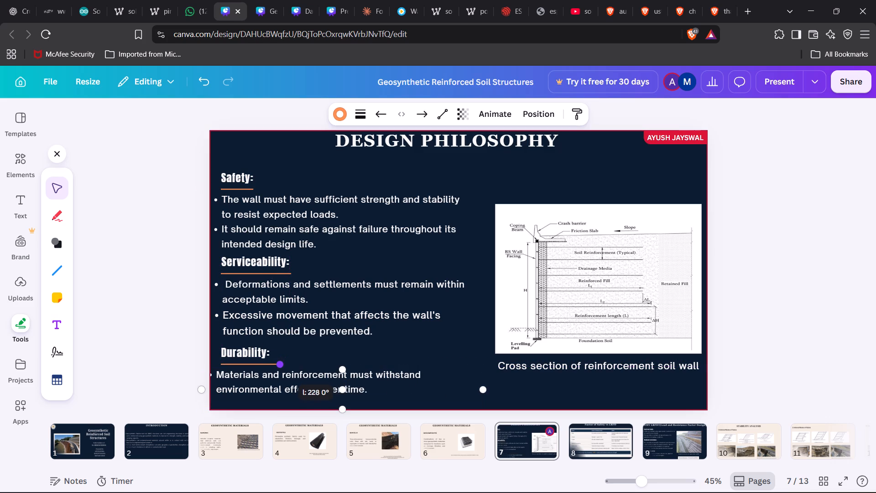
pyautogui.moveTo(280, 364); pyautogui.dragTo(267, 362)
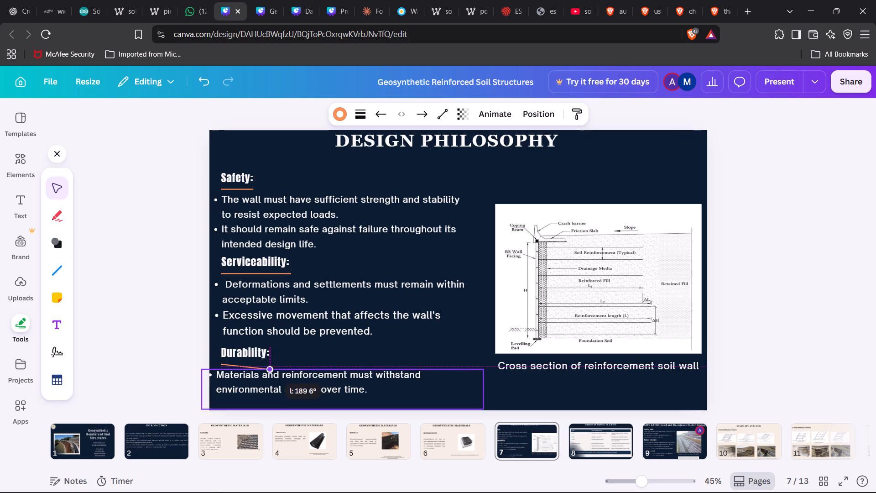
pyautogui.moveTo(267, 362); pyautogui.dragTo(267, 363)
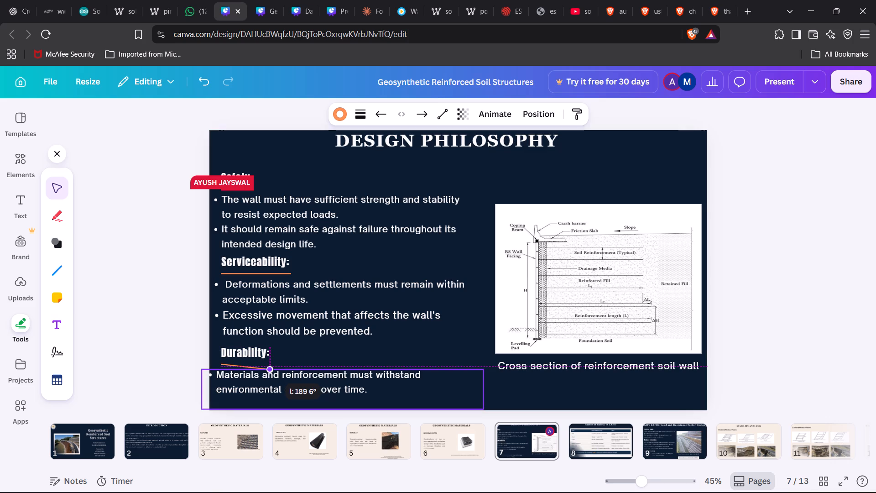
pyautogui.moveTo(267, 363); pyautogui.dragTo(266, 365)
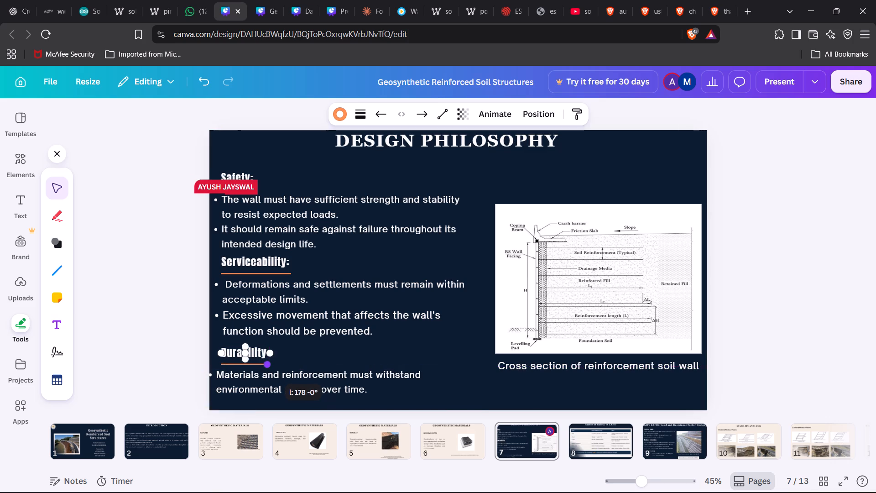
pyautogui.moveTo(266, 365); pyautogui.dragTo(266, 363)
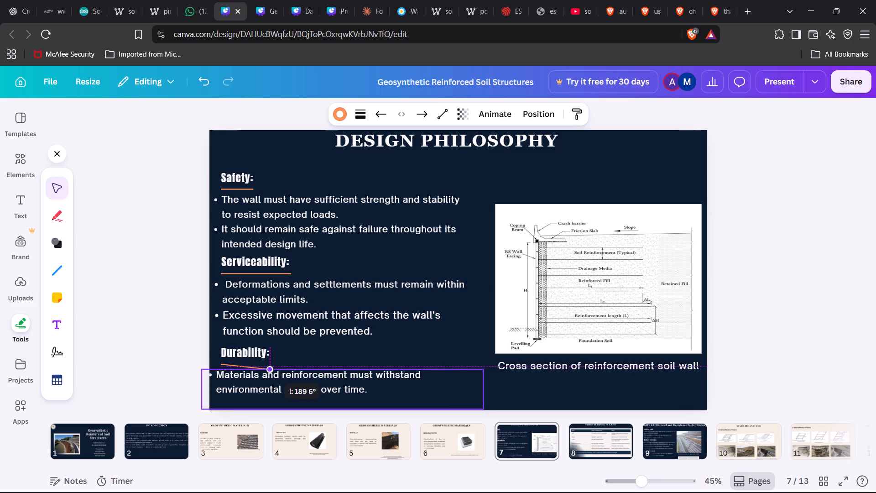
pyautogui.moveTo(266, 363); pyautogui.dragTo(266, 362)
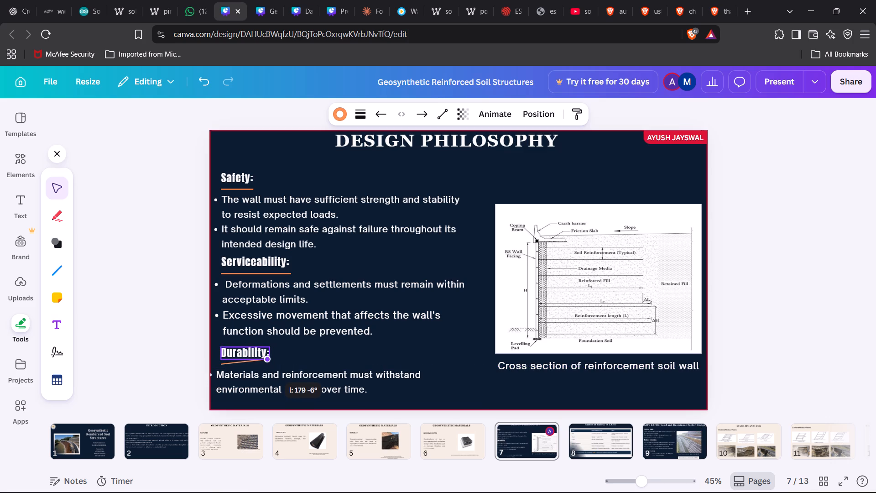
pyautogui.moveTo(266, 362); pyautogui.dragTo(266, 362)
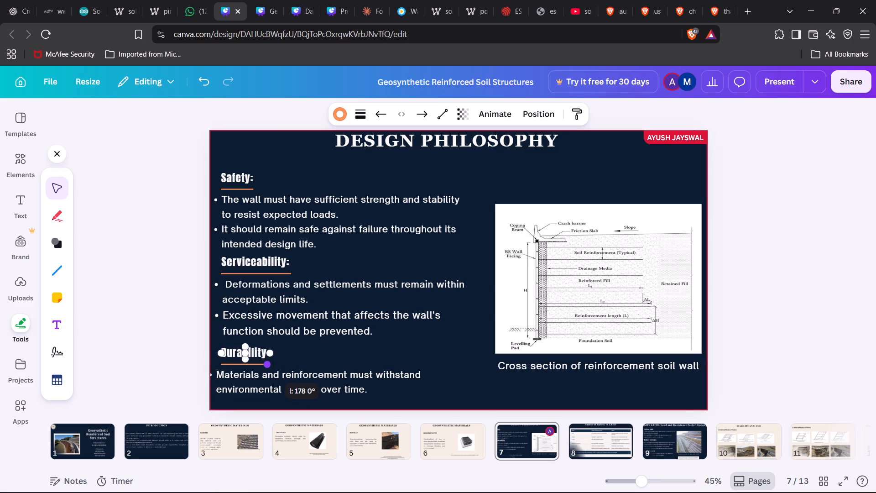
pyautogui.moveTo(266, 362); pyautogui.dragTo(266, 363)
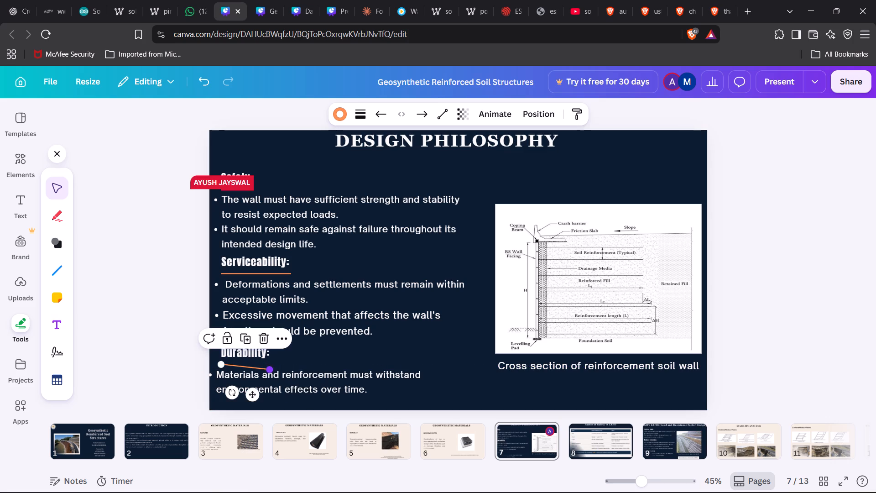
pyautogui.moveTo(268, 368); pyautogui.dragTo(268, 364)
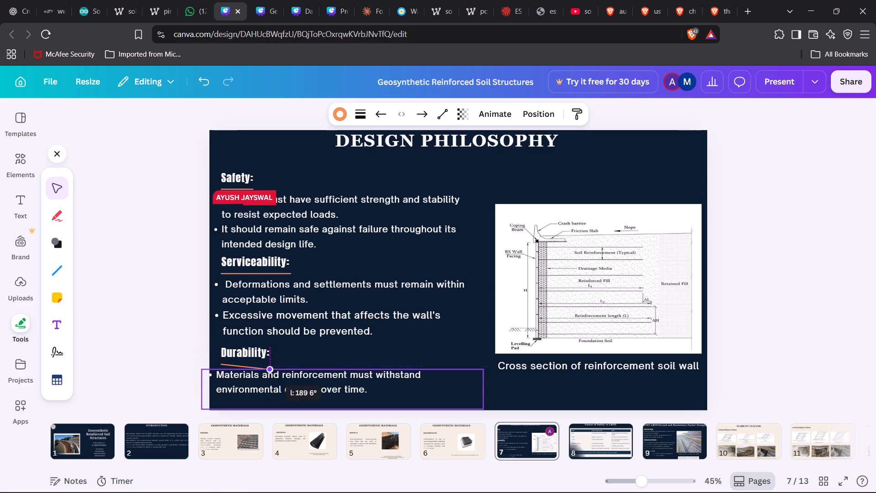
pyautogui.moveTo(268, 364); pyautogui.dragTo(268, 363)
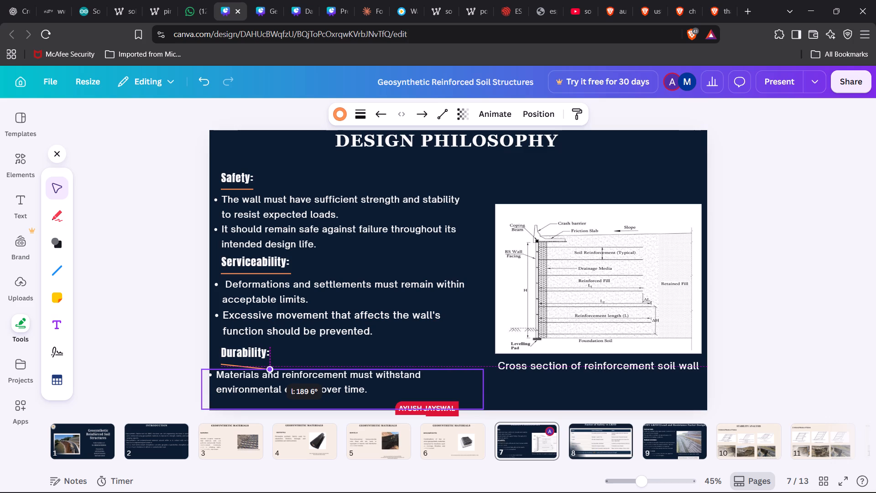
pyautogui.moveTo(268, 363); pyautogui.dragTo(268, 363)
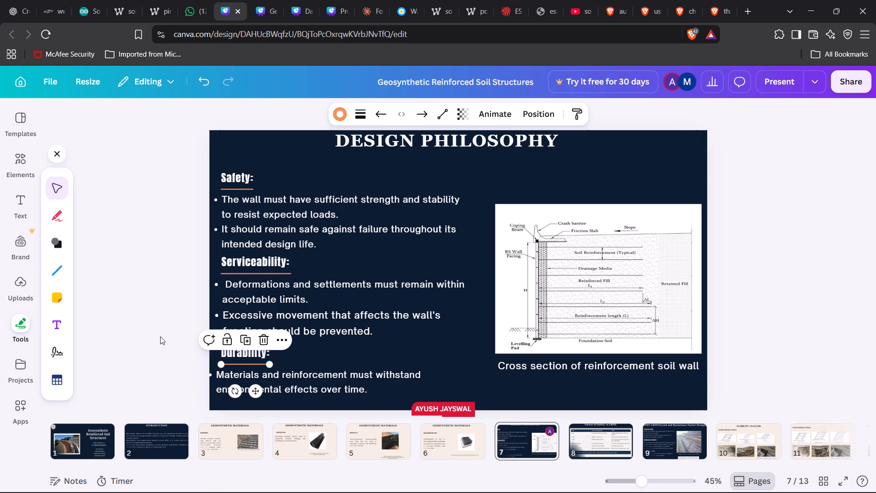
pyautogui.click(160, 336)
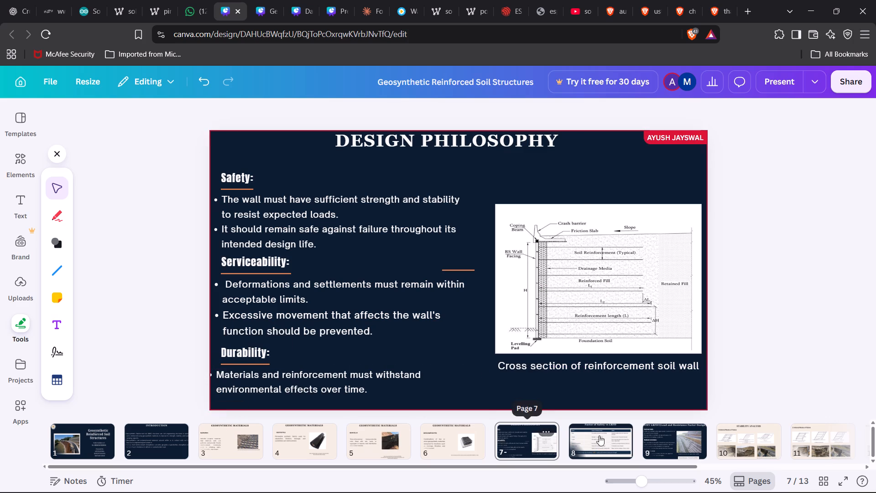
# Review the Factor of Safety vs LRFD, WHY LRFD? and Geogrids slides for remaining styling work.
pyautogui.click(612, 438)
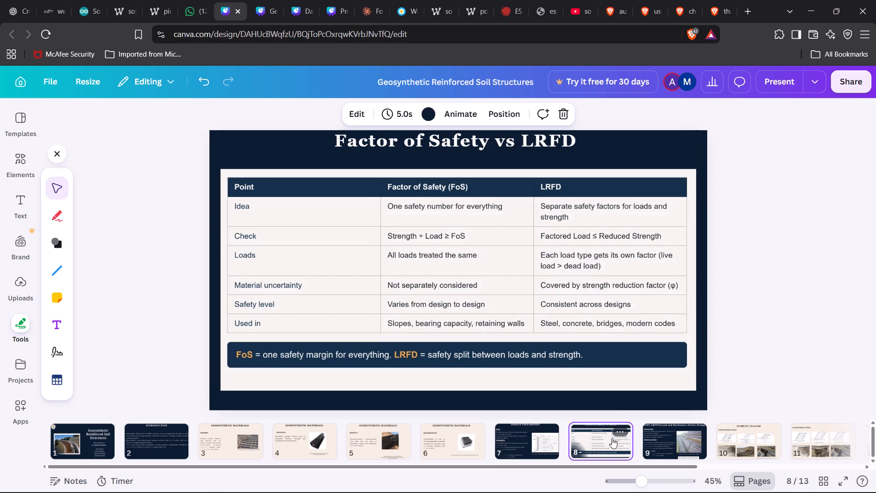
pyautogui.click(599, 436)
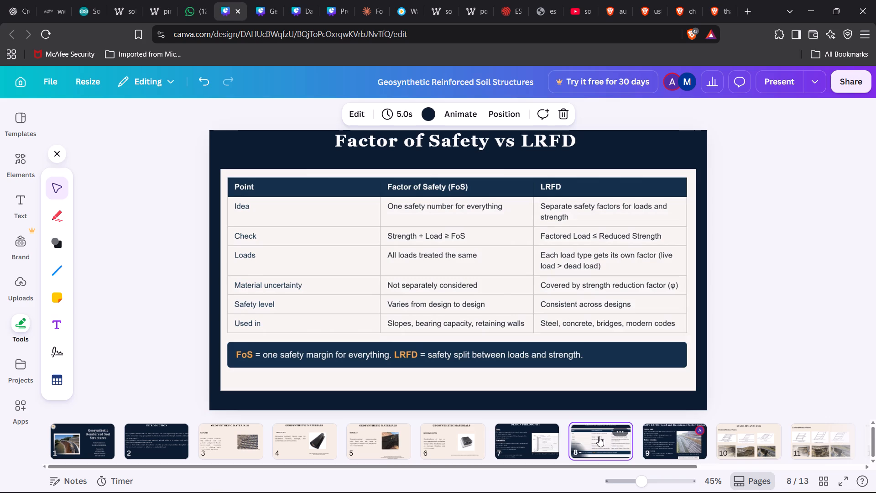
pyautogui.click(674, 444)
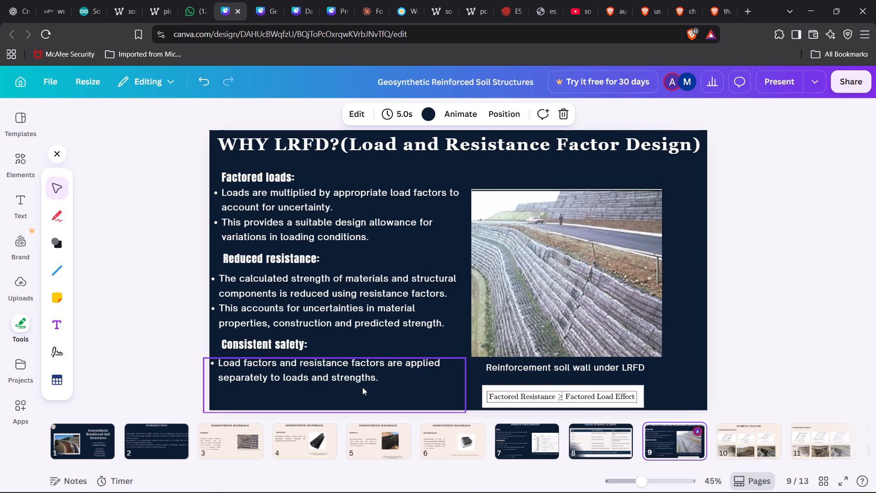
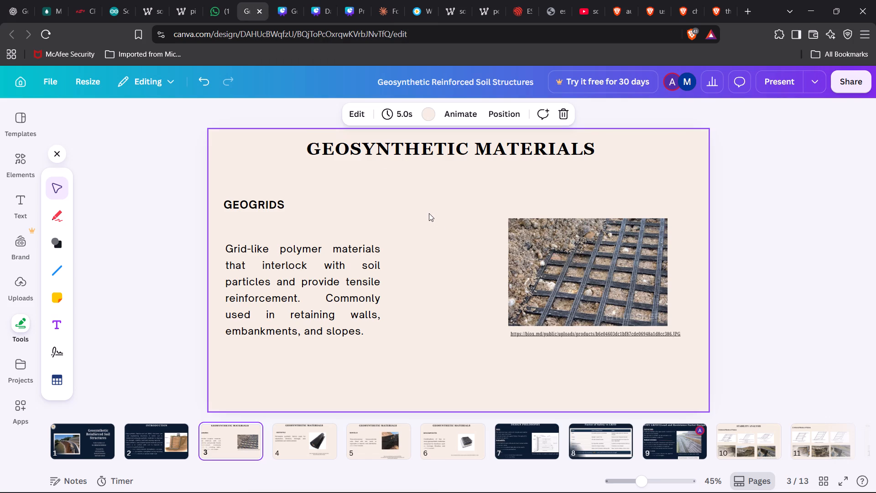
pyautogui.click(166, 455)
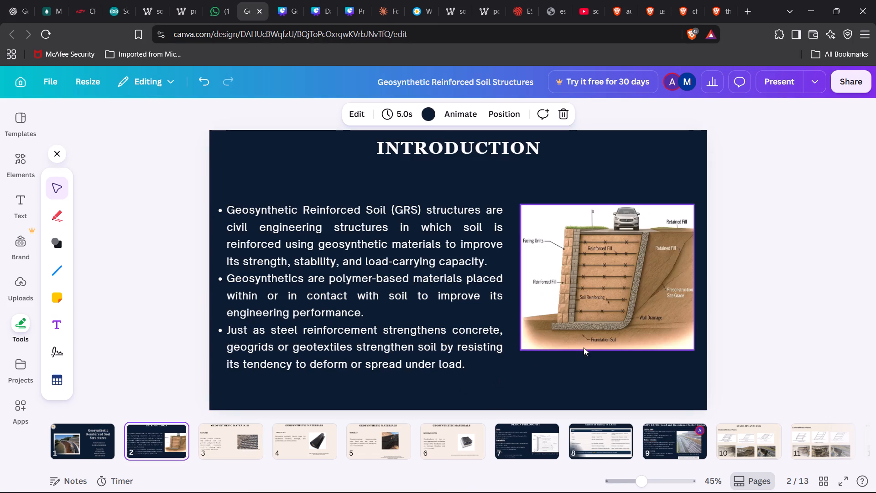
pyautogui.click(616, 351)
pyautogui.click(610, 341)
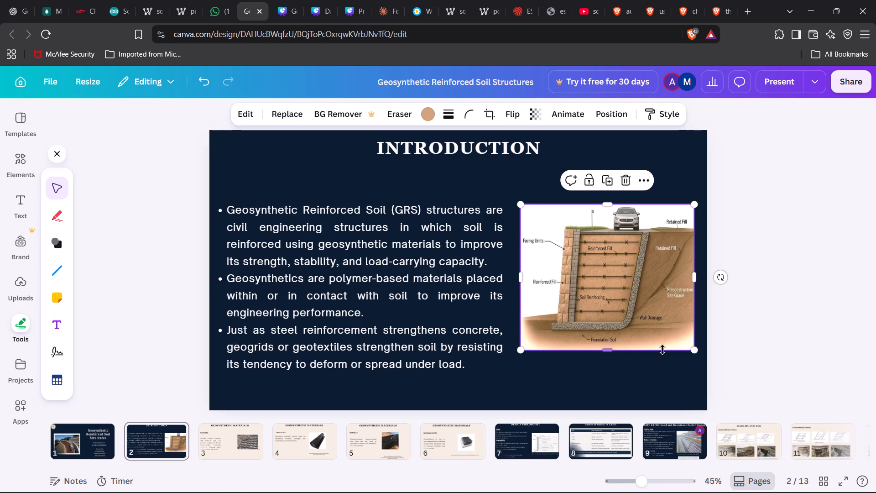
pyautogui.moveTo(605, 353); pyautogui.dragTo(605, 347)
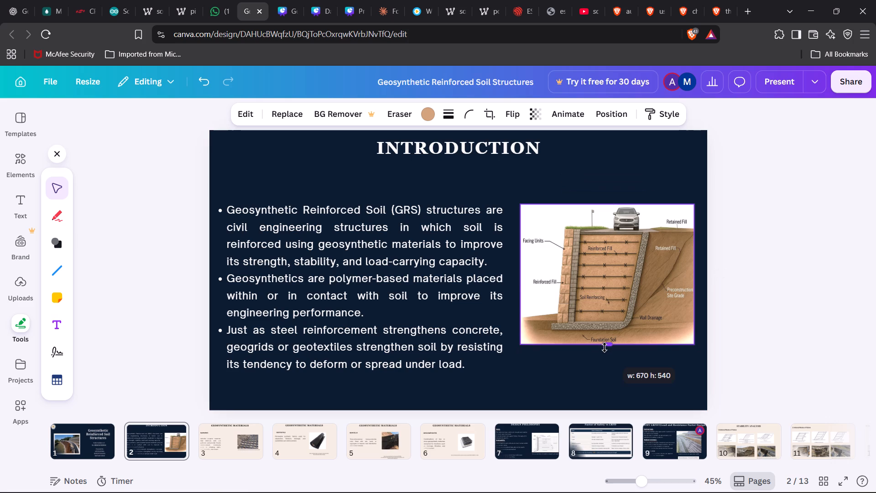
pyautogui.moveTo(605, 347); pyautogui.dragTo(592, 332)
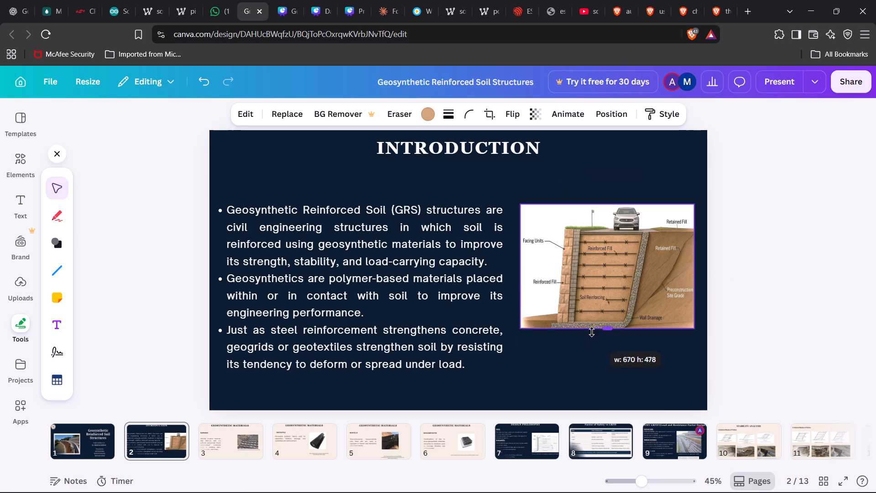
pyautogui.moveTo(592, 332); pyautogui.dragTo(594, 349)
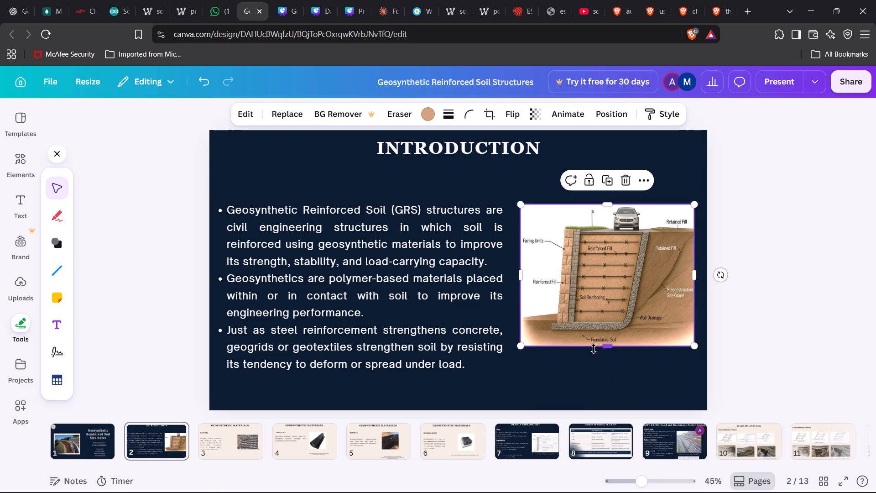
pyautogui.scroll(-1, 674, 325)
pyautogui.moveTo(693, 346); pyautogui.dragTo(695, 360)
pyautogui.moveTo(638, 306); pyautogui.dragTo(636, 313)
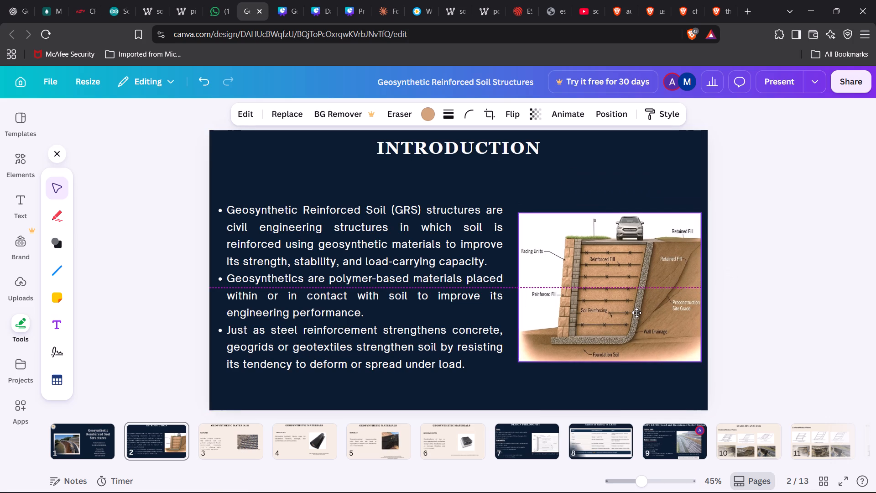
pyautogui.moveTo(636, 313); pyautogui.dragTo(636, 313)
# Move the Introduction bullet text up slightly and separate its three bullets with unbulleted blank lines.
pyautogui.moveTo(365, 256); pyautogui.dragTo(366, 241)
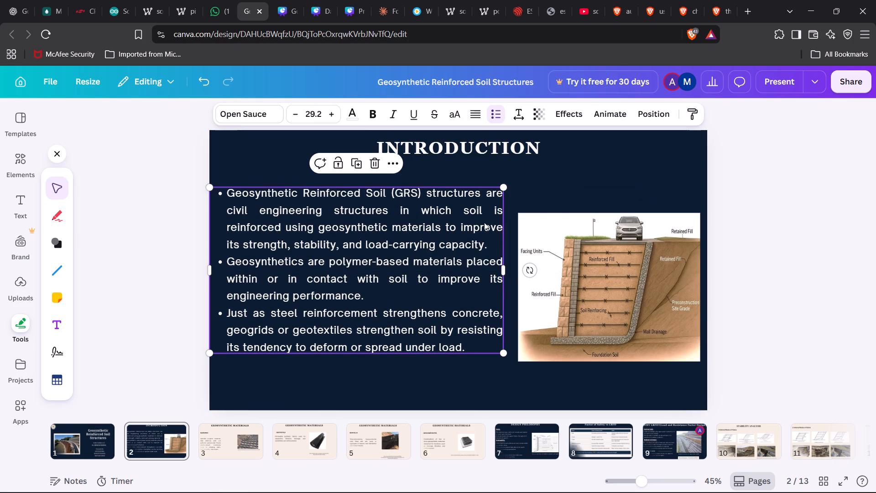
pyautogui.click(488, 245)
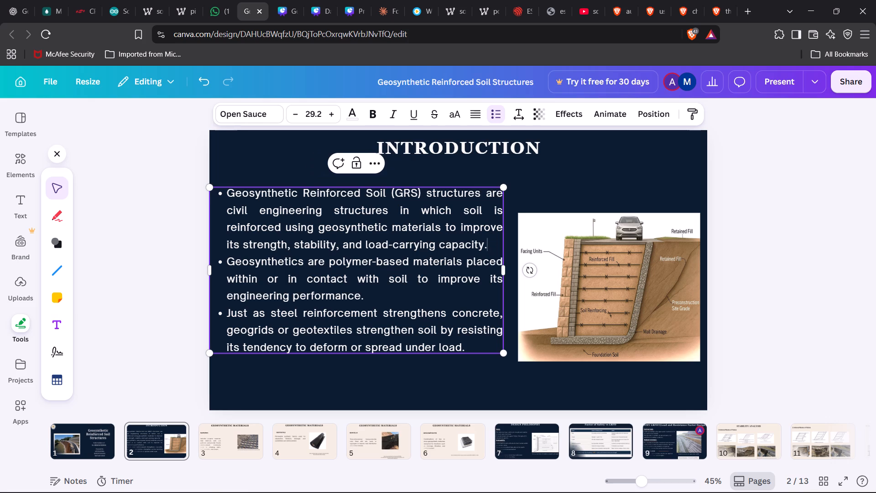
pyautogui.press('Return')
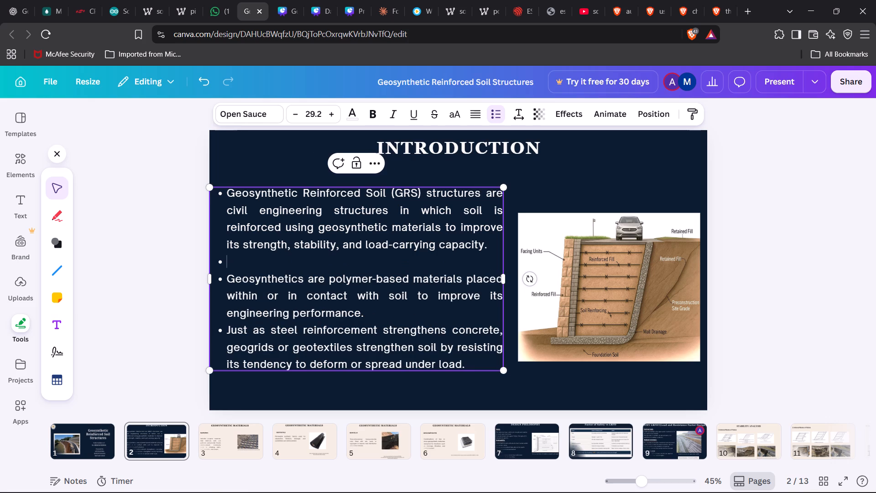
pyautogui.click(375, 315)
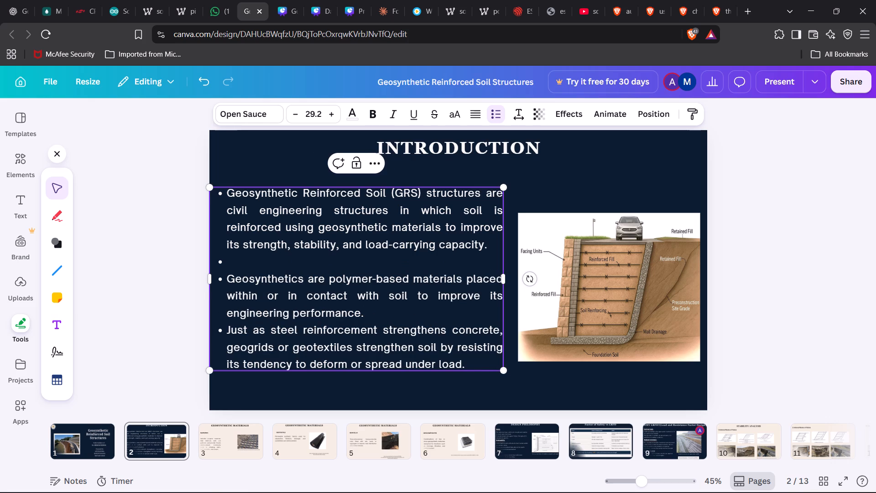
pyautogui.click(375, 315)
pyautogui.press('Return')
pyautogui.press('Return')
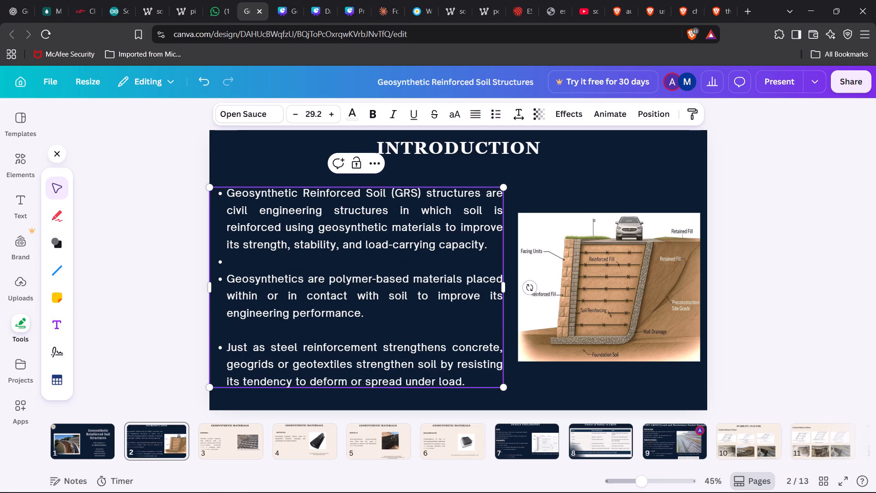
pyautogui.click(242, 264)
pyautogui.press('Return')
pyautogui.click(564, 381)
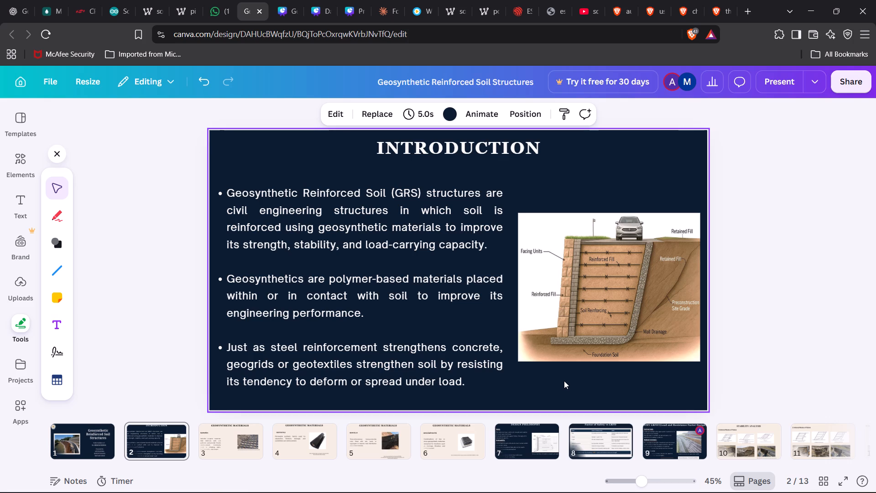
# After checking the LRFD slide's layout, move slide 3's GEOGRIDS heading up to just beneath the GEOSYNTHETIC MATERIALS title.
pyautogui.click(668, 441)
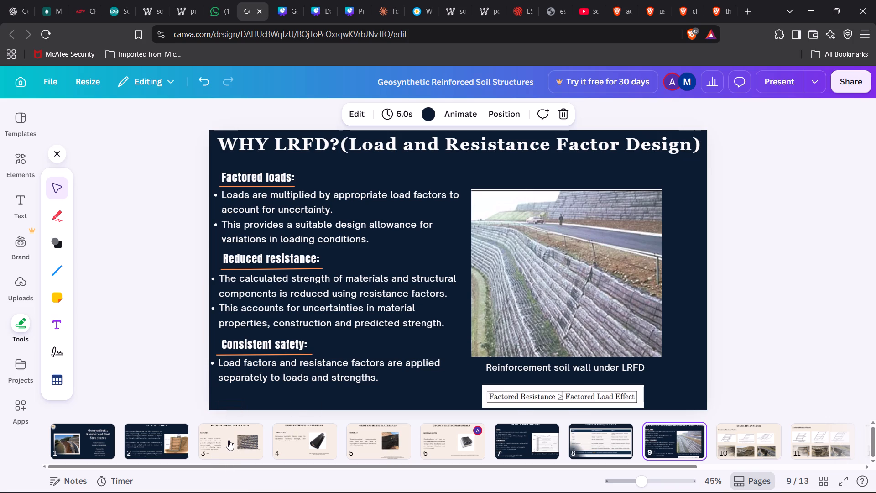
pyautogui.click(229, 440)
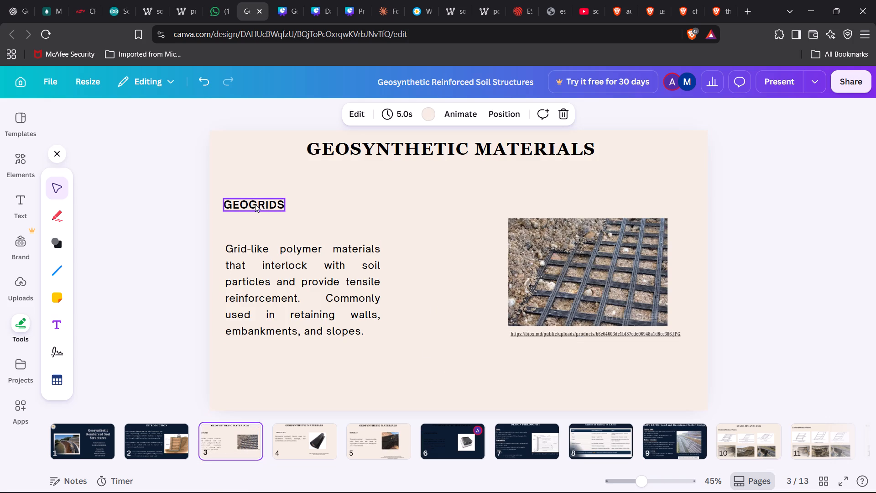
pyautogui.moveTo(255, 204); pyautogui.dragTo(254, 177)
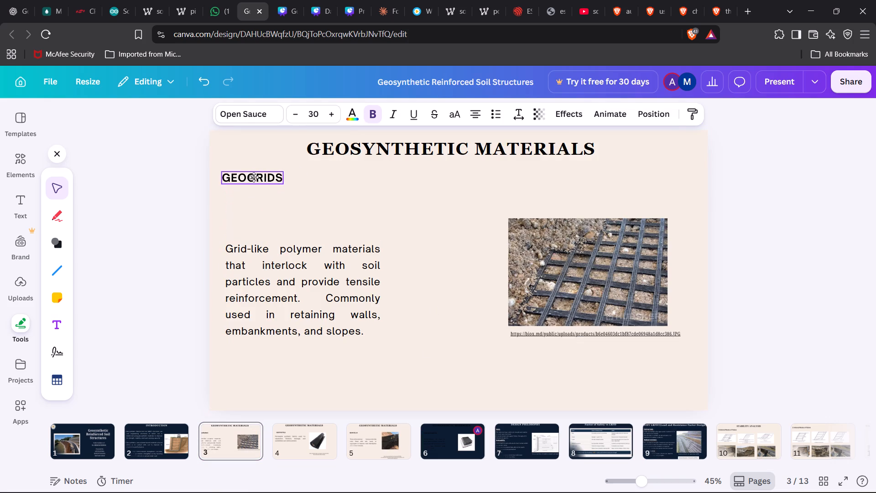
pyautogui.moveTo(254, 177); pyautogui.dragTo(259, 178)
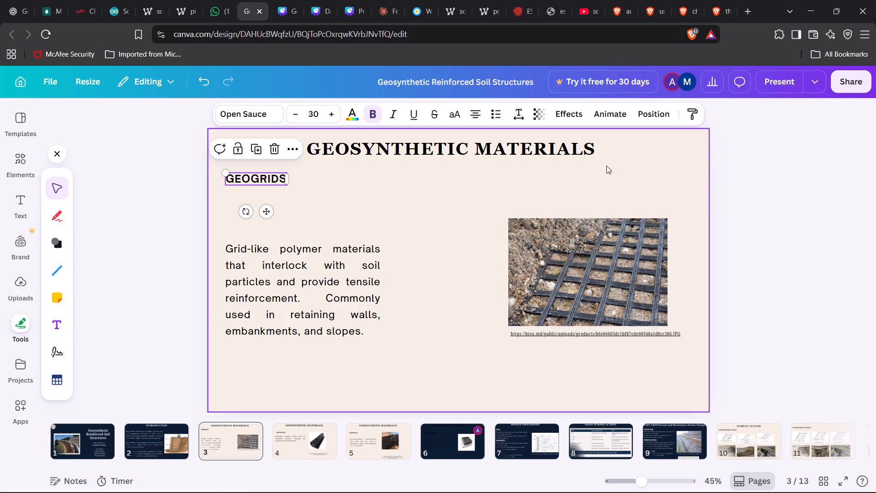
pyautogui.click(177, 199)
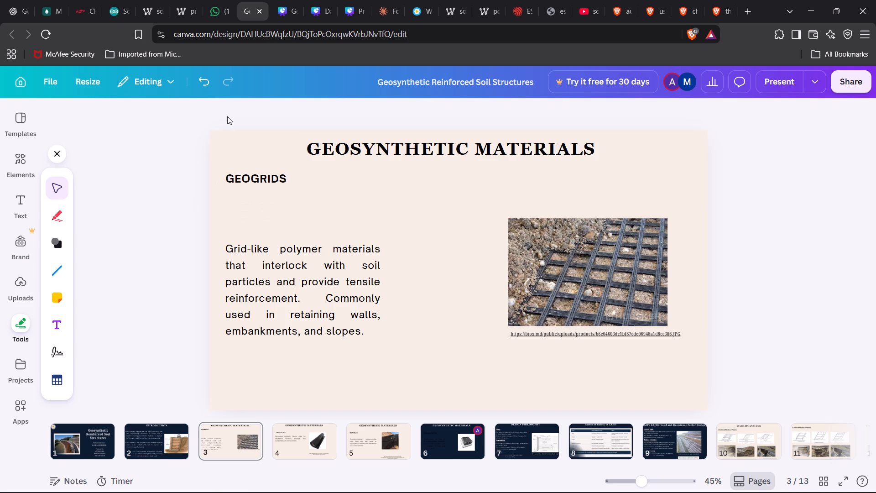
# Recolour all the text on the GEOGRIDS slide, including title, heading, body and image source link, to white.
pyautogui.moveTo(219, 137); pyautogui.dragTo(744, 383)
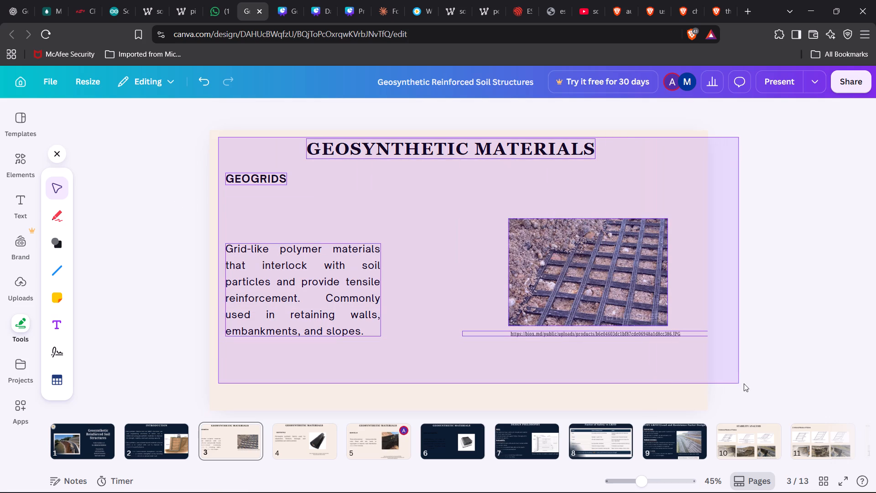
pyautogui.moveTo(744, 383); pyautogui.dragTo(693, 395)
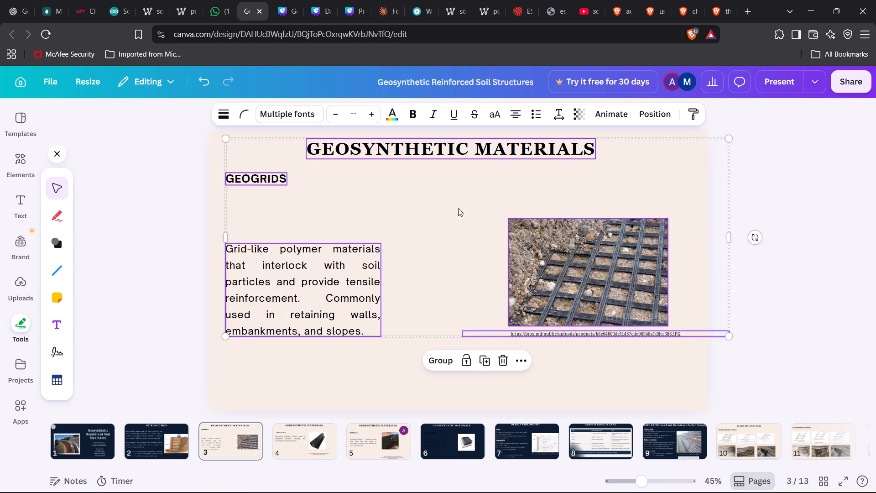
pyautogui.click(397, 110)
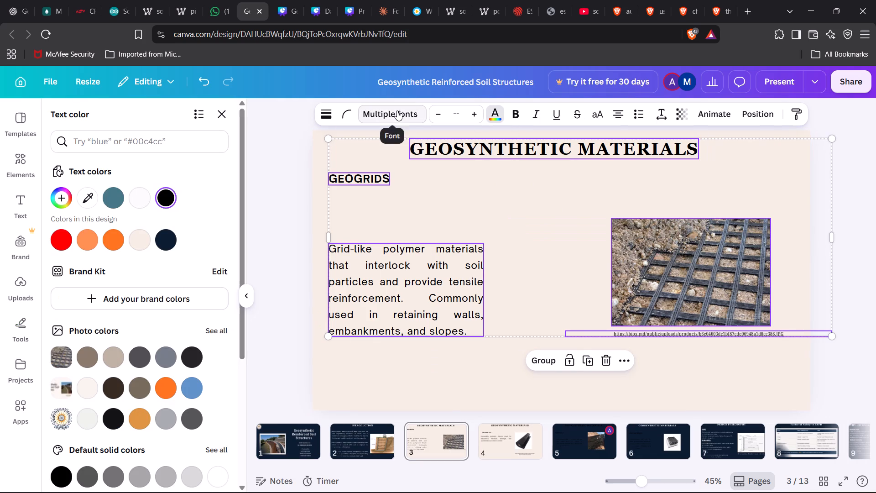
pyautogui.click(139, 198)
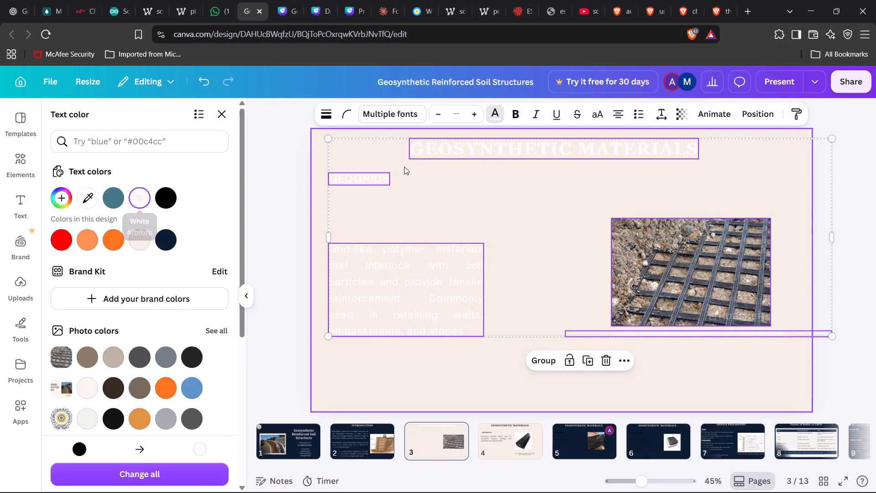
pyautogui.click(319, 158)
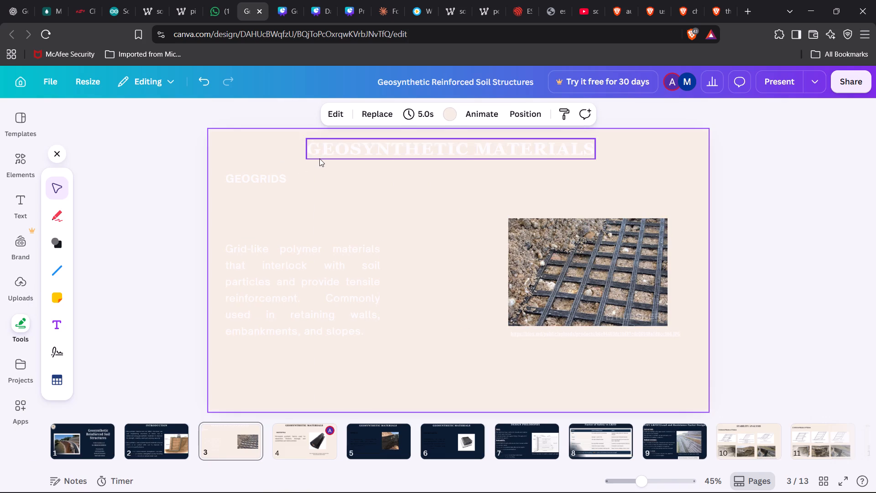
# Set the background of the GEOGRIDS slide to navy #0c1c30.
pyautogui.click(647, 136)
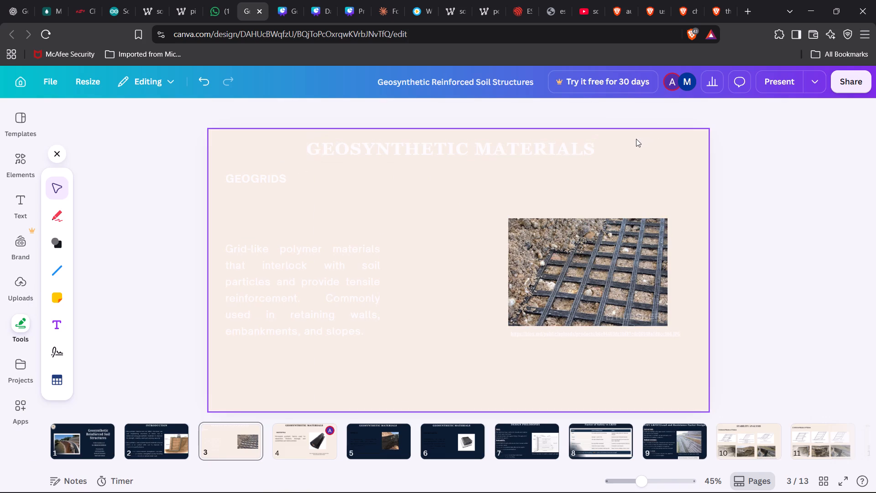
pyautogui.click(636, 139)
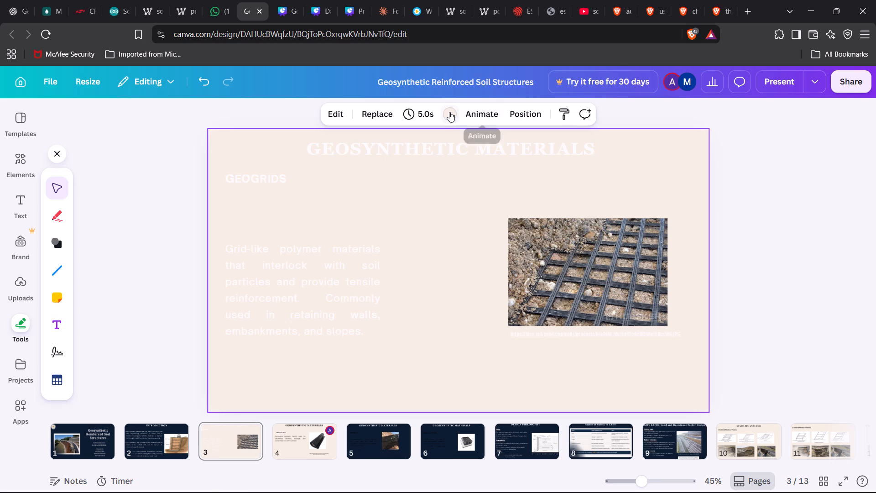
pyautogui.click(449, 112)
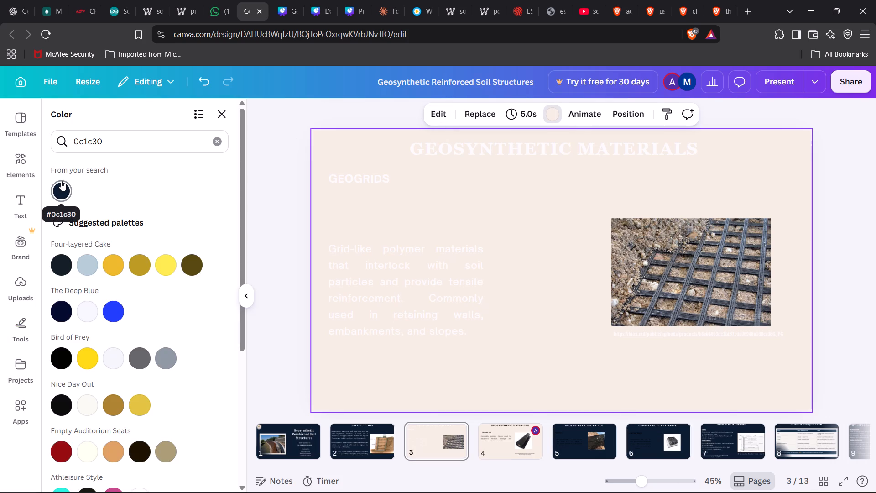
pyautogui.click(61, 181)
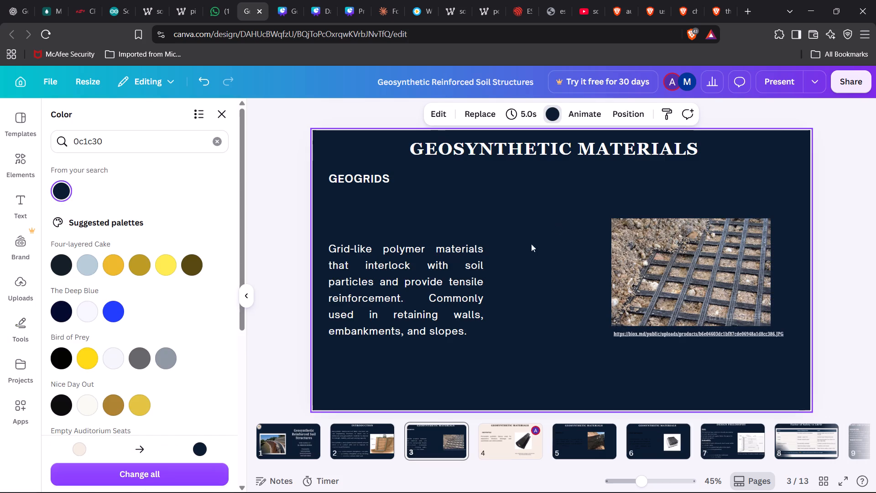
pyautogui.click(530, 283)
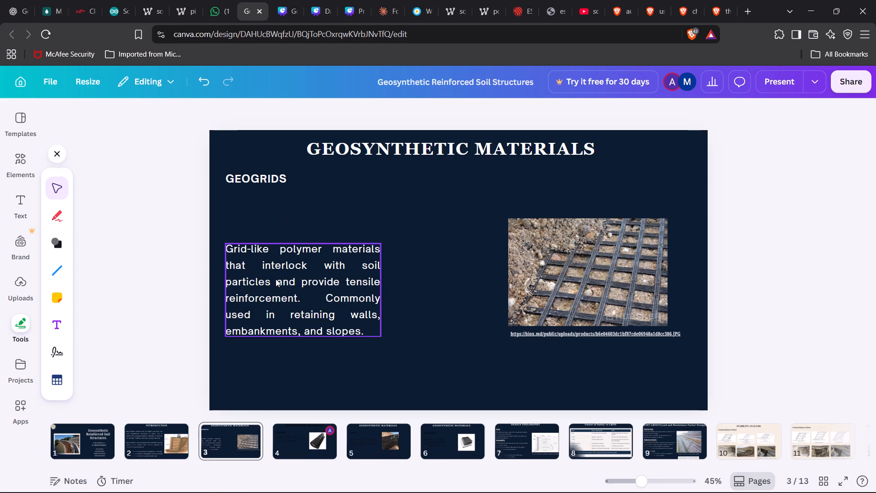
# On slide 4, recolour the GEOTEXTILE heading, body text and image source link to white.
pyautogui.press('Tab')
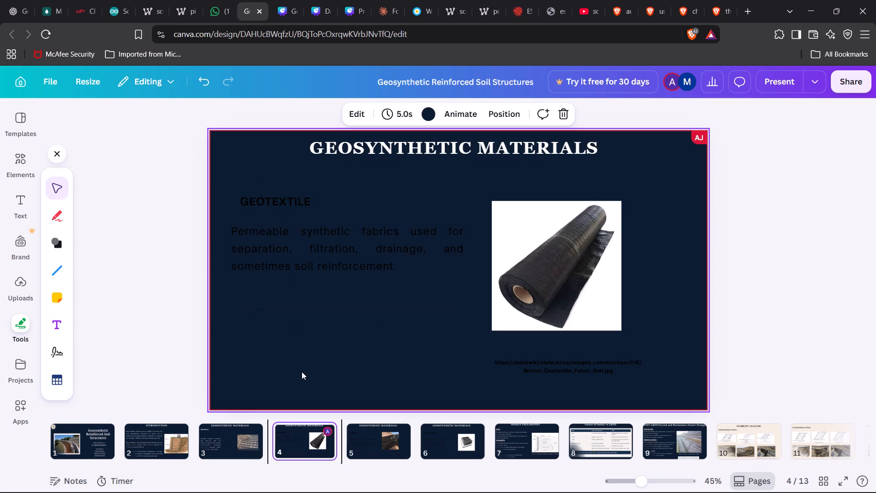
pyautogui.click(240, 440)
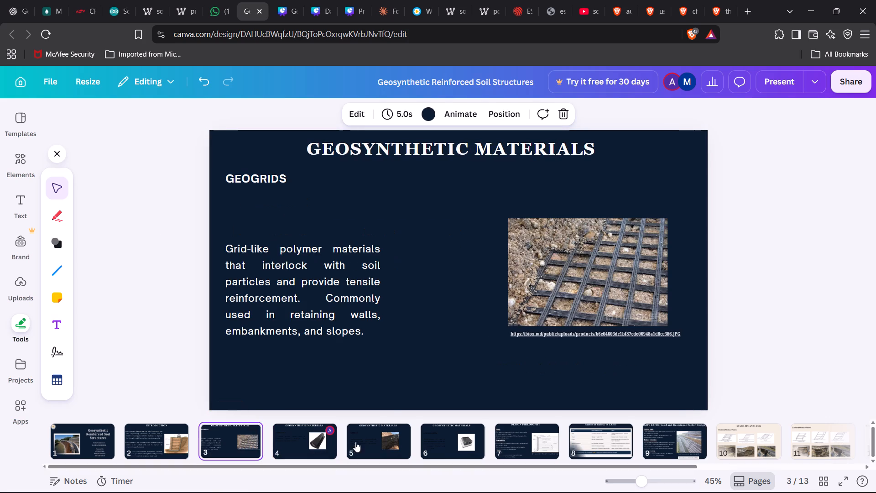
pyautogui.click(309, 445)
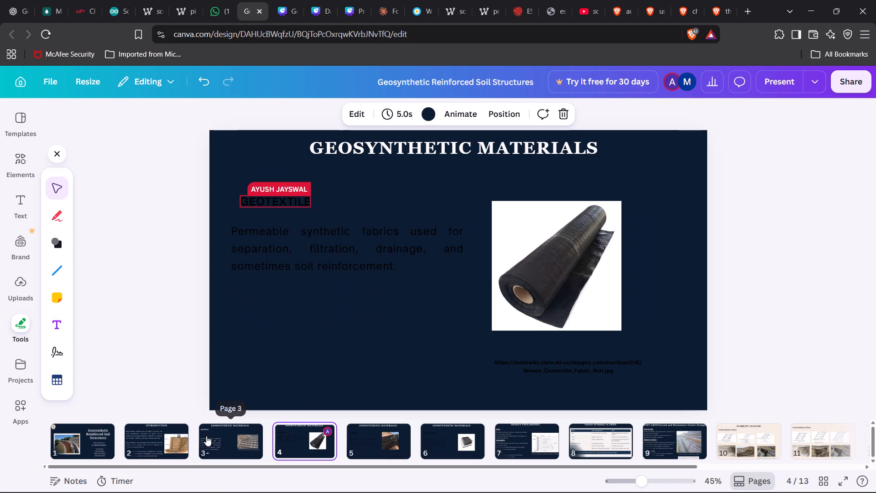
pyautogui.moveTo(430, 311); pyautogui.dragTo(238, 233)
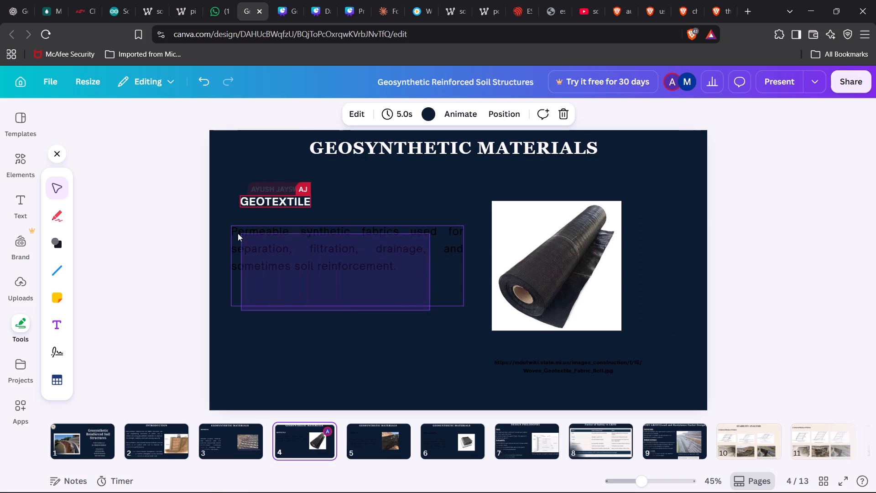
pyautogui.moveTo(238, 233); pyautogui.dragTo(412, 297)
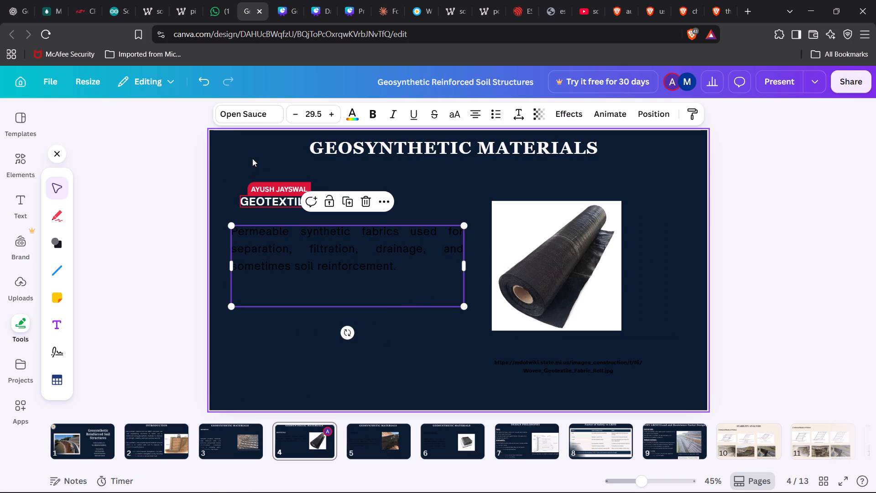
pyautogui.moveTo(252, 158); pyautogui.dragTo(625, 399)
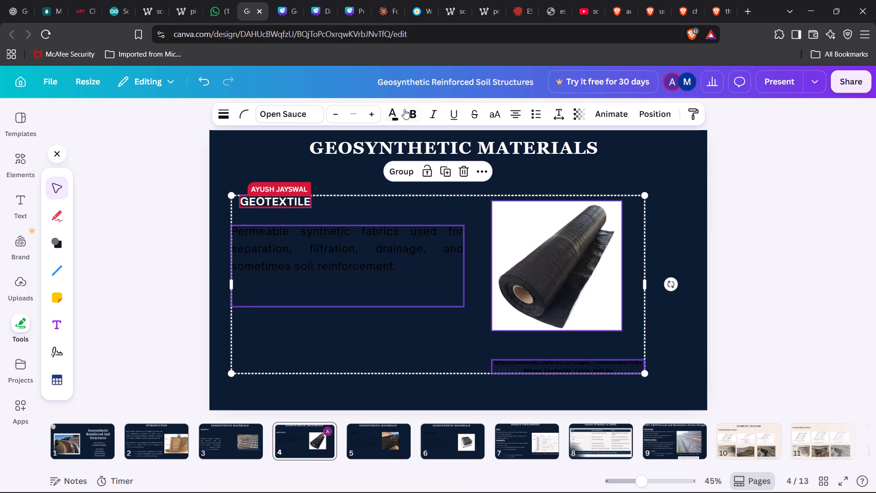
pyautogui.click(396, 111)
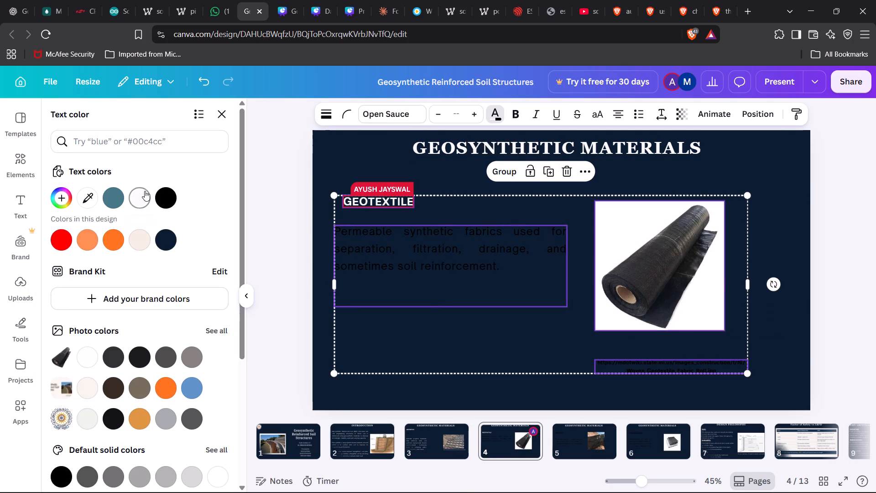
pyautogui.click(145, 191)
# On slide 5, recolour the GEOCELLS heading and its description to white.
pyautogui.click(563, 441)
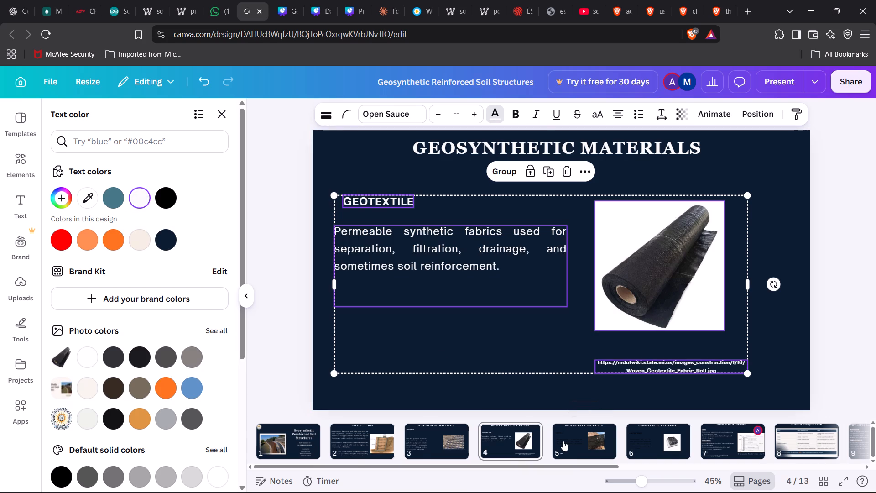
pyautogui.moveTo(230, 188); pyautogui.dragTo(465, 365)
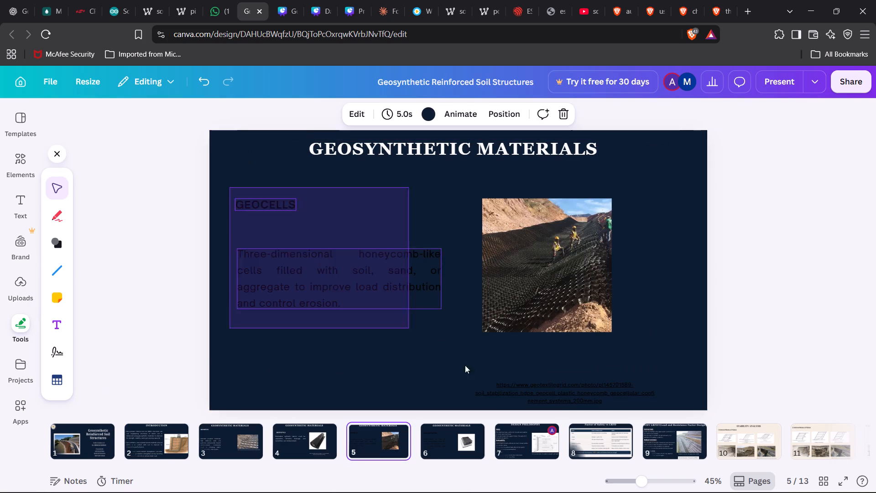
pyautogui.moveTo(465, 365); pyautogui.dragTo(470, 367)
pyautogui.click(356, 109)
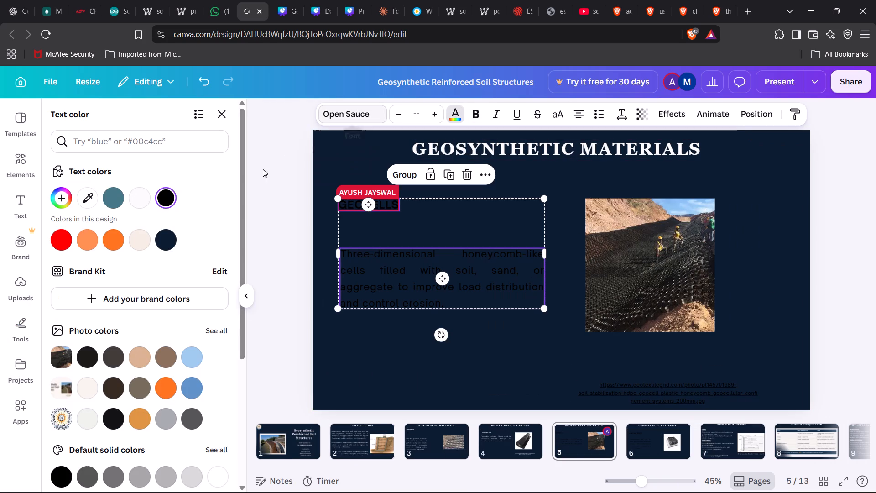
pyautogui.click(137, 199)
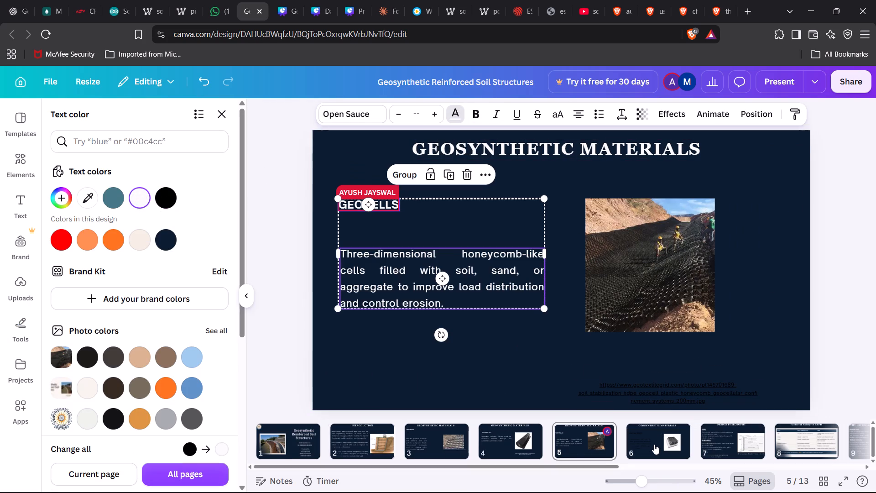
# On slide 6, recolour the GEOCOMPOSITES heading and its description to white.
pyautogui.click(658, 445)
pyautogui.moveTo(248, 180); pyautogui.dragTo(348, 368)
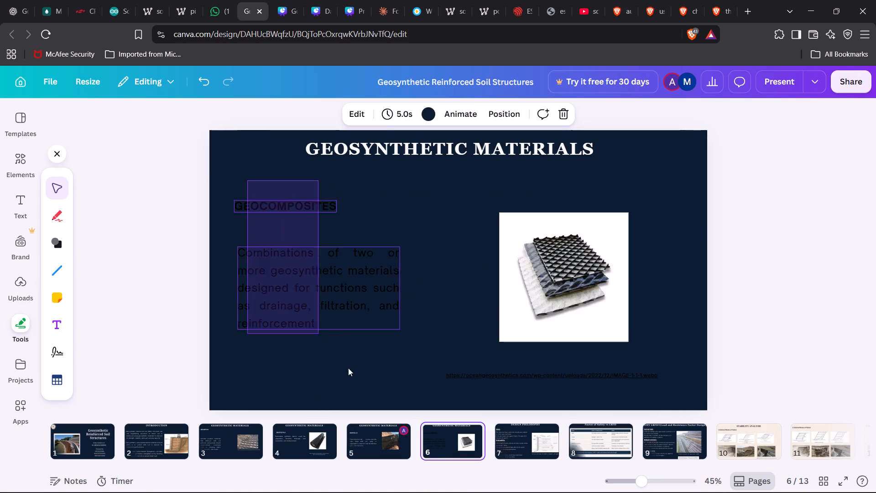
pyautogui.moveTo(348, 368); pyautogui.dragTo(351, 371)
pyautogui.click(351, 117)
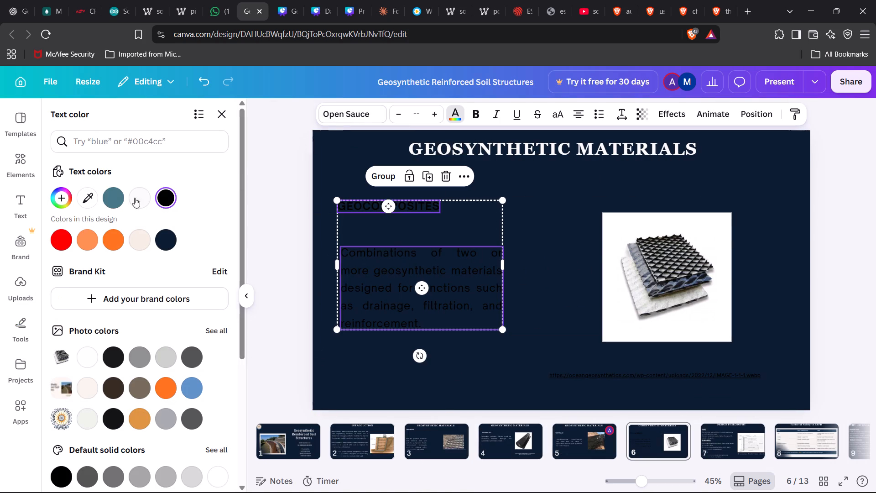
pyautogui.click(148, 201)
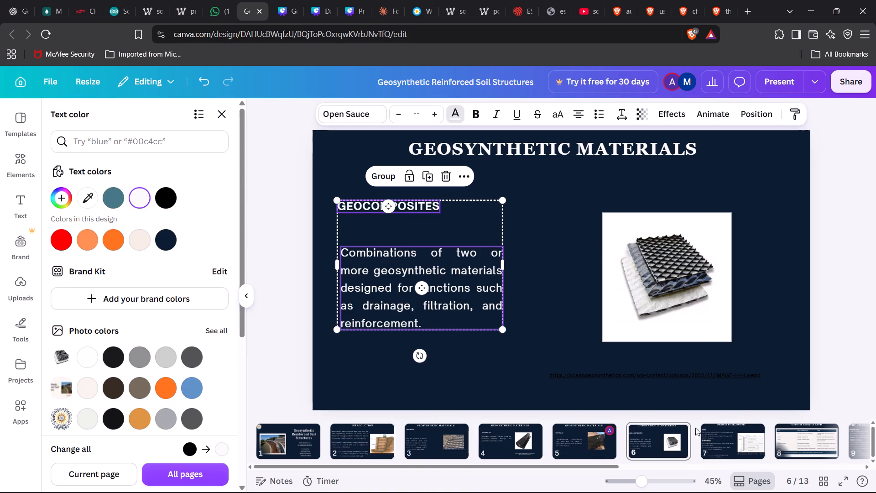
# On slide 10, recolour the STABILITY ANALYSIS title, External Modes of Failure heading and reference line to white.
pyautogui.hscroll(-4, 772, 440)
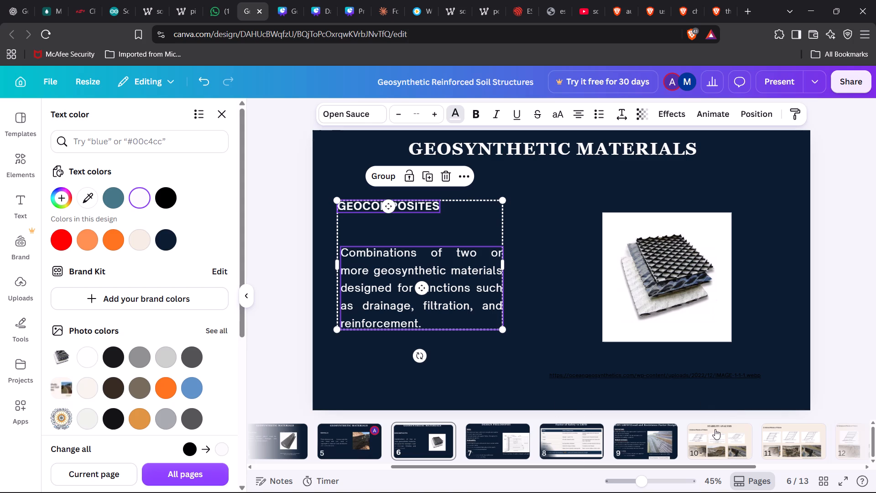
pyautogui.click(715, 429)
pyautogui.moveTo(228, 139); pyautogui.dragTo(692, 416)
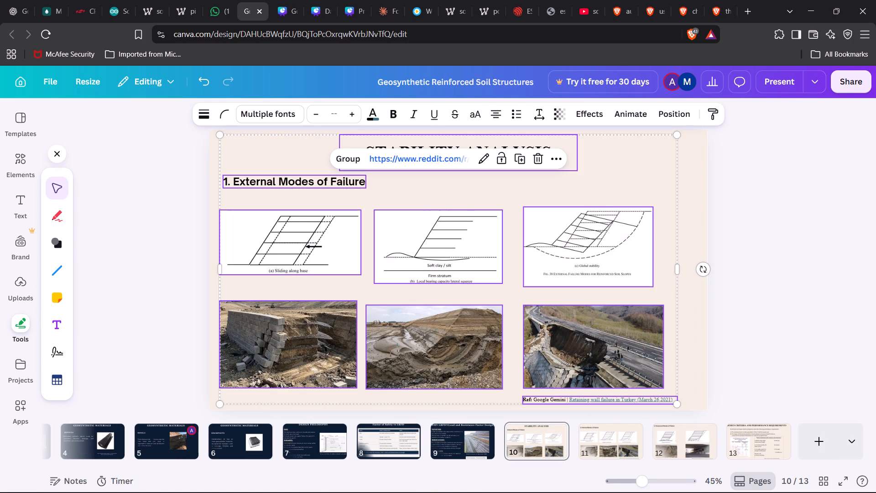
pyautogui.click(370, 116)
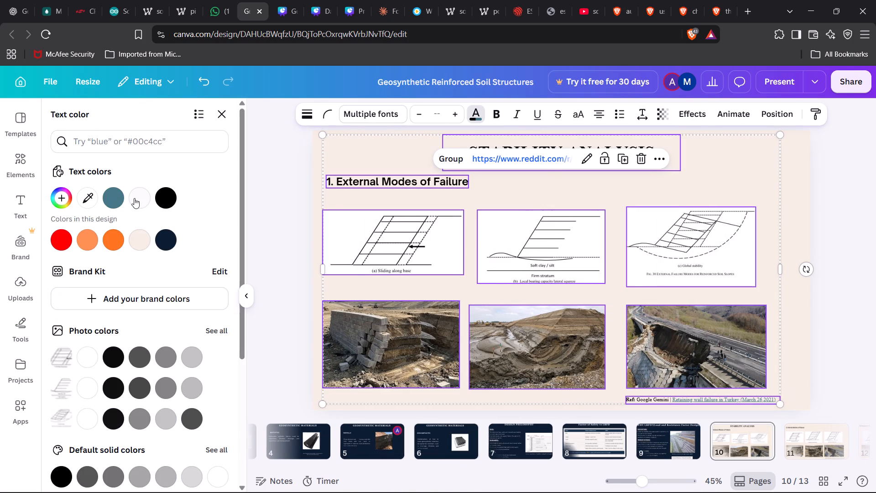
pyautogui.click(137, 199)
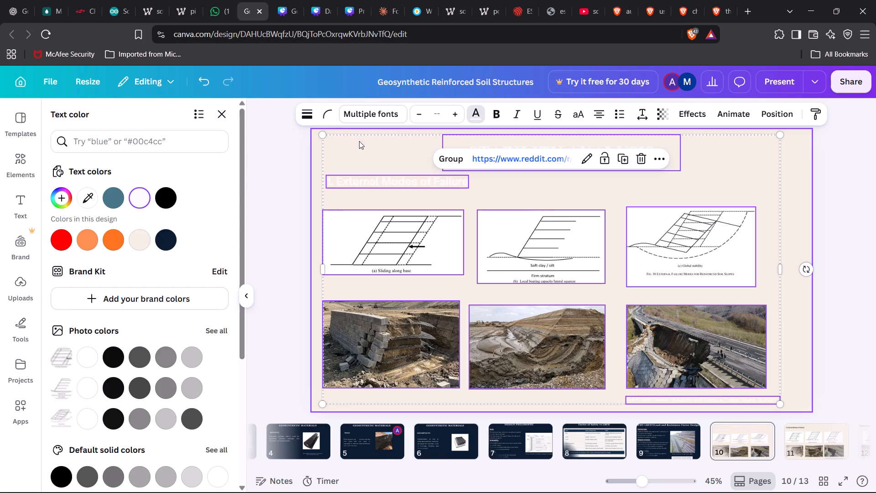
# Set the background of the STABILITY ANALYSIS slide to navy #0c1c30.
pyautogui.click(350, 148)
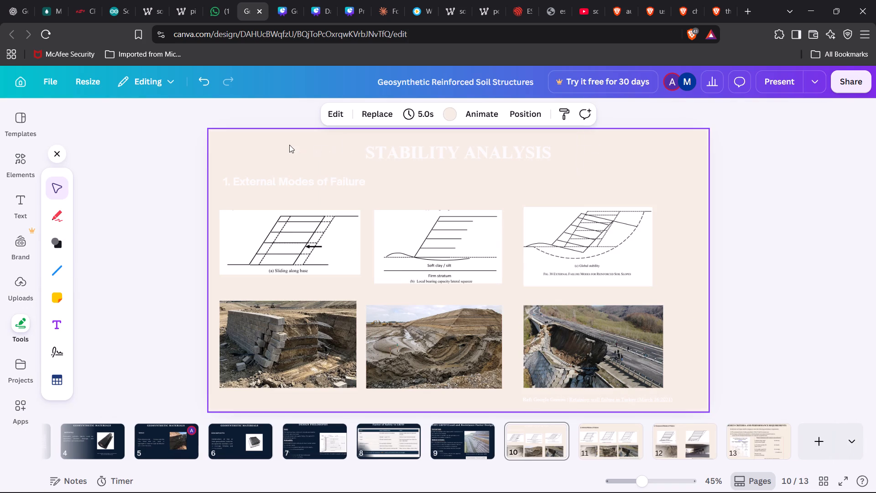
pyautogui.click(289, 145)
pyautogui.click(335, 152)
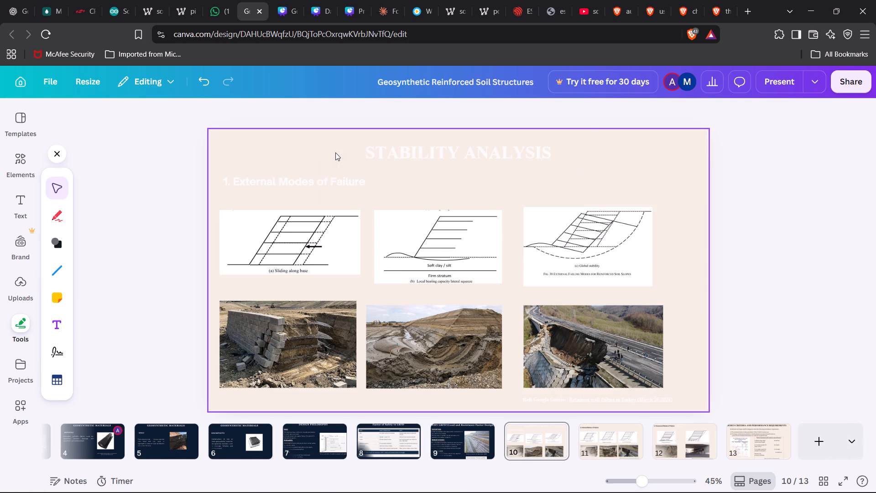
pyautogui.click(450, 115)
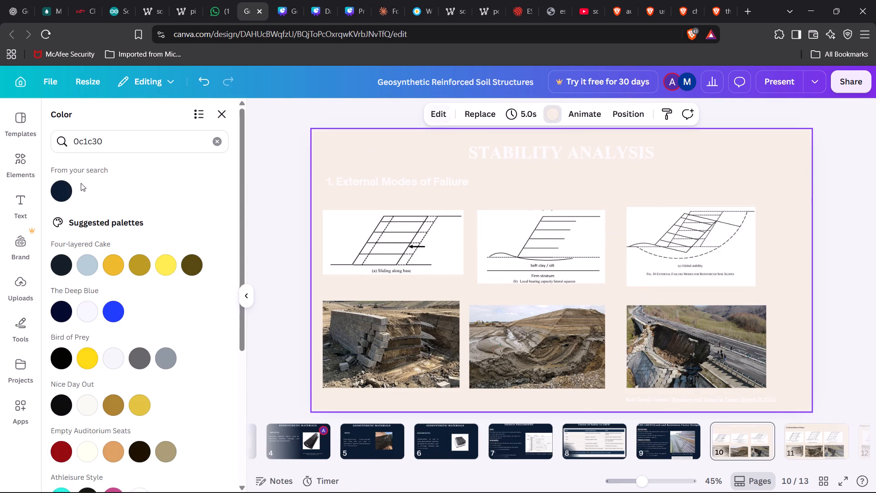
pyautogui.click(62, 189)
# On slide 11, recolour the Internal Modes of Failure heading and the reference line to white #fbfbfb.
pyautogui.hscroll(-5, 701, 451)
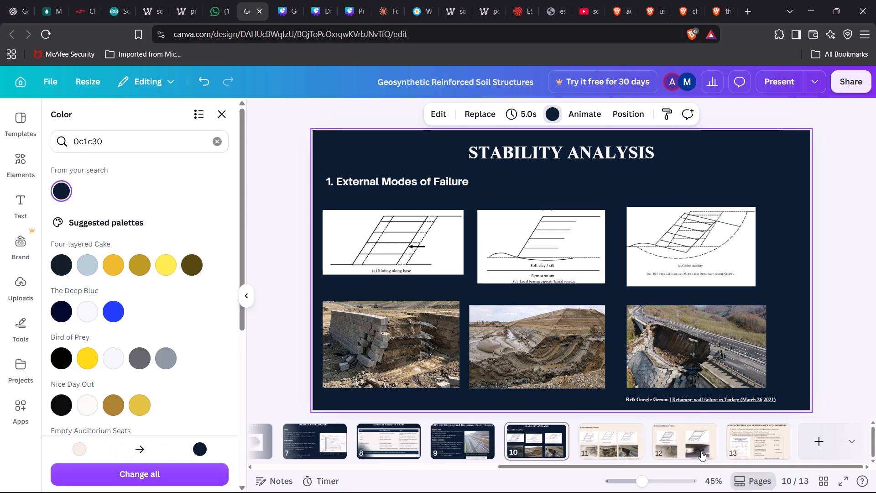
pyautogui.click(606, 439)
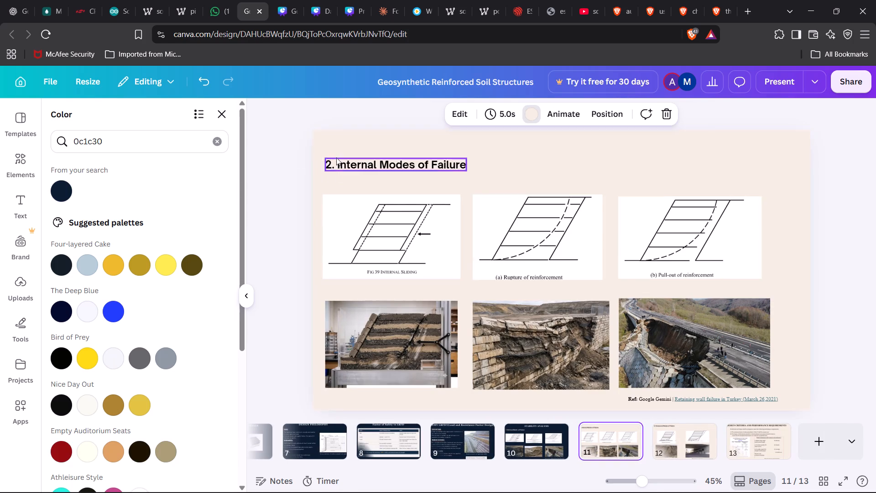
pyautogui.moveTo(326, 141); pyautogui.dragTo(773, 416)
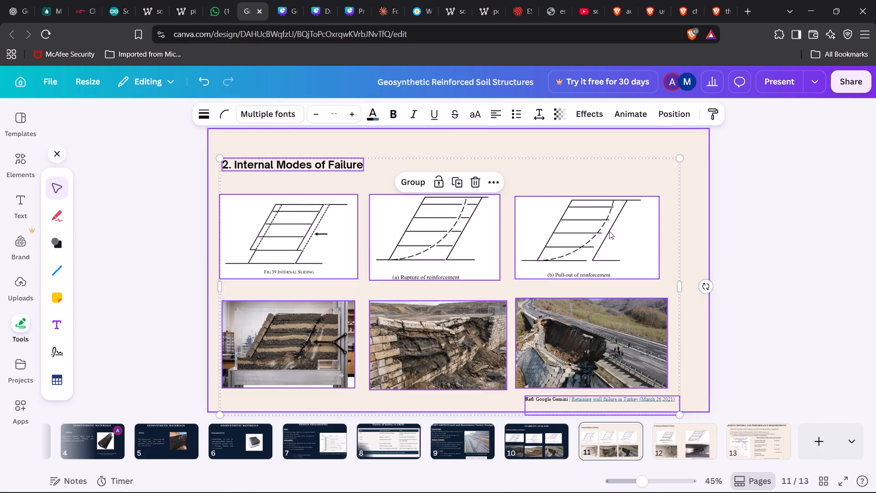
pyautogui.click(373, 117)
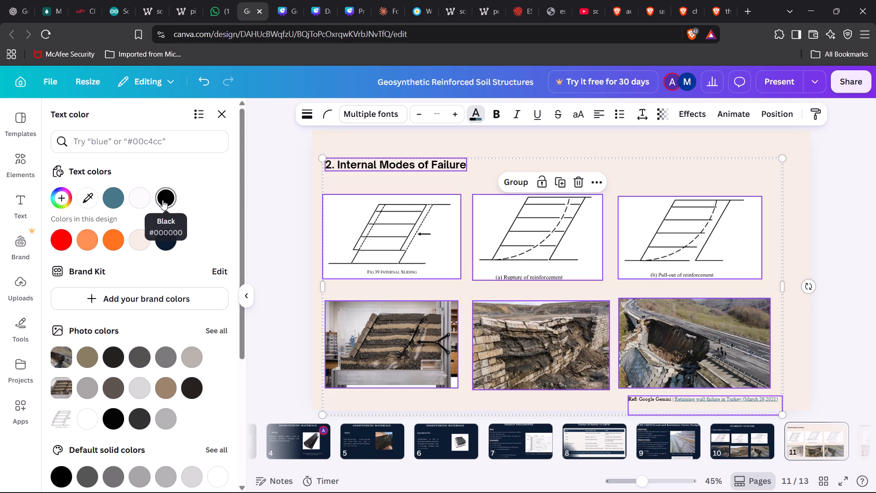
pyautogui.click(131, 202)
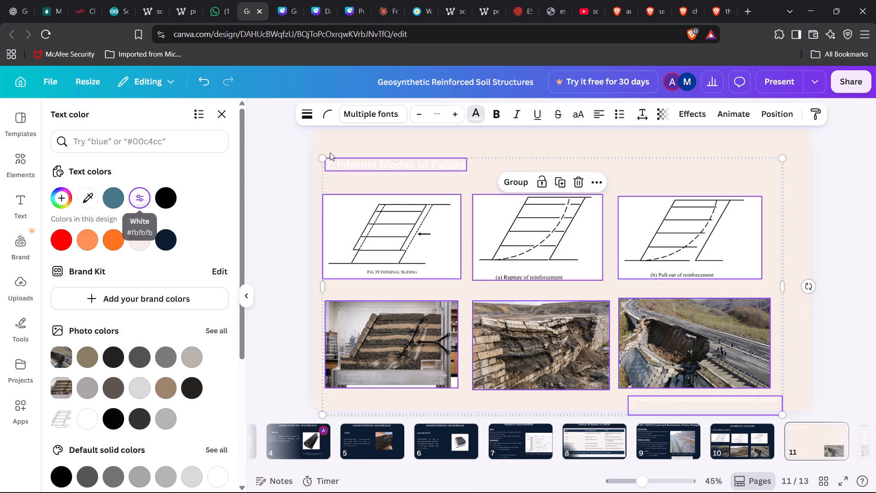
# Set the background of the Internal Modes of Failure slide to navy #0c1c30.
pyautogui.click(418, 136)
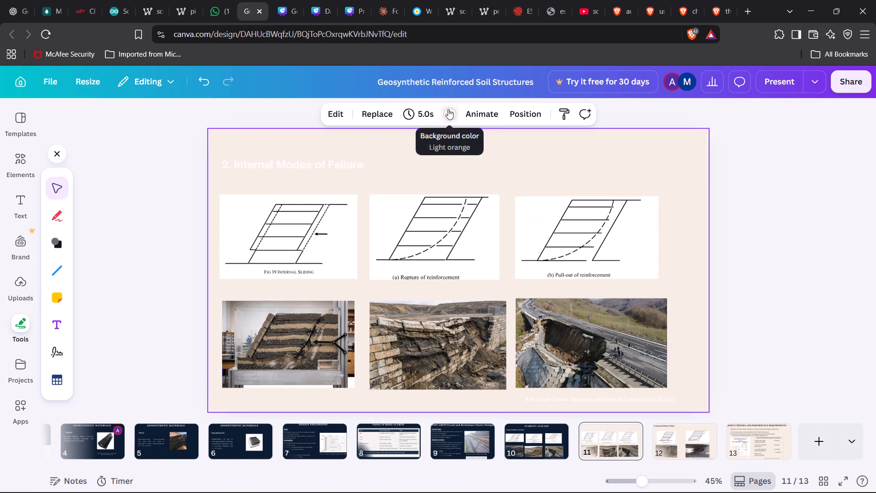
pyautogui.click(448, 109)
pyautogui.click(59, 188)
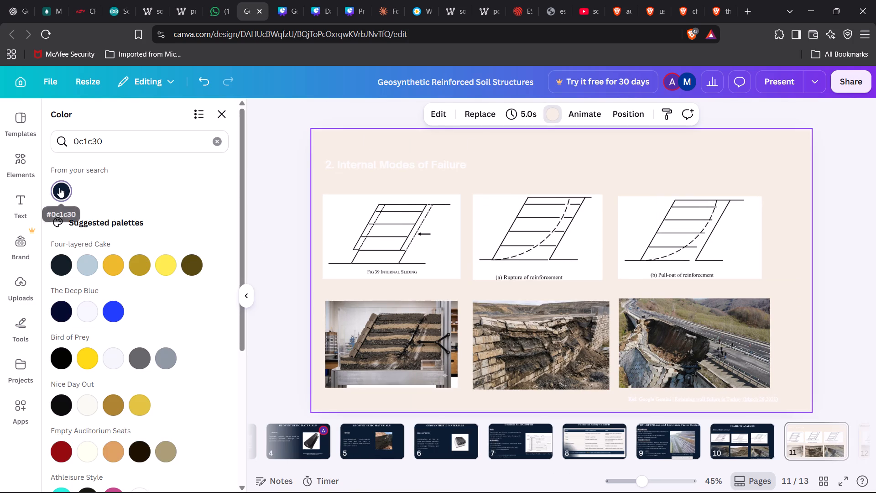
# On slide 12, recolour the Compound Modes of Failure heading and the reference line to white.
pyautogui.hscroll(-4, 531, 450)
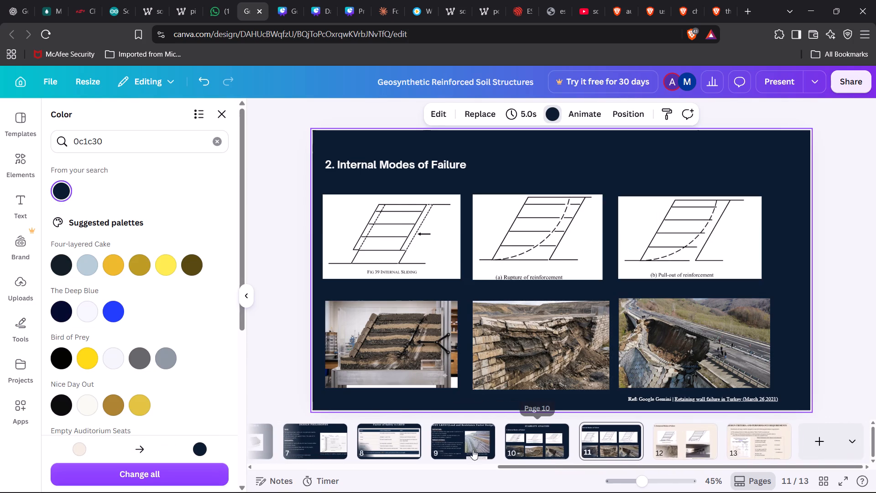
pyautogui.click(673, 441)
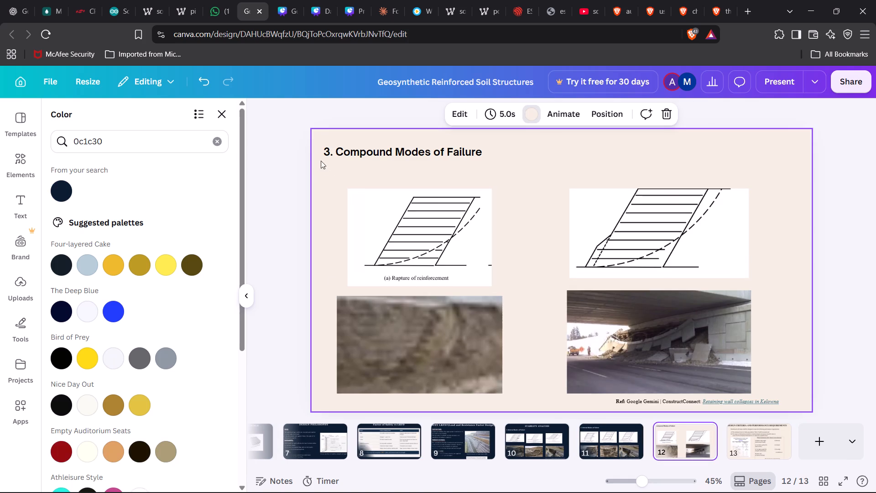
pyautogui.moveTo(321, 139); pyautogui.dragTo(753, 440)
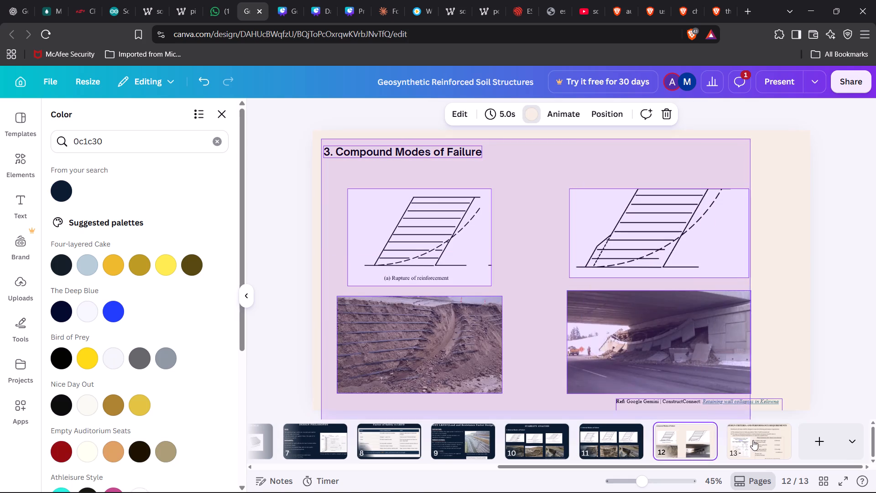
pyautogui.moveTo(753, 440); pyautogui.dragTo(774, 408)
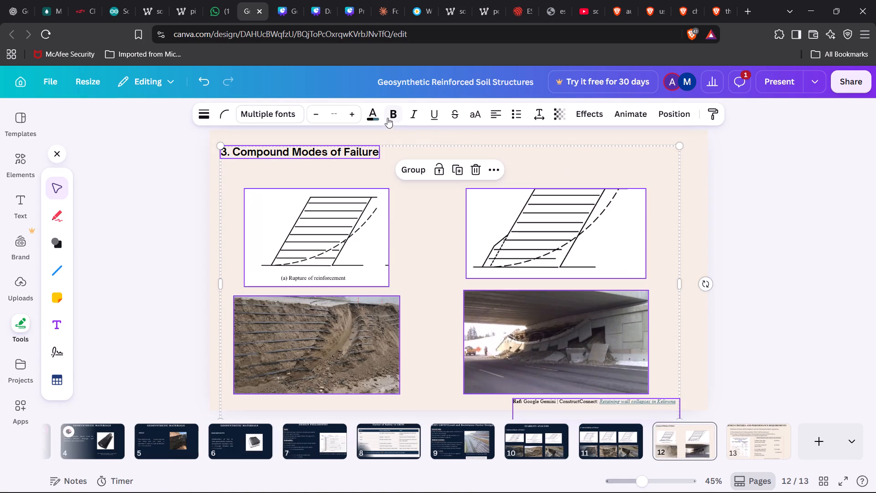
pyautogui.click(373, 112)
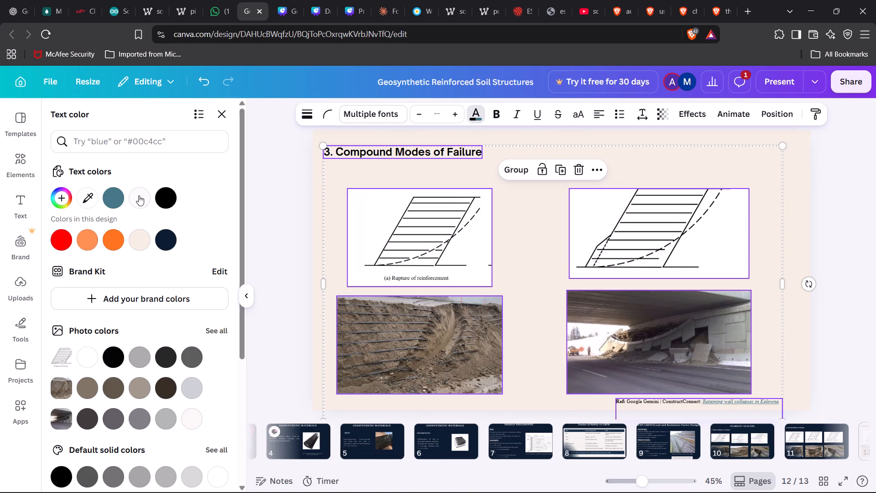
pyautogui.click(139, 195)
pyautogui.moveTo(321, 133); pyautogui.dragTo(434, 183)
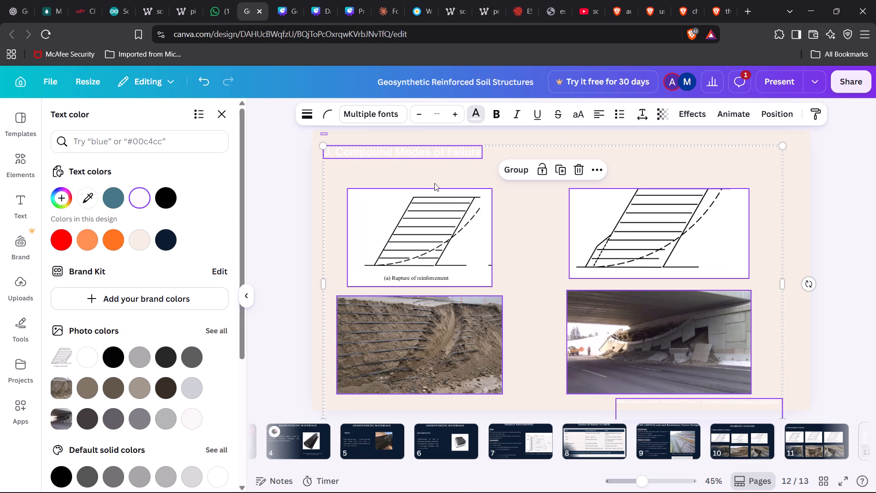
pyautogui.moveTo(434, 183); pyautogui.dragTo(759, 410)
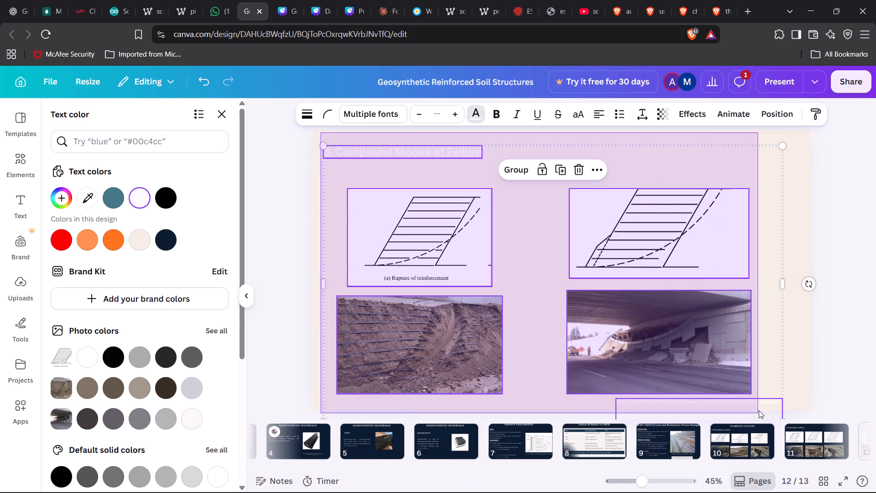
pyautogui.moveTo(759, 410); pyautogui.dragTo(759, 409)
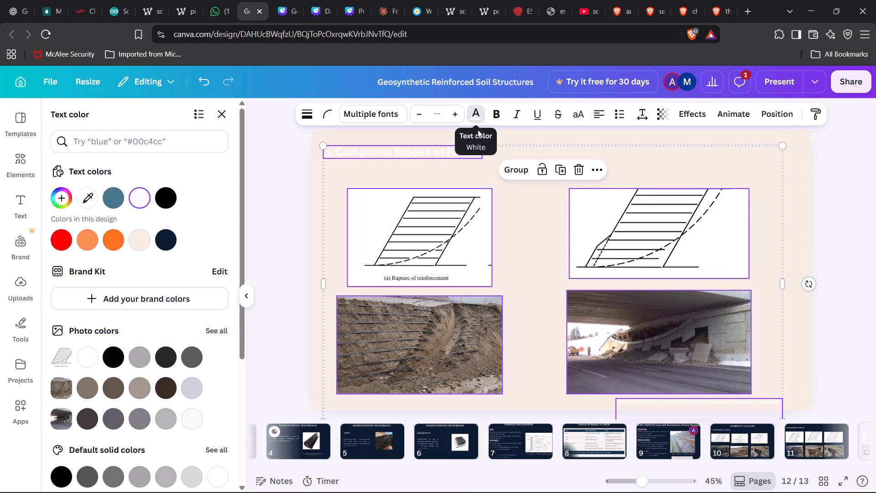
# Set the background of the Compound Modes of Failure slide to navy #0c1c30.
pyautogui.click(445, 132)
pyautogui.click(462, 142)
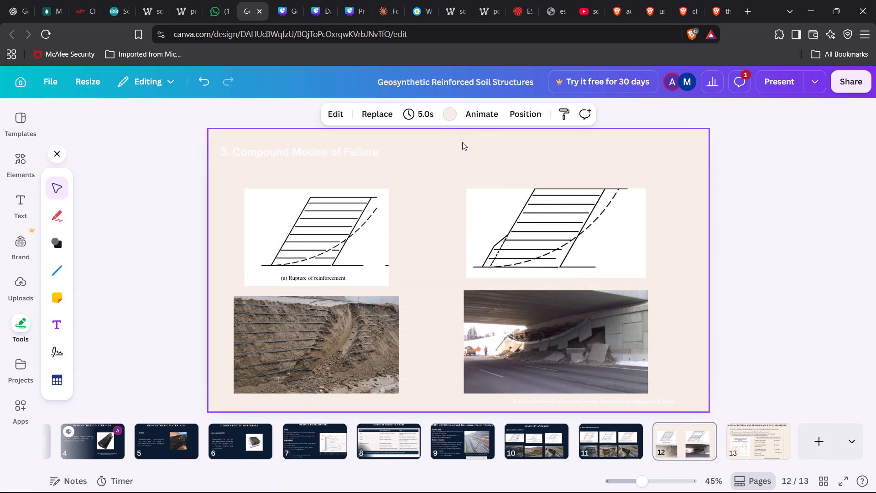
pyautogui.click(453, 151)
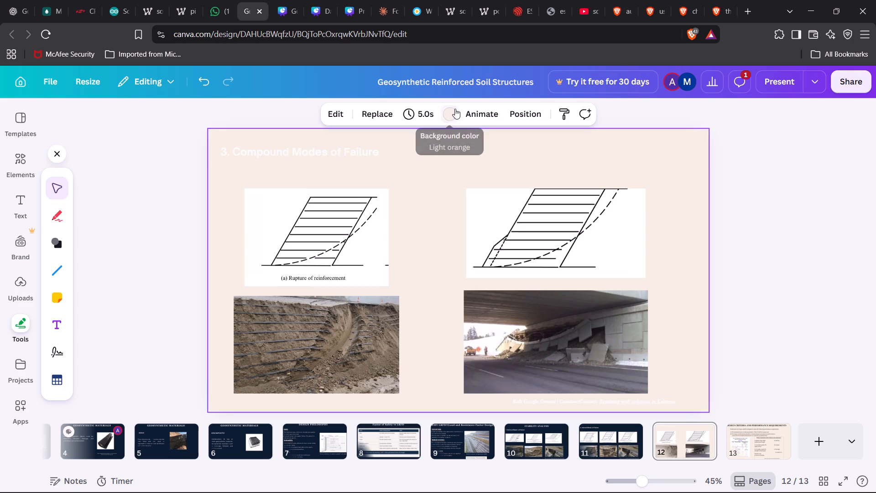
pyautogui.click(455, 109)
pyautogui.click(62, 194)
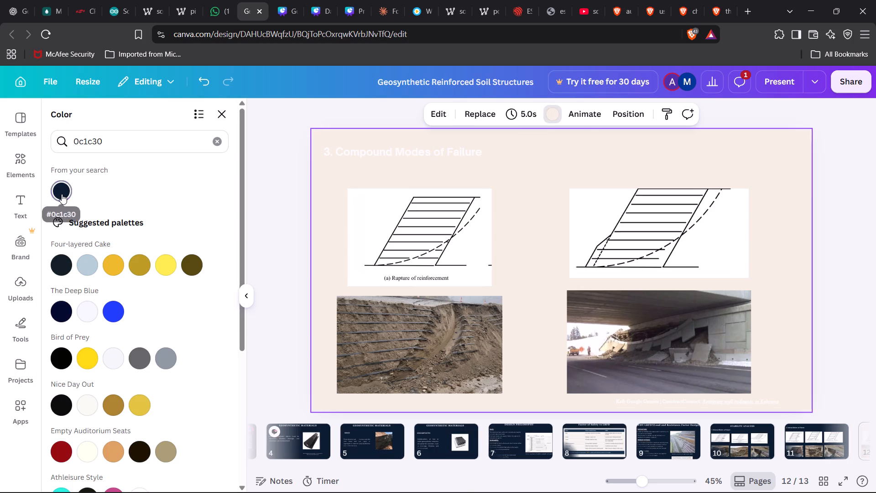
# On slide 13, recolour the DESIGN CRITERIA AND PERFORMANCE REQUIREMENTS title, body text, safety-factor box text and reference line to white #fbfbfb.
pyautogui.hscroll(-5, 598, 423)
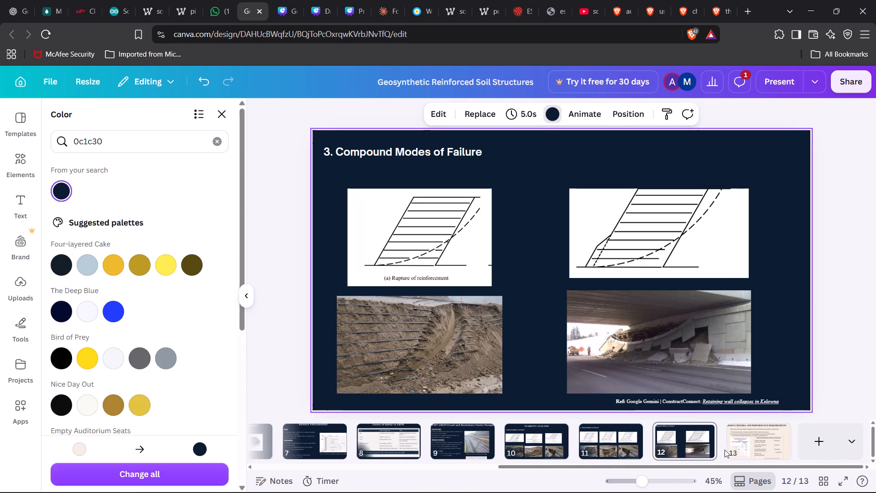
pyautogui.click(745, 445)
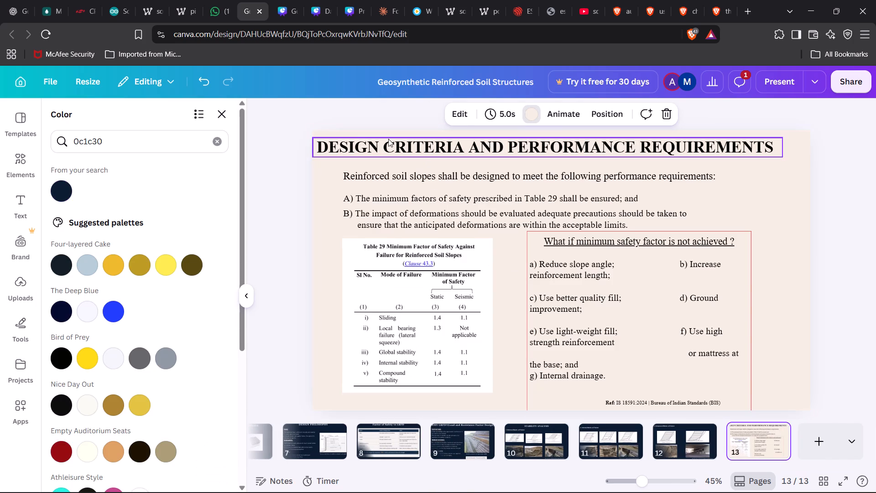
pyautogui.moveTo(320, 131); pyautogui.dragTo(821, 460)
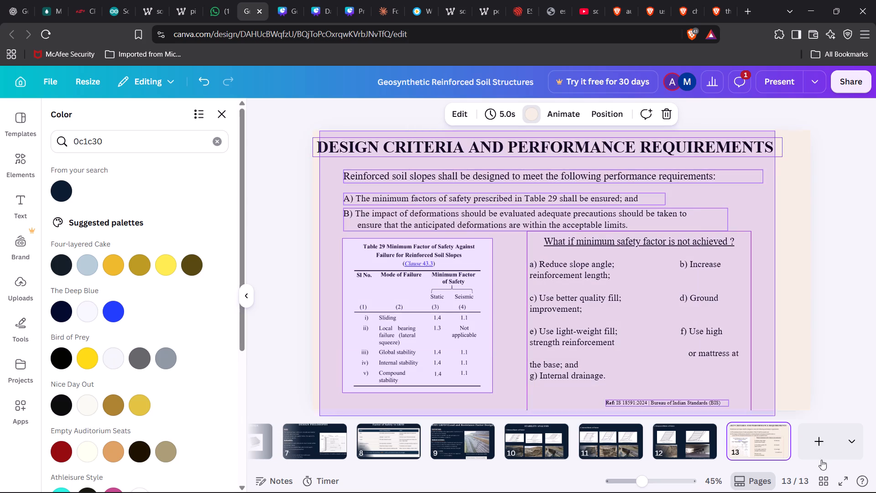
pyautogui.moveTo(821, 460); pyautogui.dragTo(760, 416)
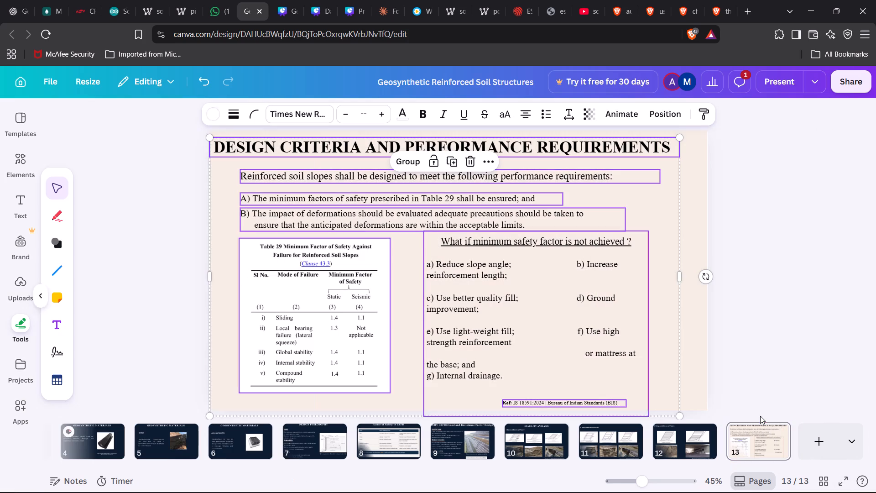
pyautogui.click(398, 110)
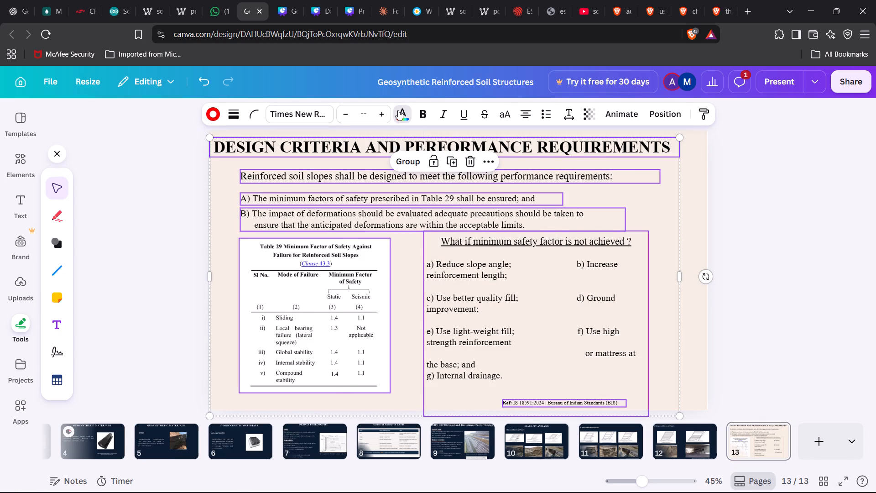
pyautogui.click(111, 197)
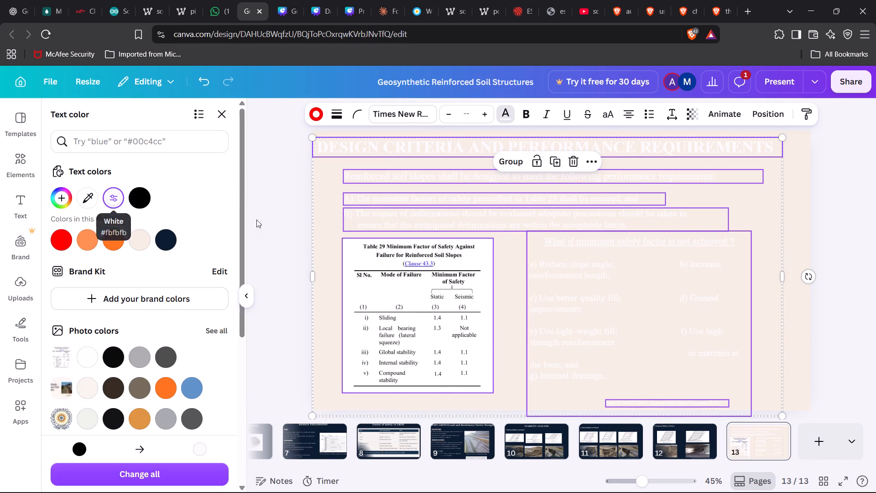
# Set the background of the DESIGN CRITERIA AND PERFORMANCE REQUIREMENTS slide to navy #0c1c30.
pyautogui.click(323, 213)
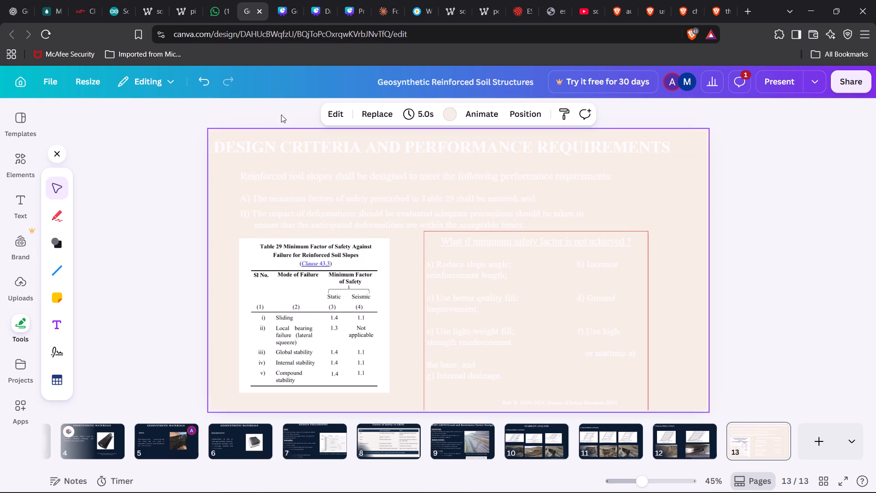
pyautogui.moveTo(235, 135); pyautogui.dragTo(403, 315)
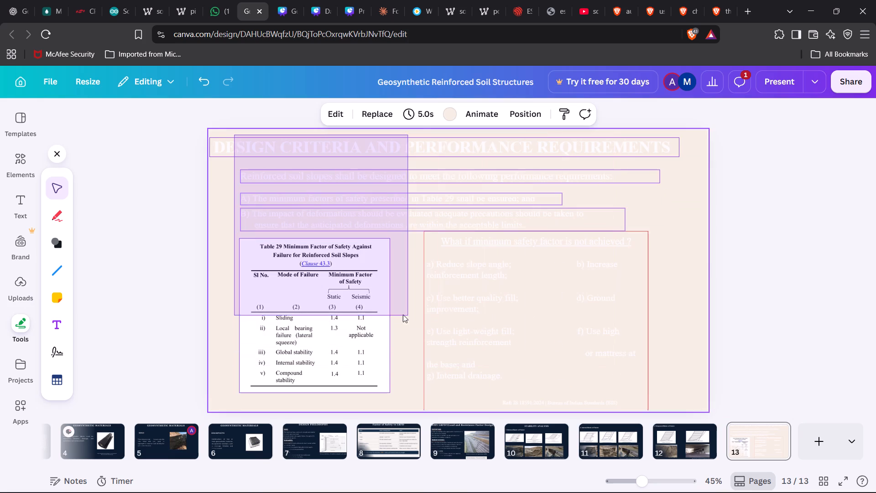
pyautogui.moveTo(403, 315); pyautogui.dragTo(406, 317)
pyautogui.click(230, 285)
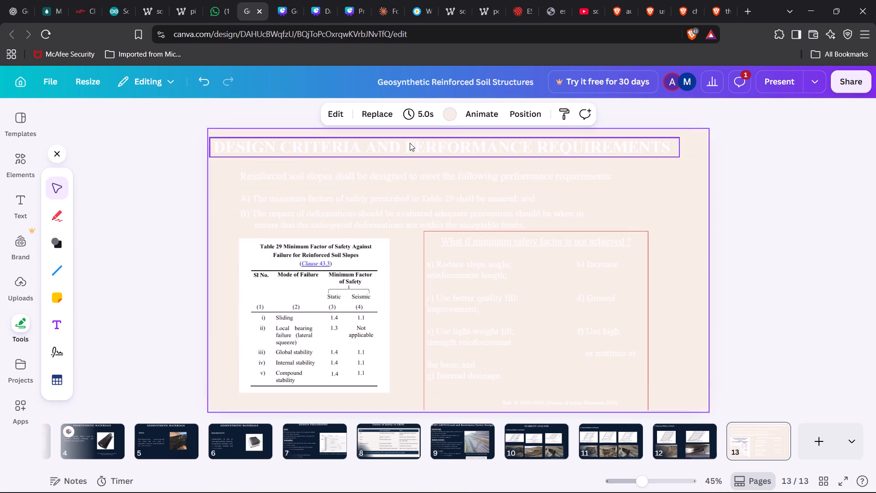
pyautogui.click(451, 112)
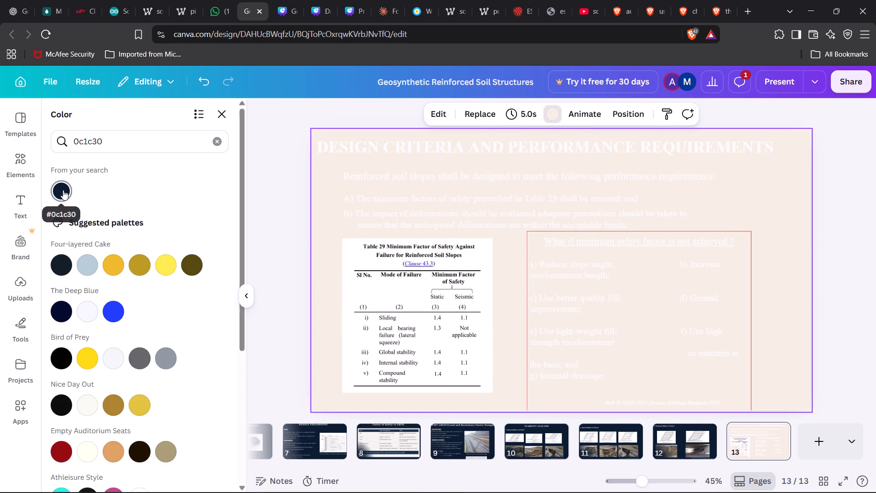
pyautogui.click(63, 190)
pyautogui.hscroll(9, 358, 444)
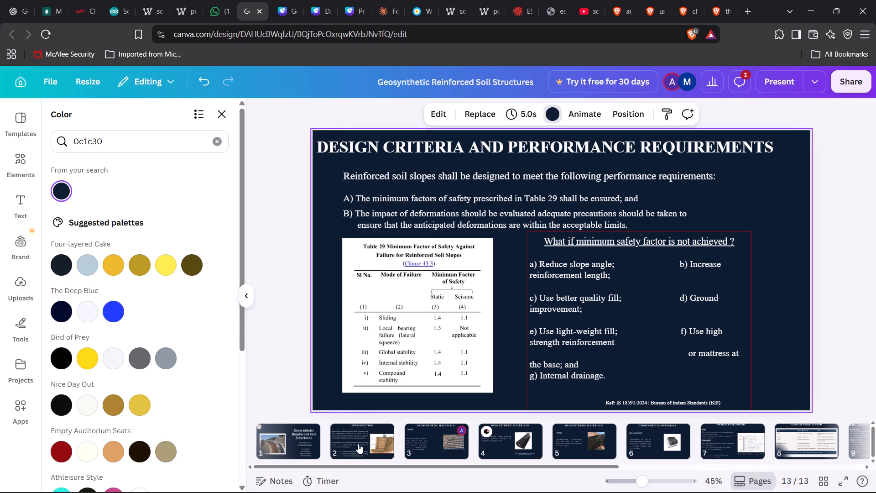
pyautogui.click(445, 437)
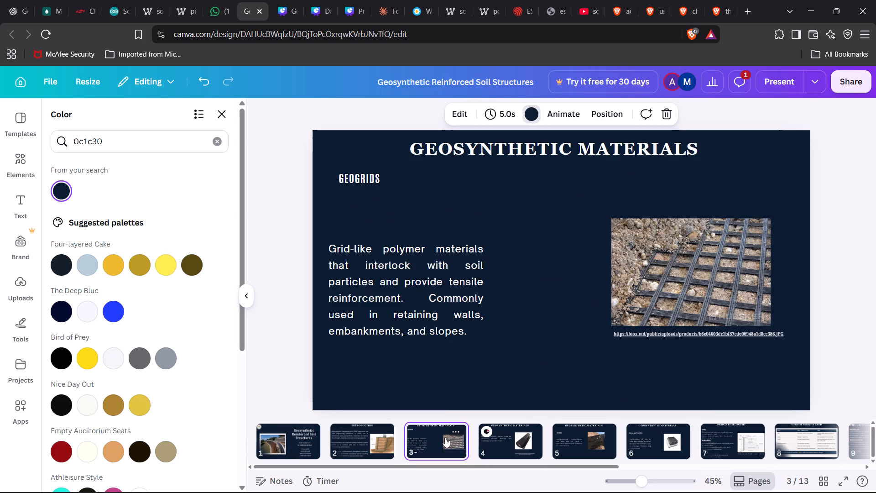
pyautogui.moveTo(425, 281); pyautogui.dragTo(429, 265)
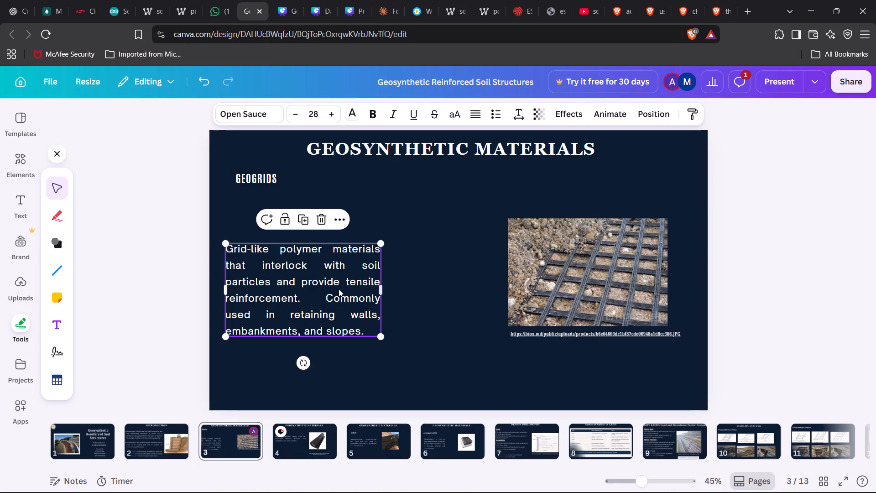
pyautogui.moveTo(339, 289); pyautogui.dragTo(657, 178)
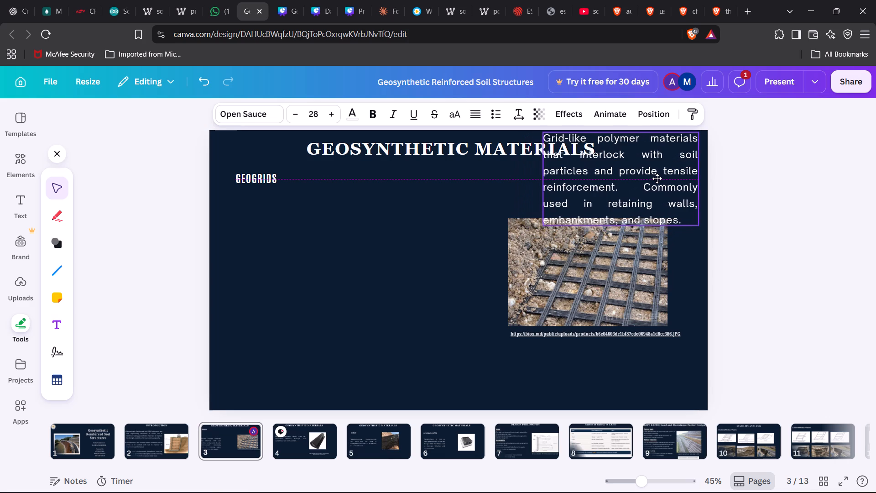
pyautogui.moveTo(657, 178); pyautogui.dragTo(657, 179)
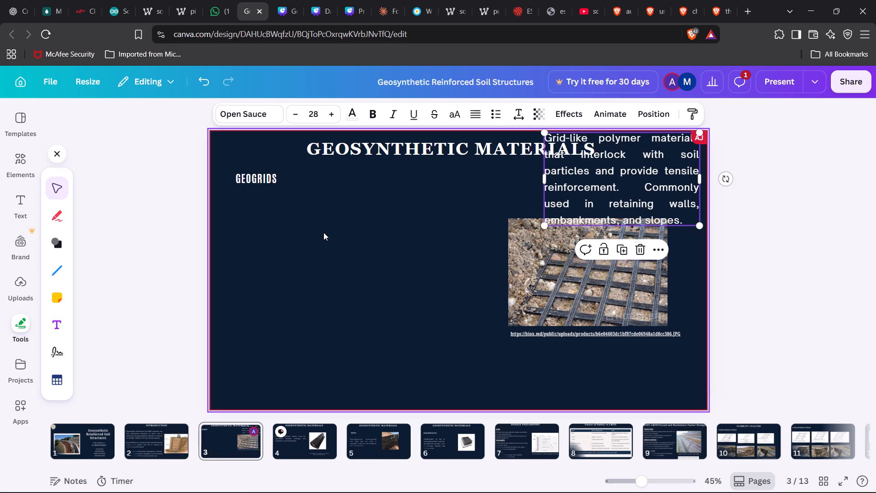
# Add a text box below the GEOGRIDS heading on slide 3, scaled to font size 91.7 and narrowed to about half its width.
pyautogui.click(323, 232)
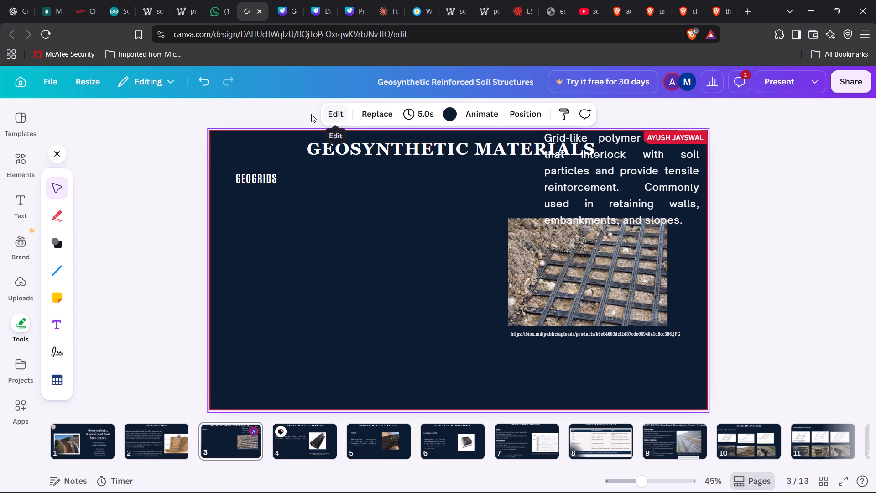
pyautogui.click(20, 204)
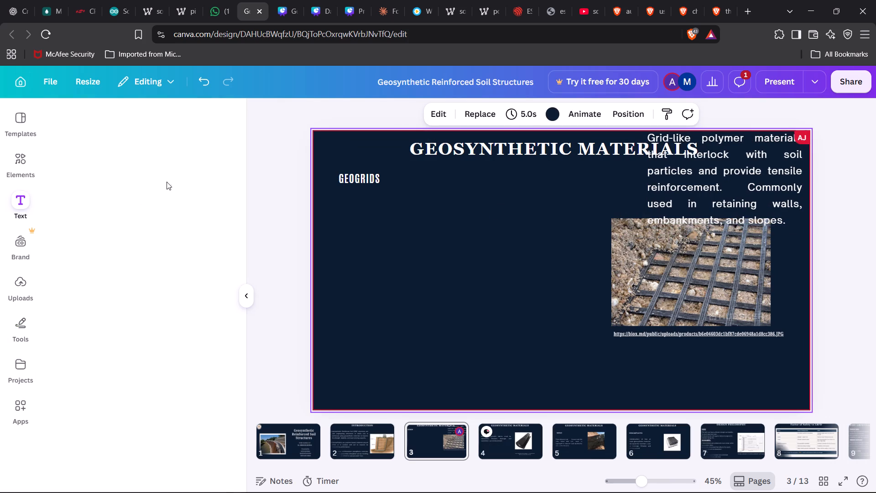
pyautogui.click(147, 163)
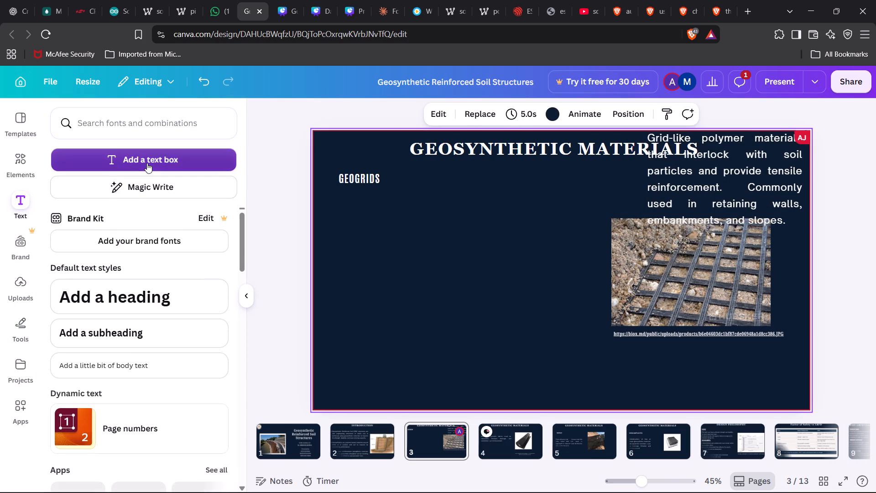
pyautogui.moveTo(519, 263); pyautogui.dragTo(341, 228)
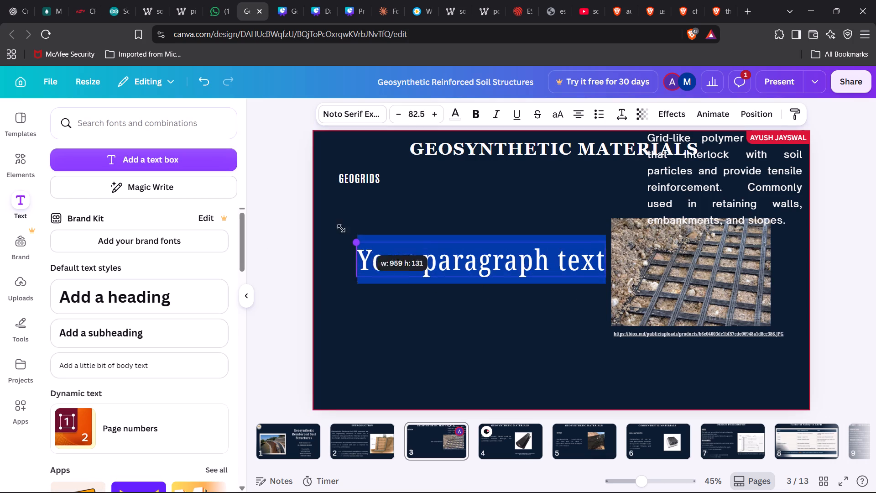
pyautogui.moveTo(341, 228); pyautogui.dragTo(333, 212)
pyautogui.click(419, 262)
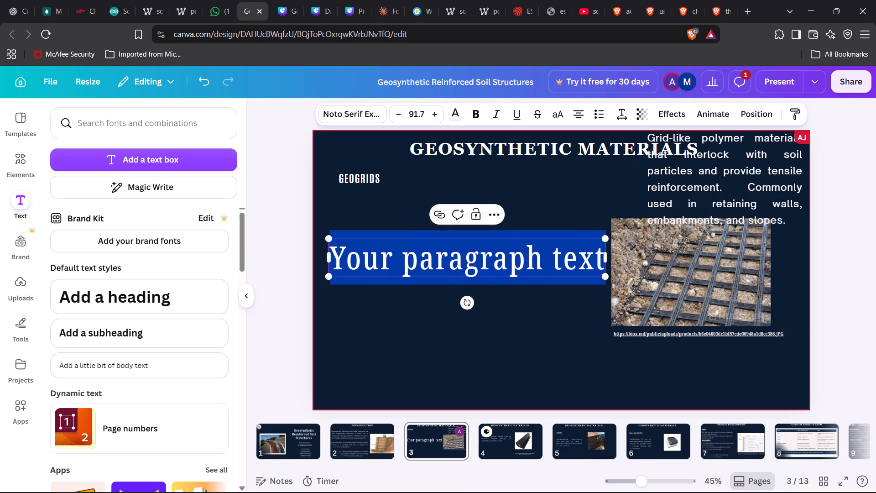
pyautogui.moveTo(605, 257); pyautogui.dragTo(586, 260)
pyautogui.click(585, 319)
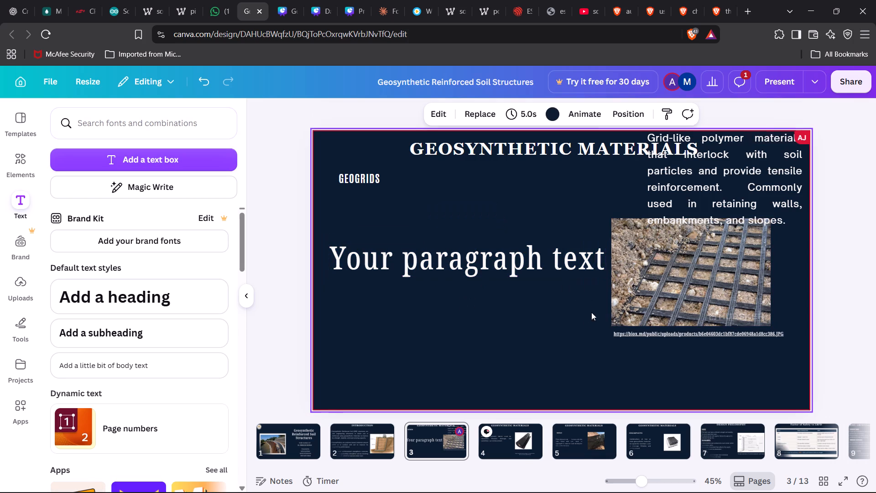
pyautogui.click(601, 263)
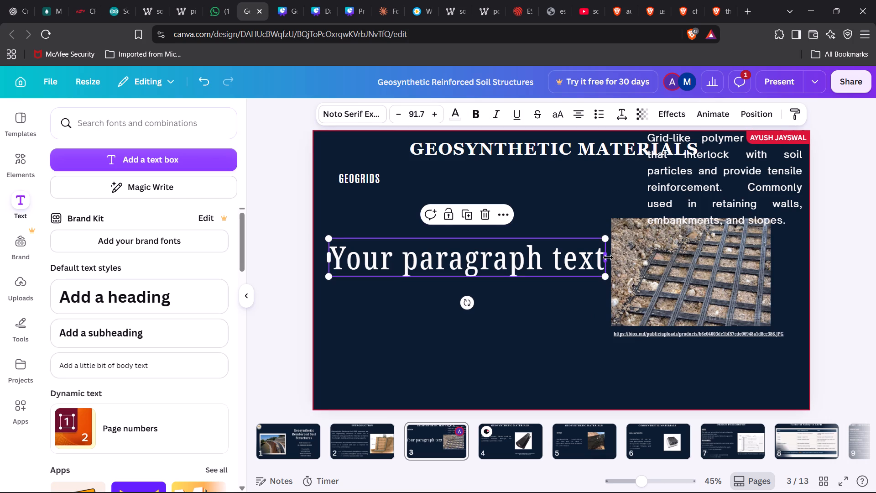
pyautogui.moveTo(608, 257); pyautogui.dragTo(466, 256)
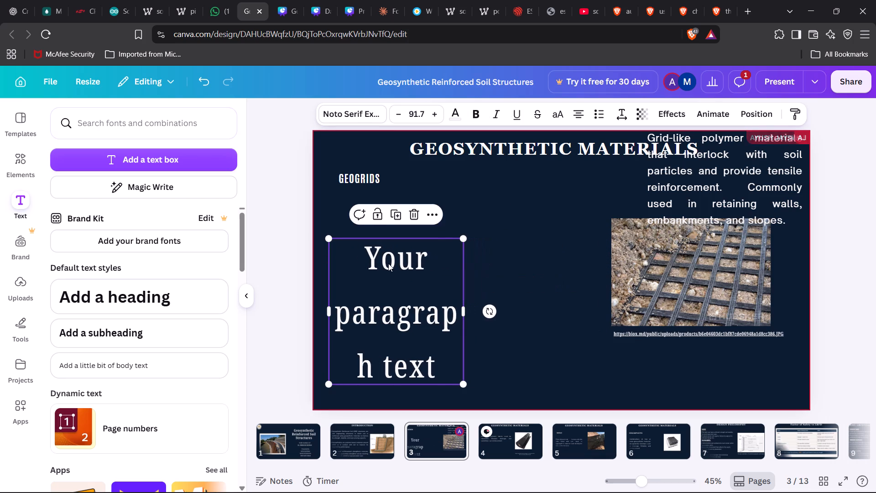
# Replace the placeholder in slide 3's new text box with the copied geogrid text.
pyautogui.click(388, 263)
pyautogui.press('BackSpace')
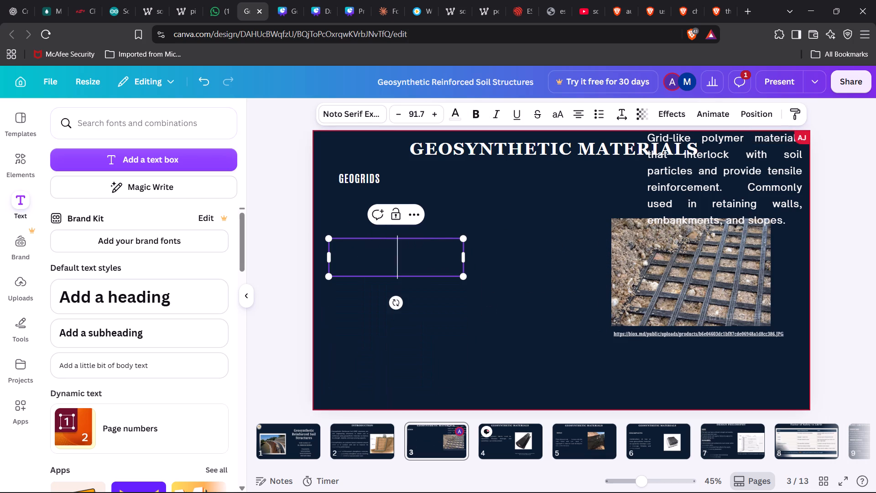
pyautogui.hotkey('ctrl', 'v')
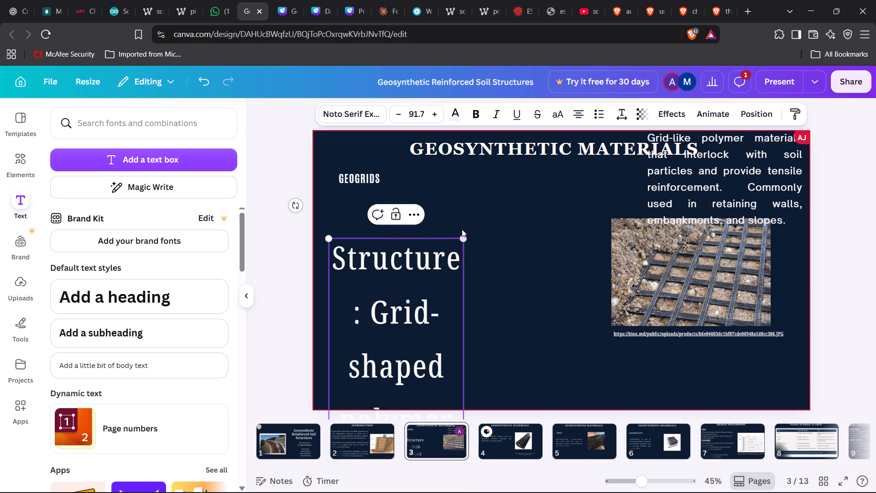
# Shrink the pasted geogrid text to font size 22.8 and place it beside the photo, below the slide title.
pyautogui.moveTo(416, 280); pyautogui.dragTo(417, 272)
pyautogui.moveTo(463, 239); pyautogui.dragTo(428, 272)
pyautogui.moveTo(428, 272); pyautogui.dragTo(404, 313)
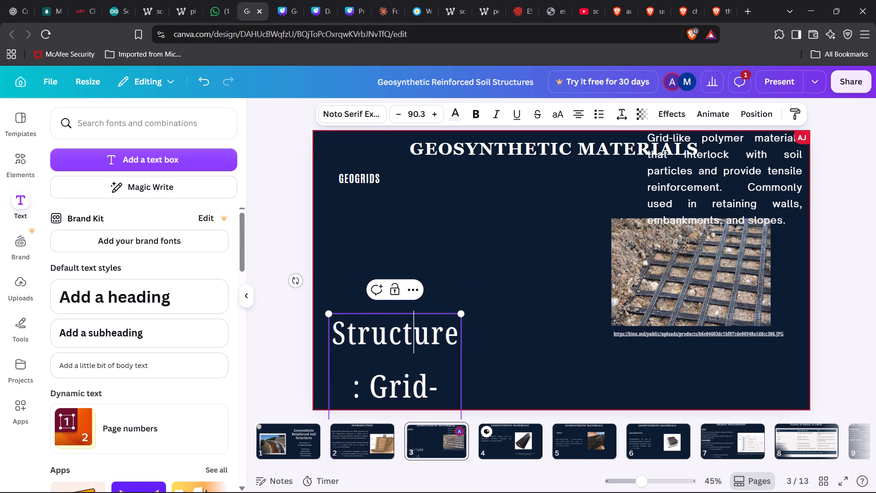
pyautogui.moveTo(368, 311); pyautogui.dragTo(427, 194)
pyautogui.click(403, 114)
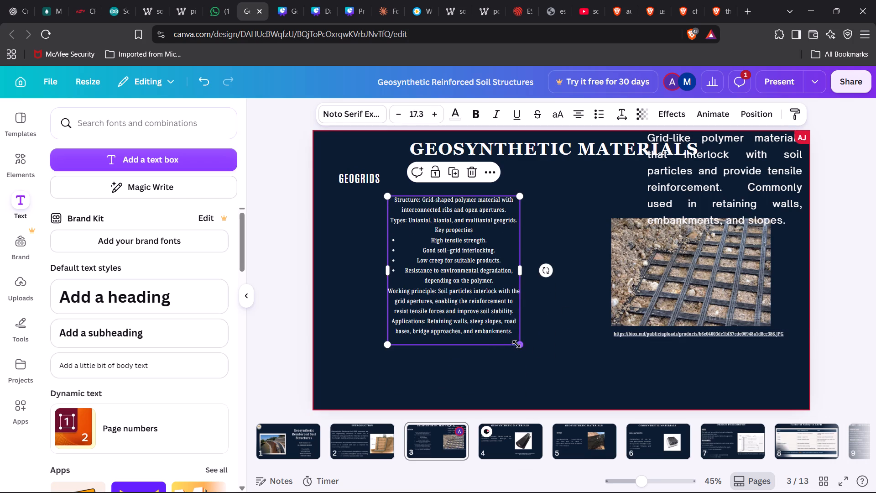
pyautogui.moveTo(520, 345); pyautogui.dragTo(584, 373)
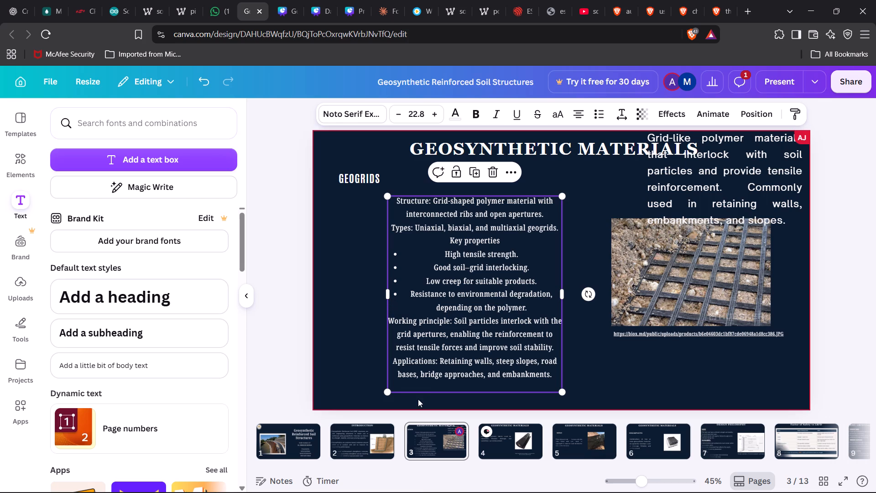
# Reply "ok" to the comment on slide 4's GEOTEXTILE subheading.
pyautogui.click(528, 442)
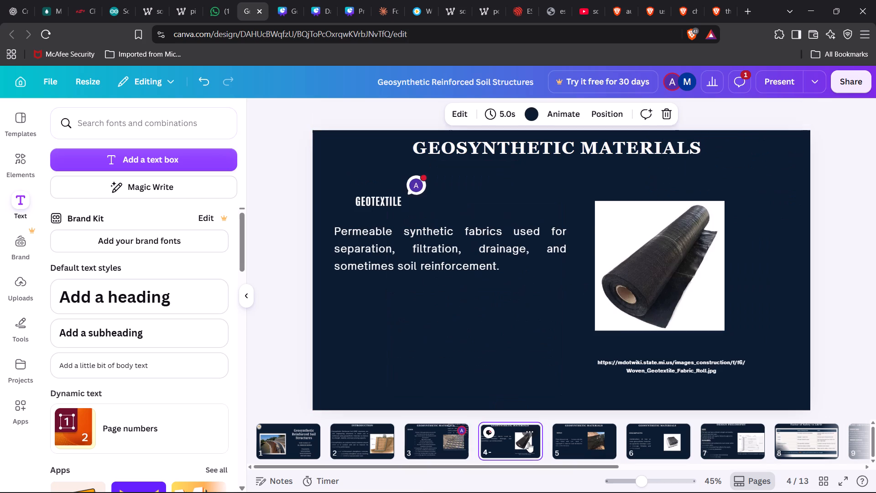
pyautogui.click(416, 181)
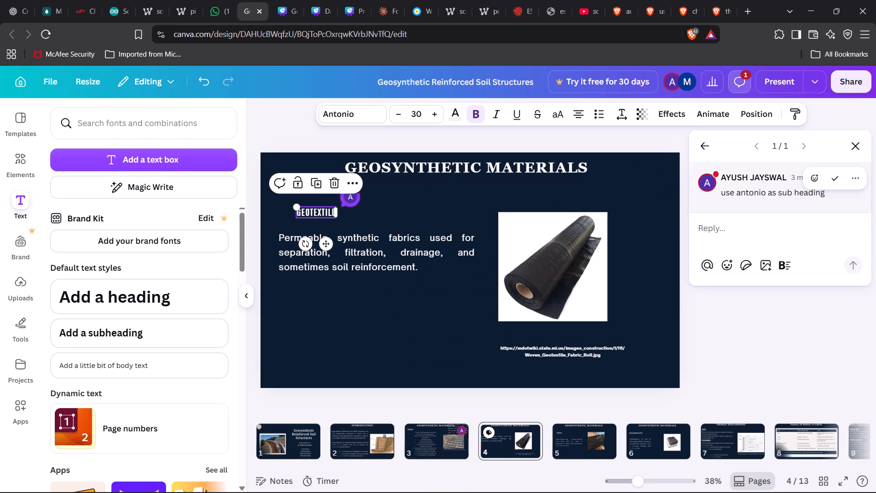
pyautogui.click(729, 234)
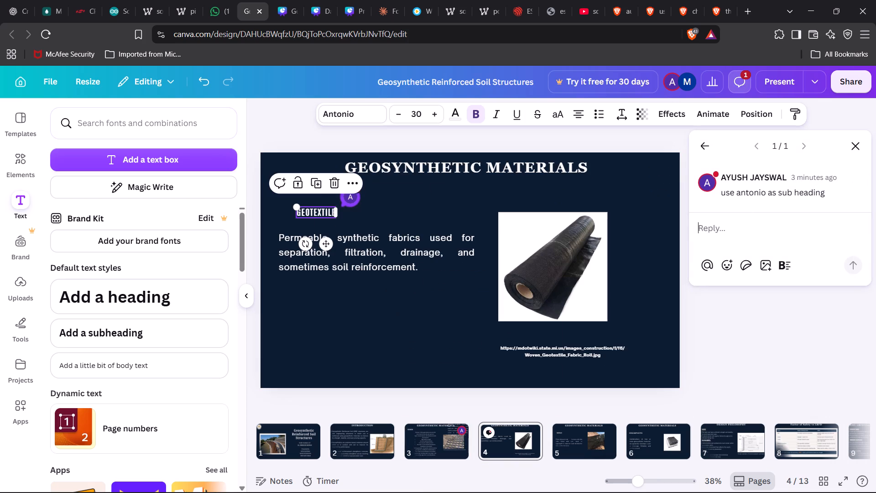
pyautogui.write('ok')
pyautogui.press('Return')
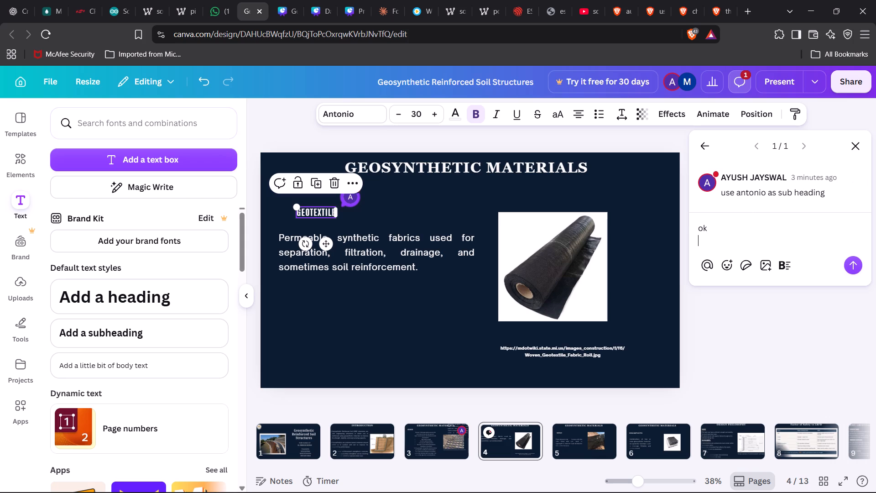
pyautogui.click(850, 262)
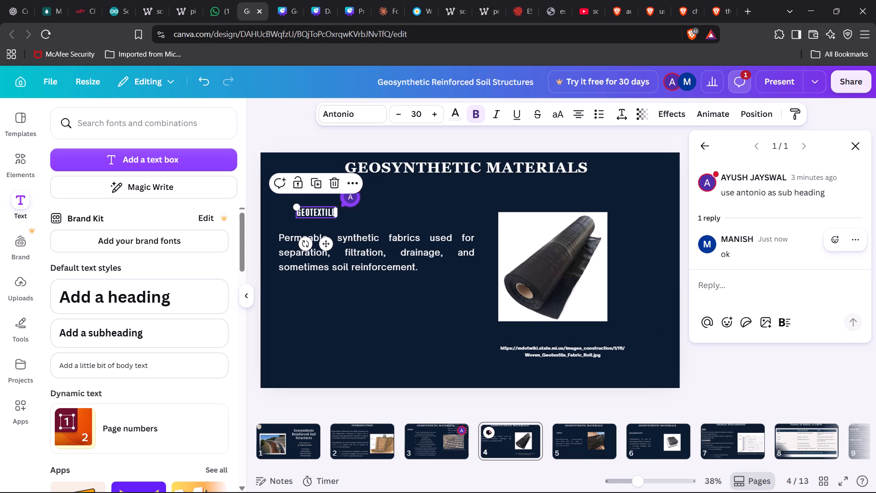
# Back on slide 3, nudge the GEOGRIDS heading up slightly and move the geogrid text left to sit directly beneath it.
pyautogui.click(363, 430)
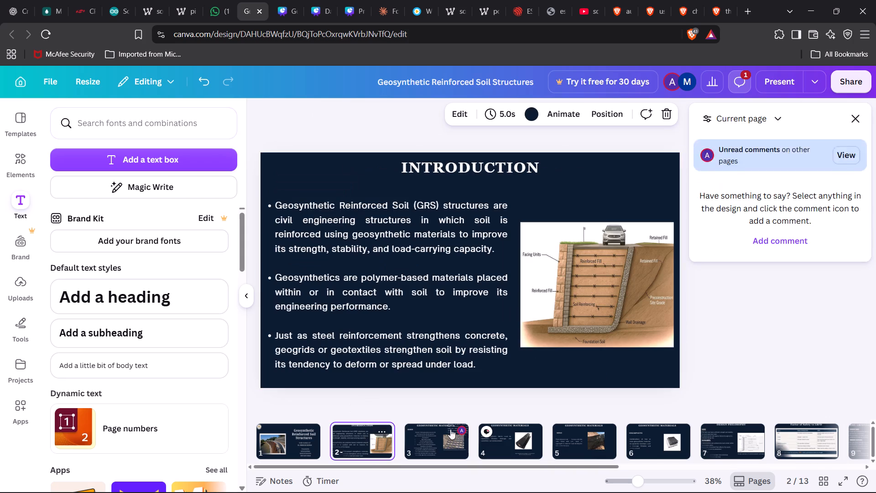
pyautogui.click(417, 435)
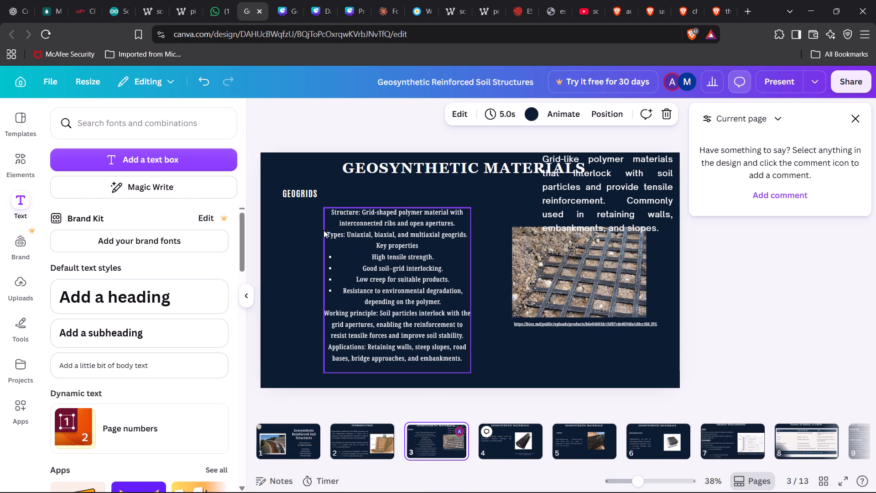
pyautogui.click(326, 258)
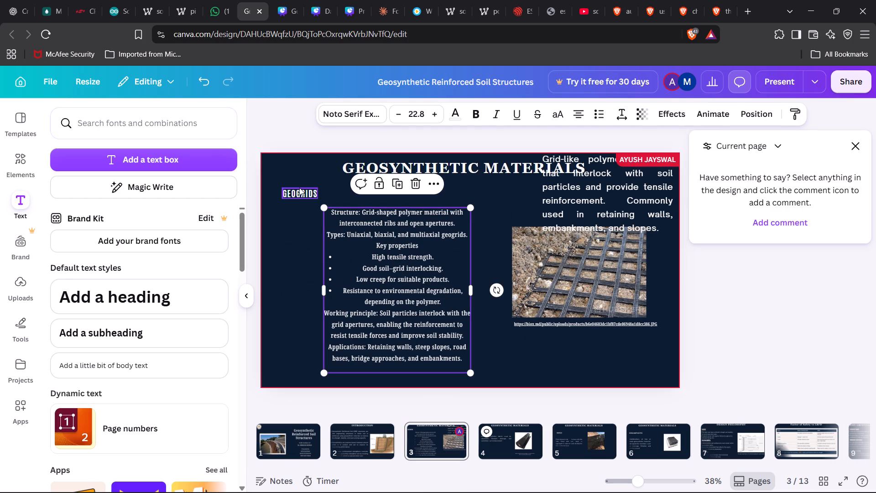
pyautogui.moveTo(297, 194); pyautogui.dragTo(297, 184)
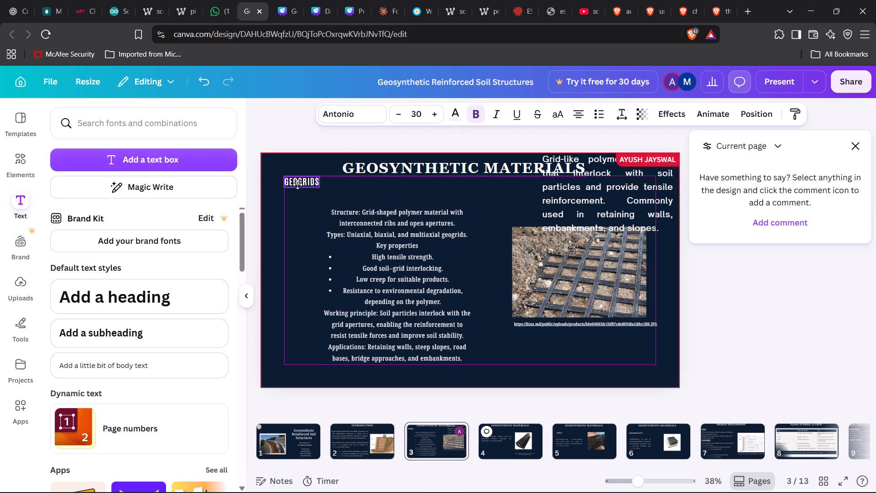
pyautogui.moveTo(297, 184); pyautogui.dragTo(298, 187)
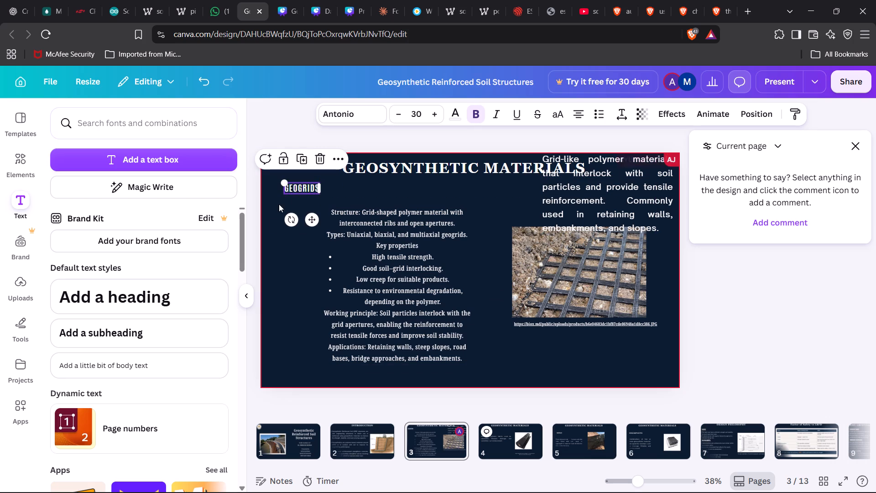
pyautogui.moveTo(372, 278); pyautogui.dragTo(335, 277)
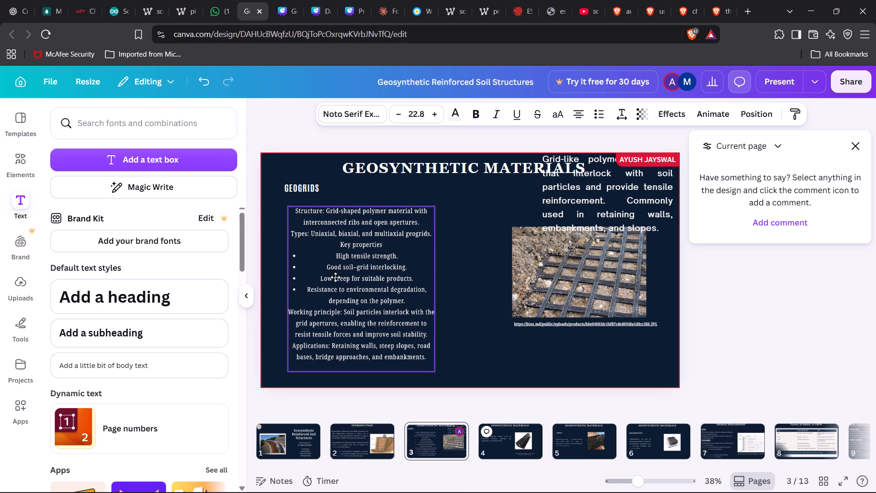
pyautogui.moveTo(335, 277); pyautogui.dragTo(326, 273)
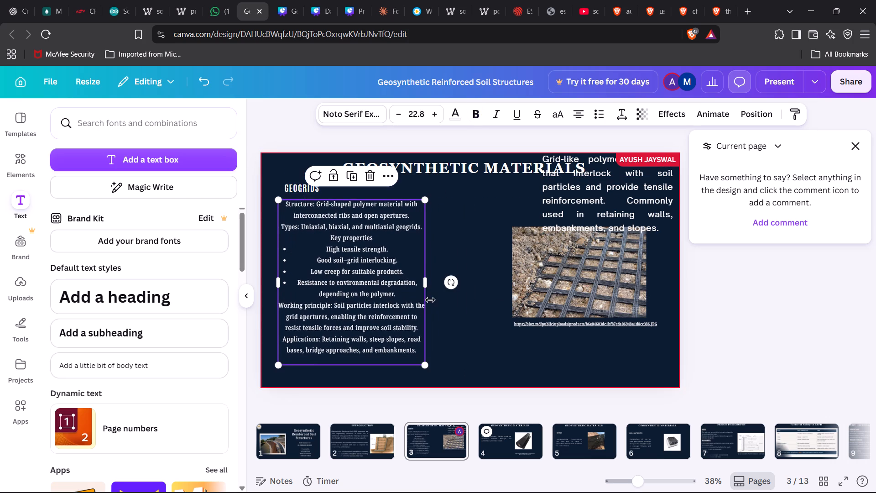
# Widen the geogrid text box almost to the photo's left edge and scale its text to font size 22.6.
pyautogui.moveTo(426, 283); pyautogui.dragTo(454, 283)
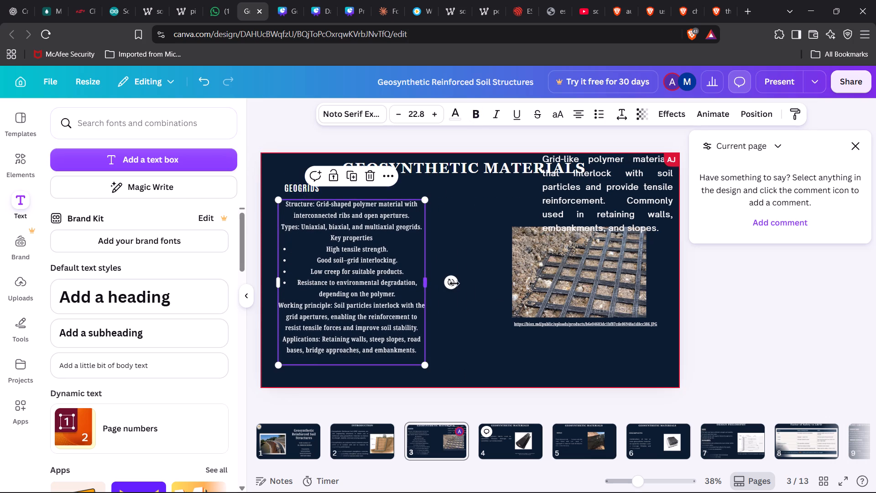
pyautogui.moveTo(454, 283); pyautogui.dragTo(497, 294)
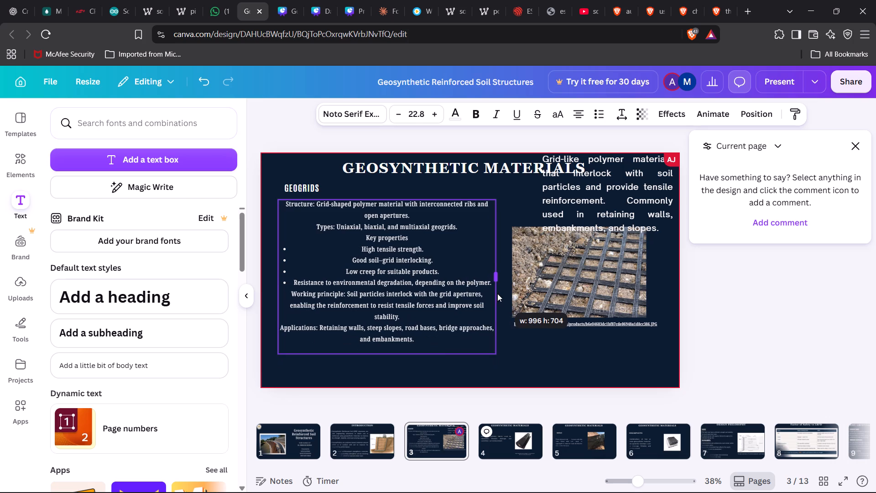
pyautogui.moveTo(497, 294); pyautogui.dragTo(501, 294)
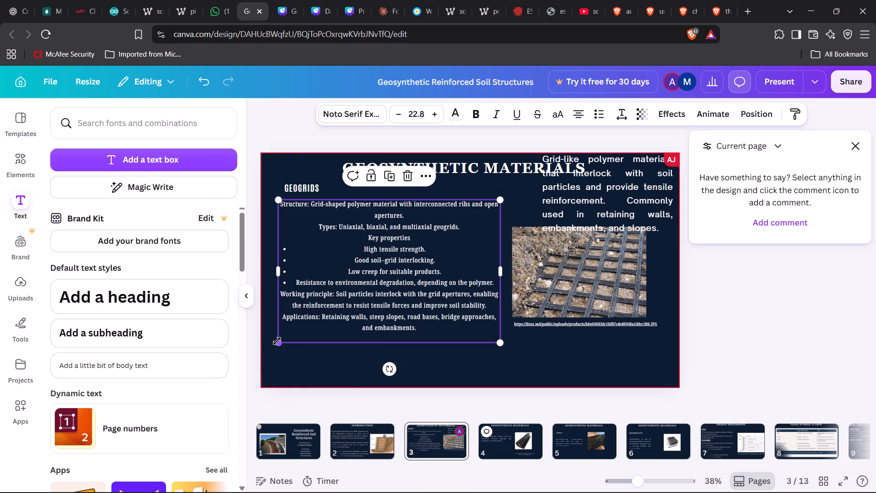
pyautogui.moveTo(277, 341); pyautogui.dragTo(281, 365)
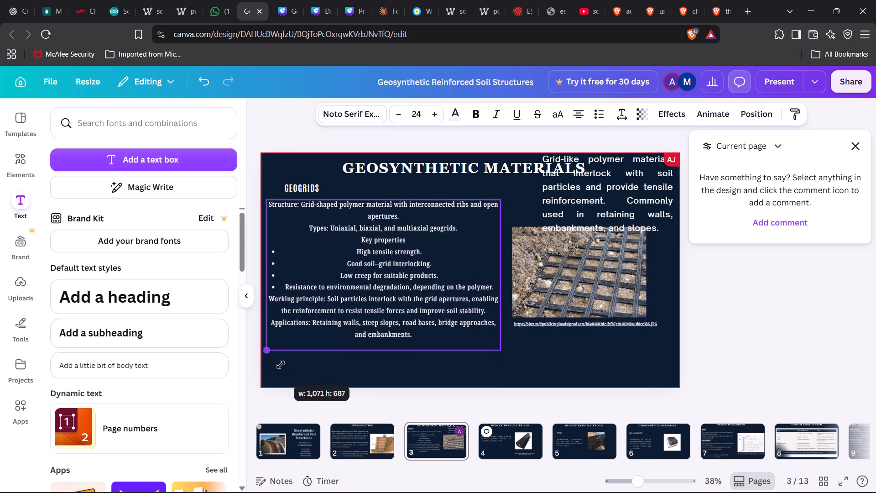
pyautogui.moveTo(281, 365); pyautogui.dragTo(292, 361)
# Compare with slide 2's body text and scale slide 3's geogrid text up to font size 23.8.
pyautogui.click(365, 424)
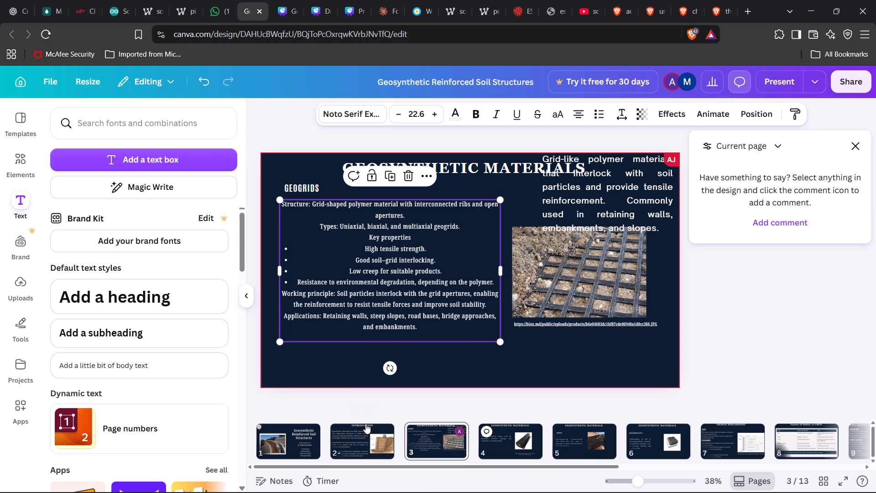
pyautogui.click(324, 269)
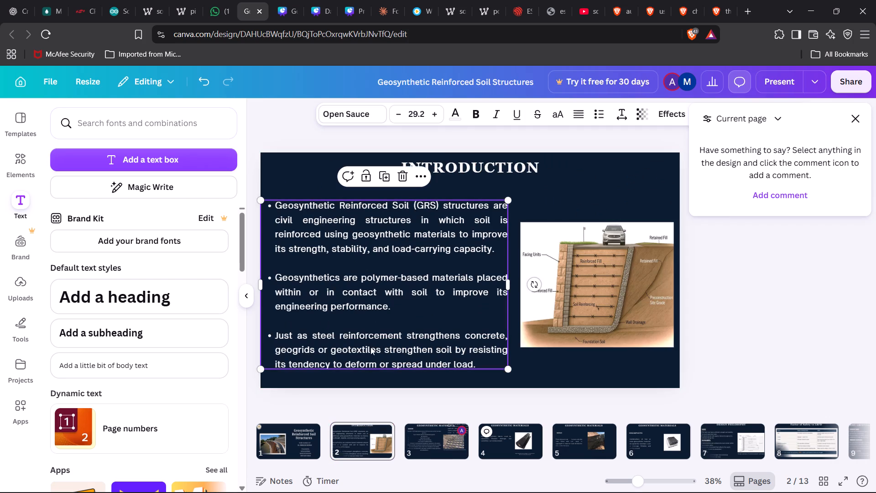
pyautogui.click(427, 436)
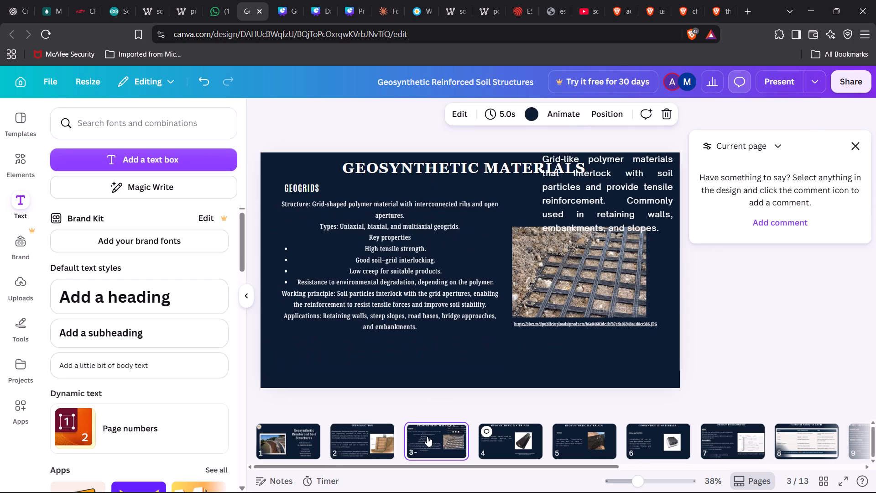
pyautogui.click(410, 247)
pyautogui.moveTo(503, 341); pyautogui.dragTo(504, 368)
# Insert a line break after "Structure:" in the geogrid text.
pyautogui.click(426, 247)
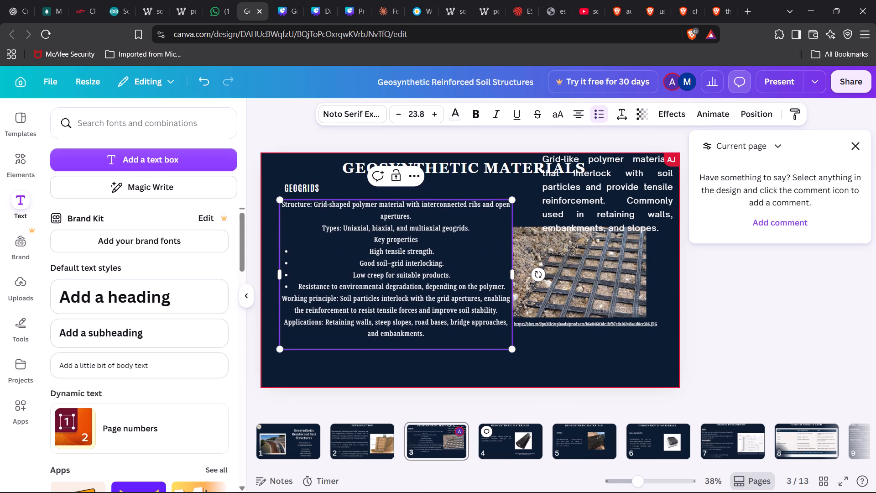
pyautogui.click(312, 205)
pyautogui.press('Return')
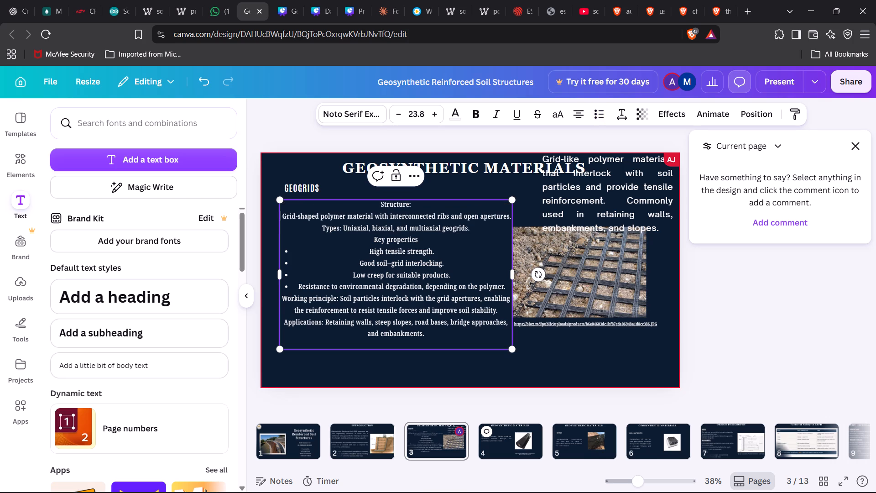
# Set justified alignment for slide 3's title, GEOGRIDS heading, geogrid text and image source link together.
pyautogui.click(579, 105)
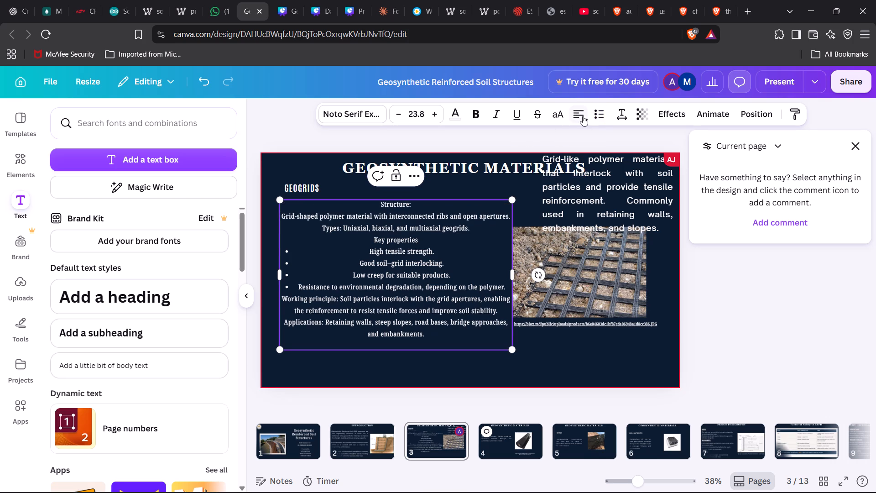
pyautogui.click(370, 221)
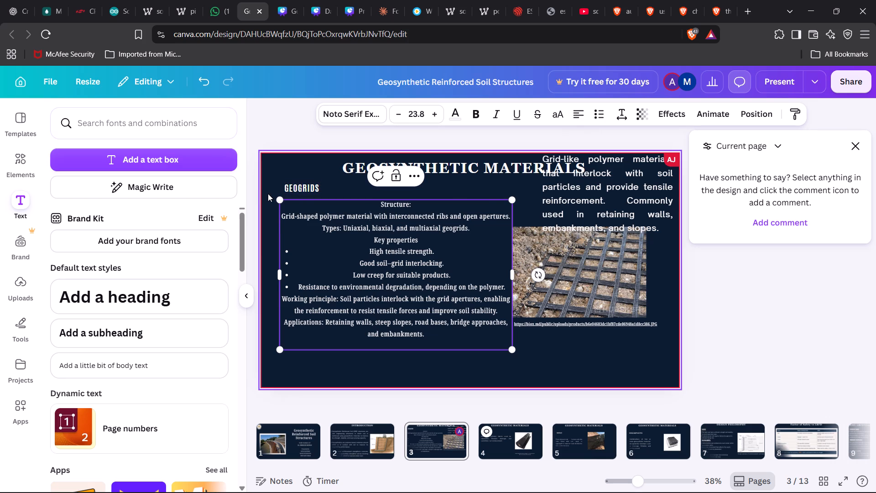
pyautogui.moveTo(281, 173); pyautogui.dragTo(499, 367)
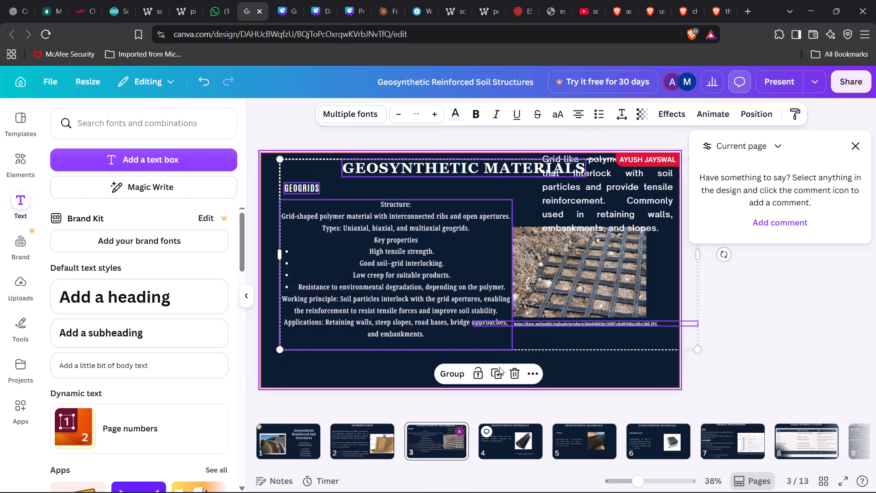
pyautogui.click(577, 115)
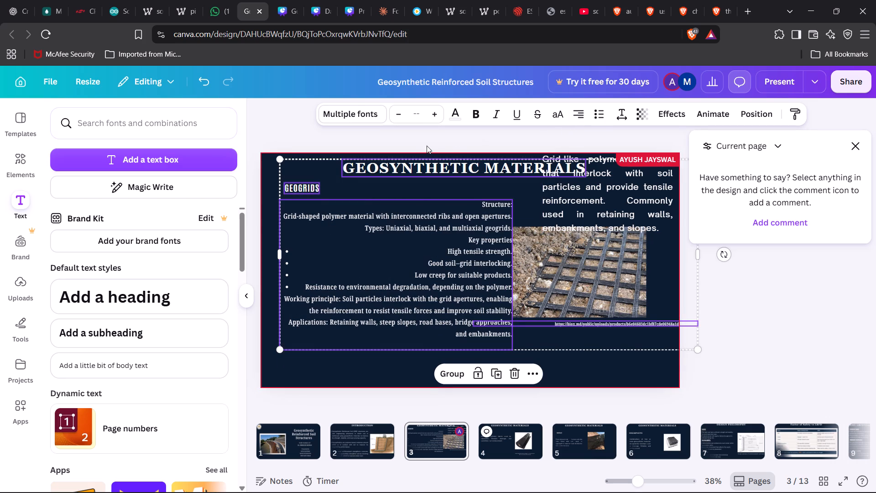
pyautogui.click(579, 116)
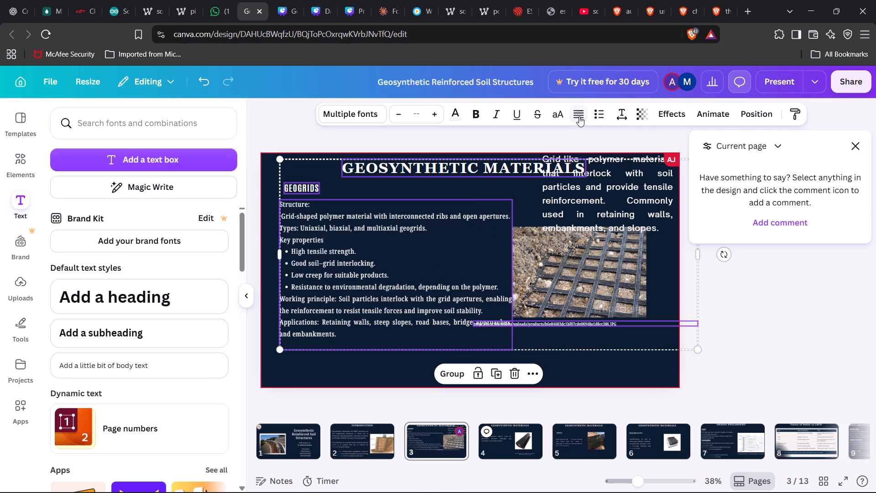
# Move the image source link to start beneath the geogrid photo's left edge, clear of the text box.
pyautogui.click(609, 362)
pyautogui.moveTo(570, 325); pyautogui.dragTo(611, 327)
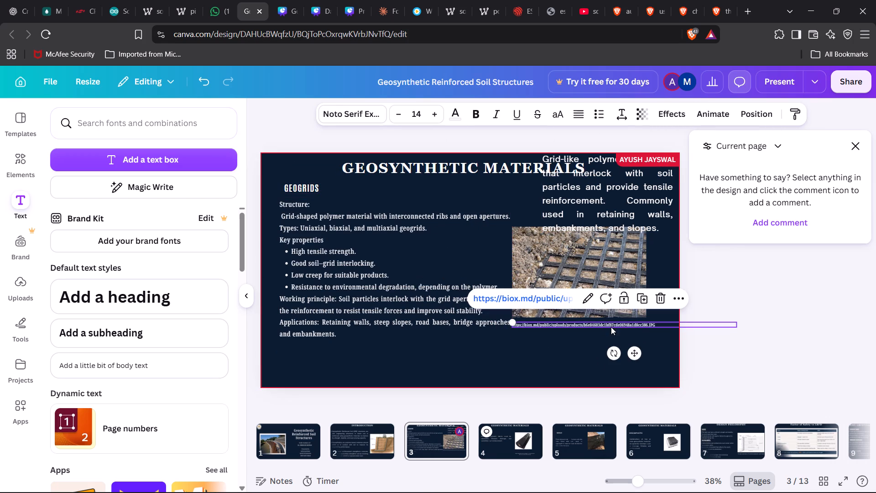
pyautogui.click(416, 367)
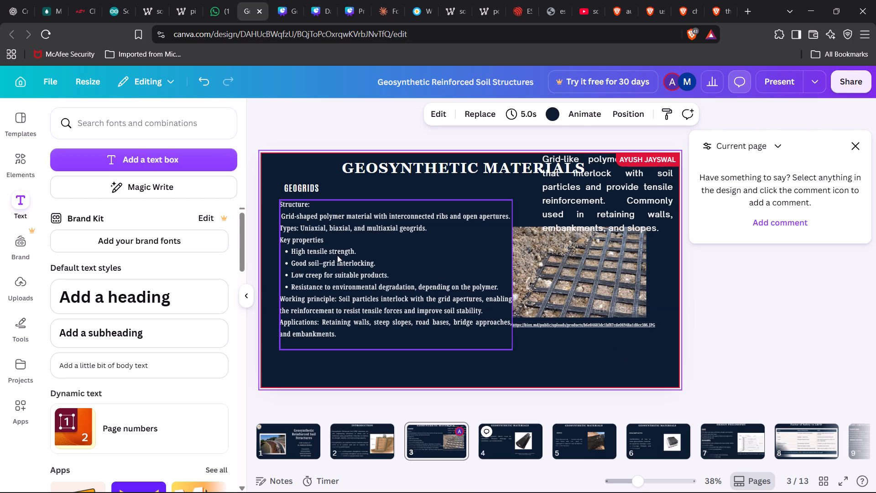
# Move slide 3's geogrid photo, its source link and the old grid-like polymer description partly past the slide's right edge, clearing space for the geogrid text.
pyautogui.click(548, 269)
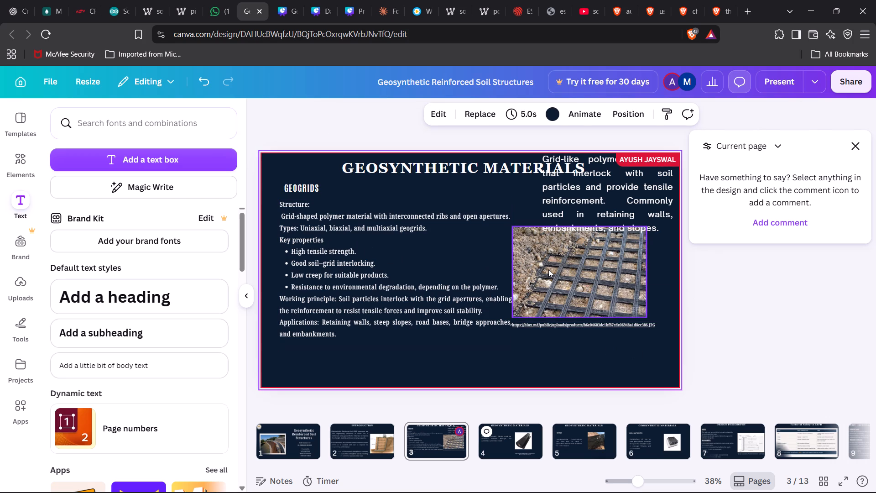
pyautogui.moveTo(585, 261); pyautogui.dragTo(671, 268)
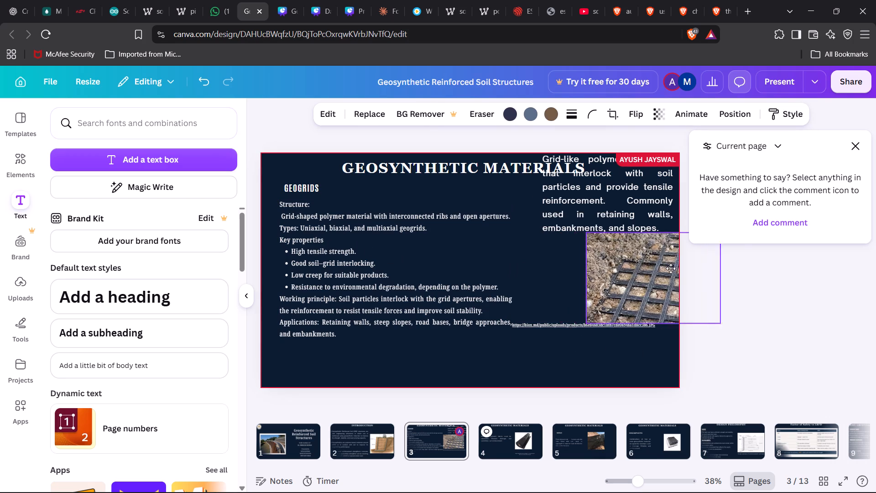
pyautogui.moveTo(671, 268); pyautogui.dragTo(682, 270)
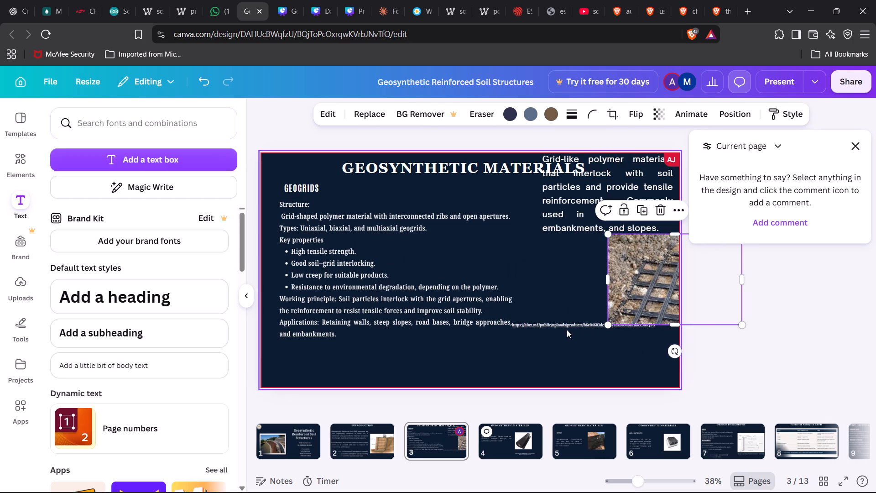
pyautogui.moveTo(561, 325); pyautogui.dragTo(661, 333)
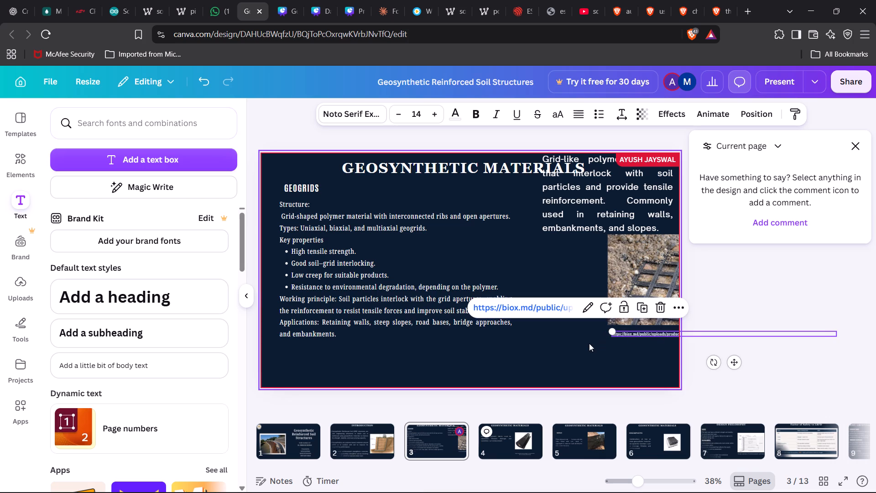
pyautogui.click(591, 354)
pyautogui.moveTo(595, 217); pyautogui.dragTo(641, 212)
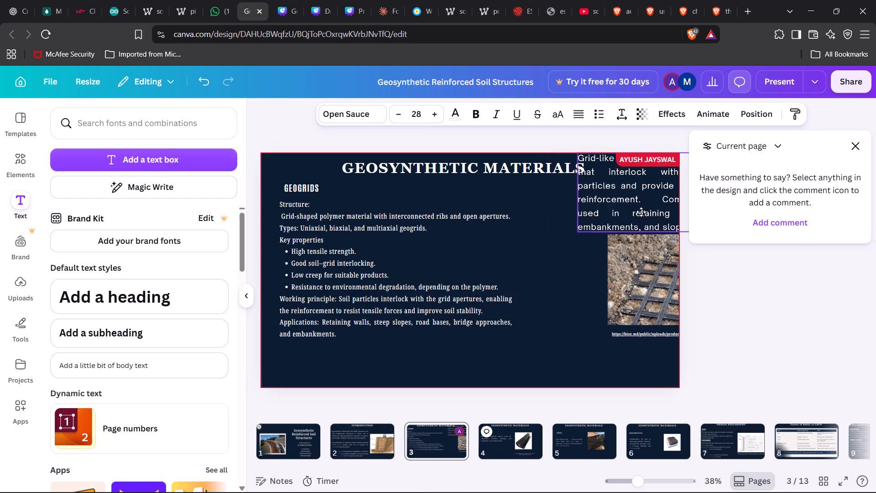
pyautogui.moveTo(641, 212); pyautogui.dragTo(662, 215)
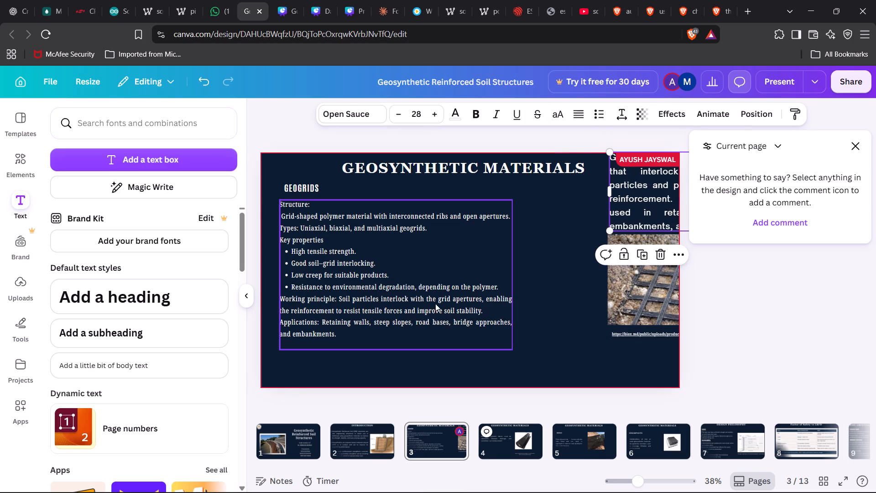
# Scale slide 3's geogrid text up to font size 28.3.
pyautogui.click(478, 340)
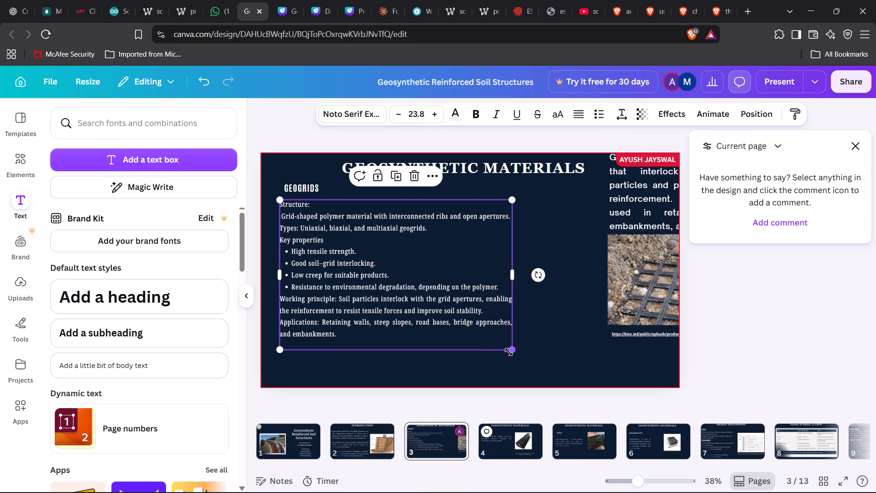
pyautogui.moveTo(509, 352); pyautogui.dragTo(518, 384)
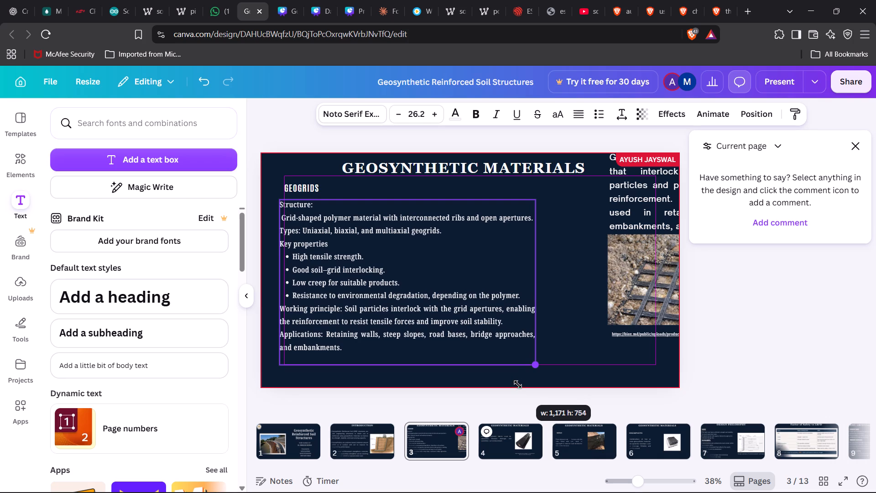
pyautogui.moveTo(518, 384); pyautogui.dragTo(528, 397)
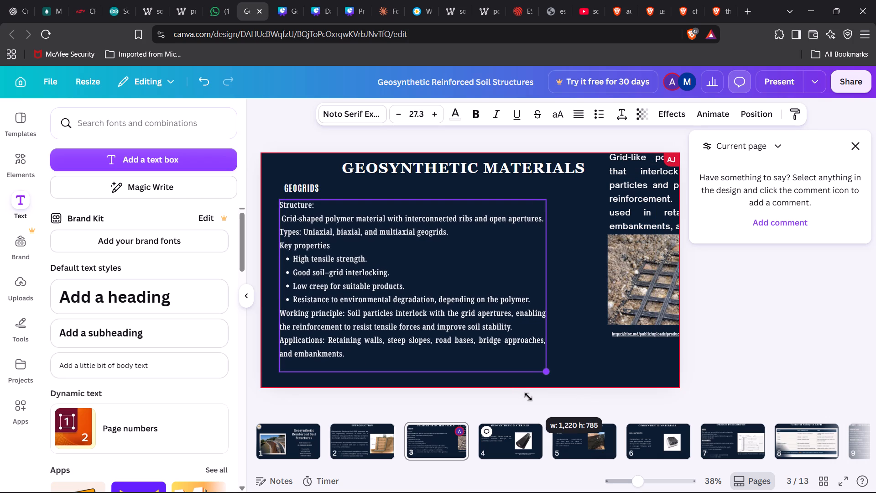
pyautogui.moveTo(528, 397); pyautogui.dragTo(535, 407)
pyautogui.click(606, 363)
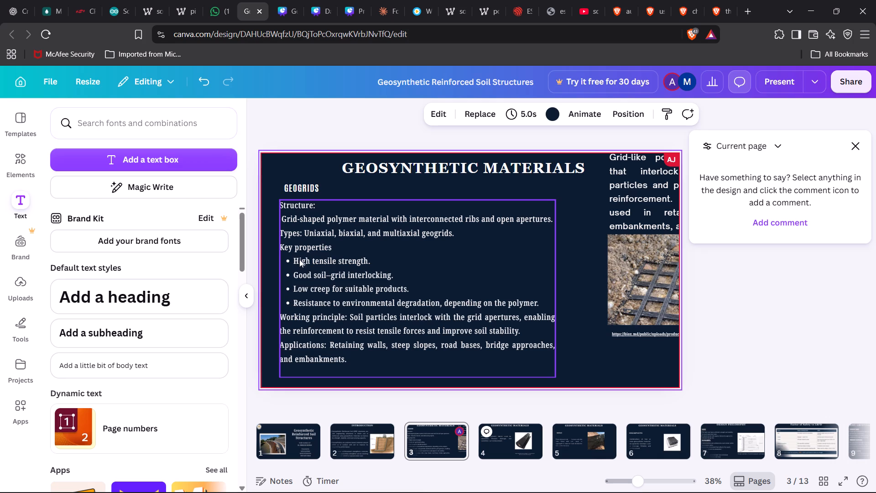
# Insert a line break after "Working principle:" in the geogrid text.
pyautogui.click(345, 317)
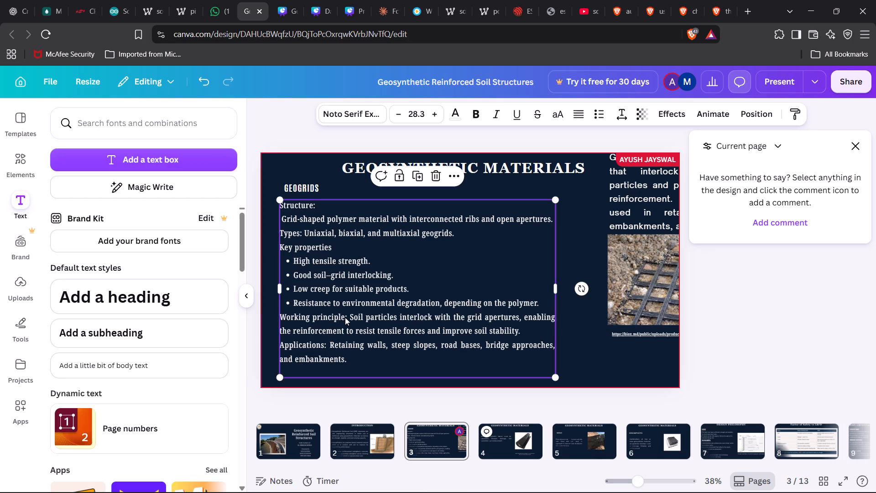
pyautogui.click(347, 317)
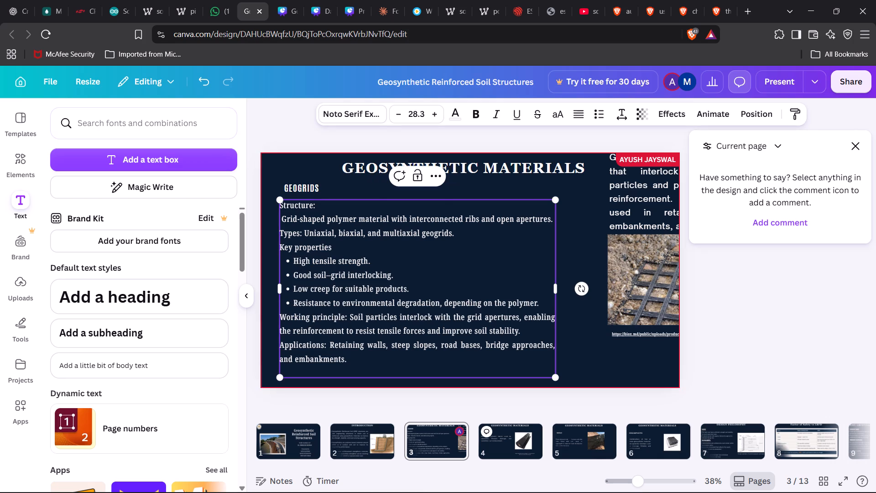
pyautogui.press('Return')
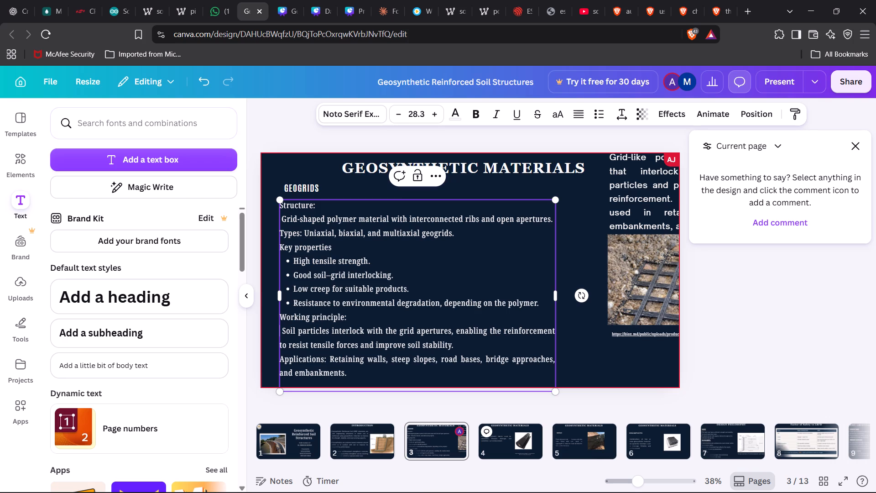
# Replace the "Types: Uniaxial, biaxial, and multiaxial geogrids." line with a blank line above "Key properties".
pyautogui.moveTo(458, 236); pyautogui.dragTo(286, 235)
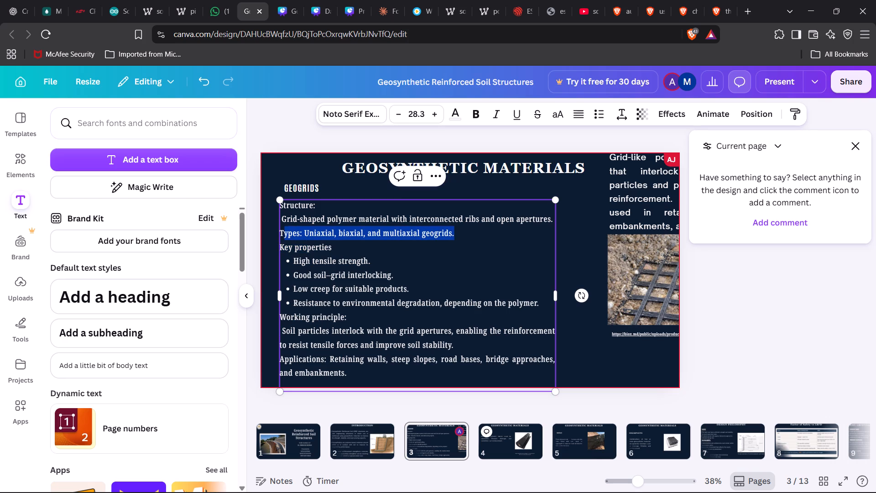
pyautogui.moveTo(286, 235); pyautogui.dragTo(281, 235)
pyautogui.press('BackSpace')
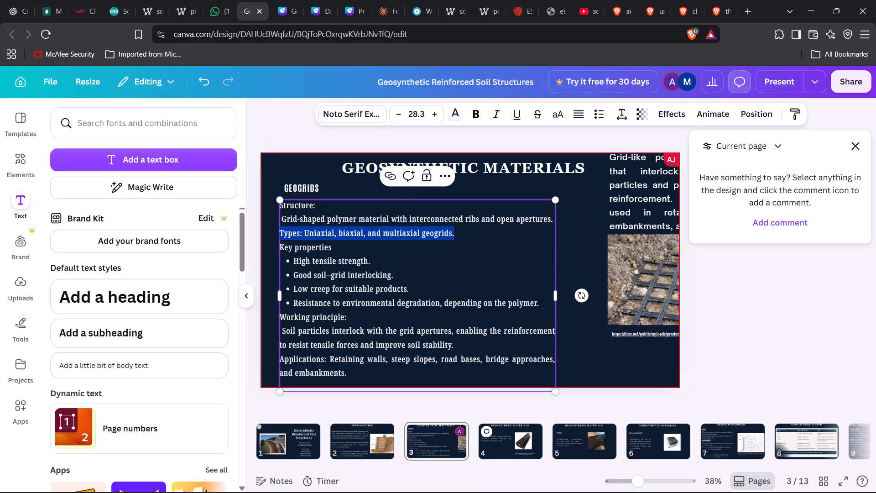
pyautogui.press('BackSpace')
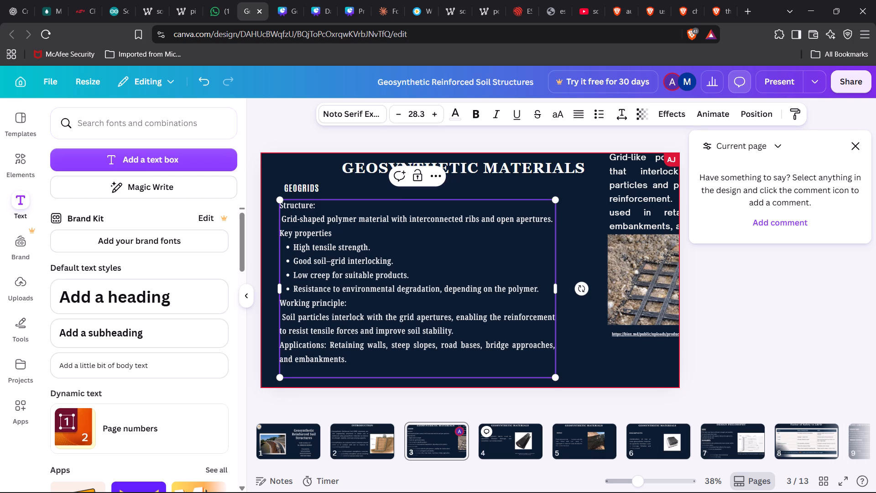
pyautogui.press('Return')
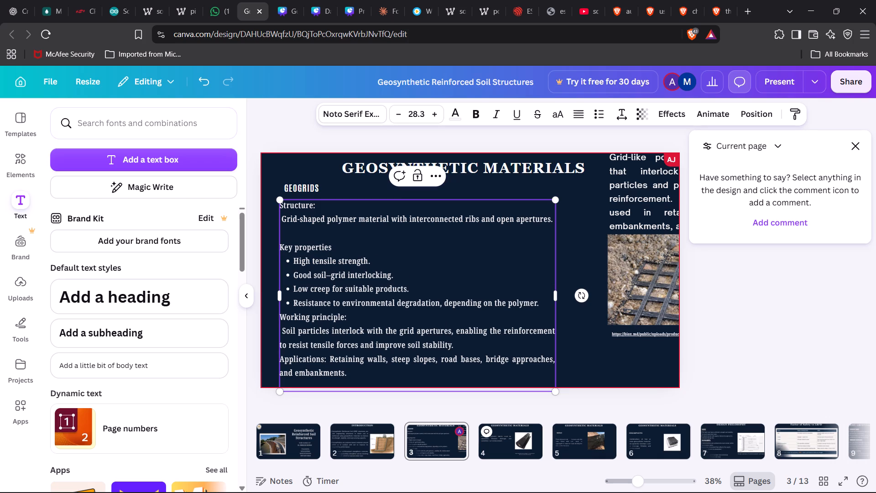
# Add an empty line after the "Resistance to environmental degradation" bullet, above "Working principle:".
pyautogui.click(543, 305)
pyautogui.press('Return')
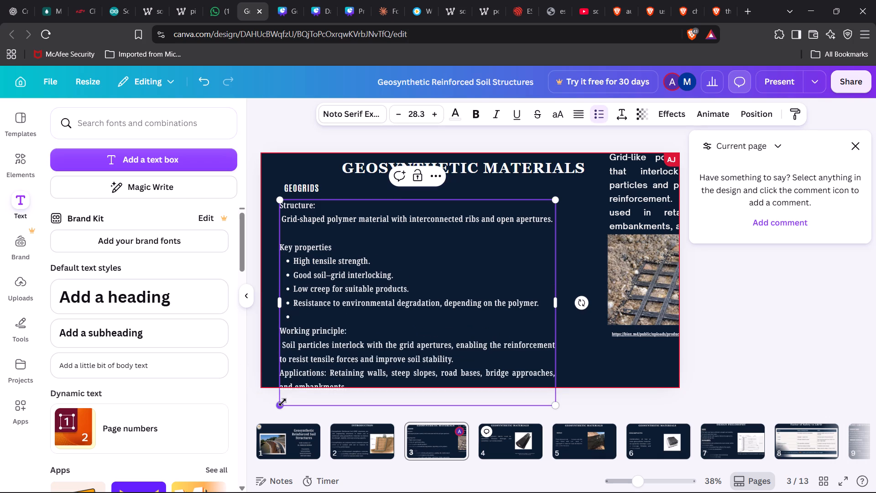
# Scale the geogrid text down to font size 27.3 and align its left edge with the GEOGRIDS heading.
pyautogui.moveTo(278, 407); pyautogui.dragTo(269, 389)
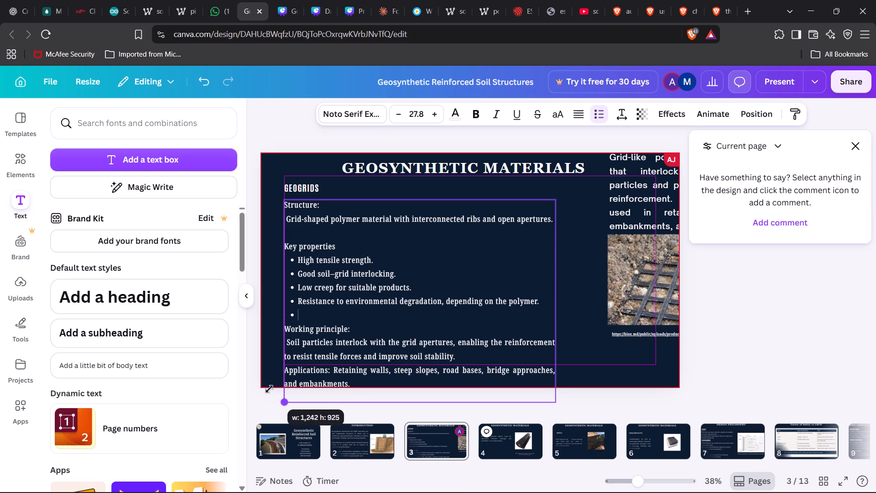
pyautogui.moveTo(269, 389); pyautogui.dragTo(277, 386)
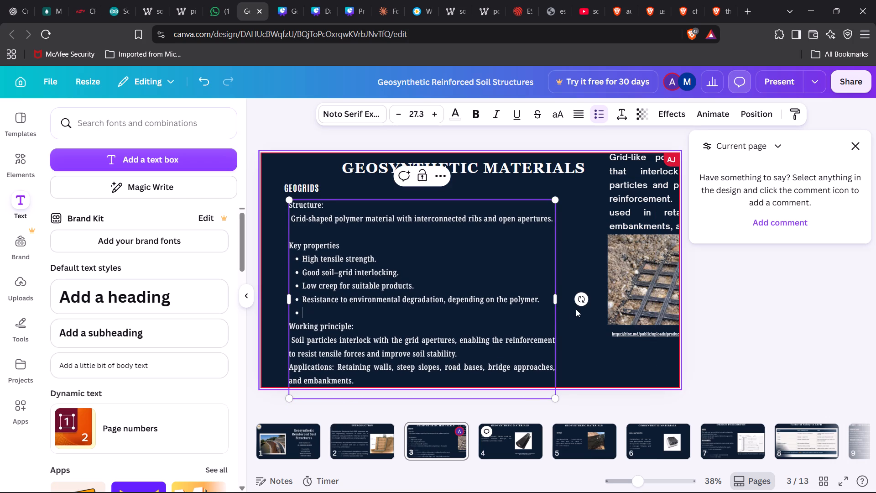
pyautogui.moveTo(515, 402); pyautogui.dragTo(510, 401)
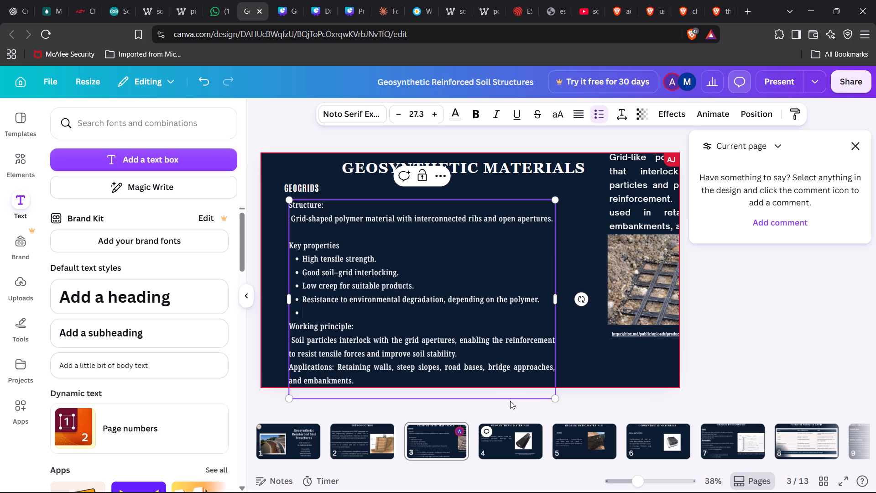
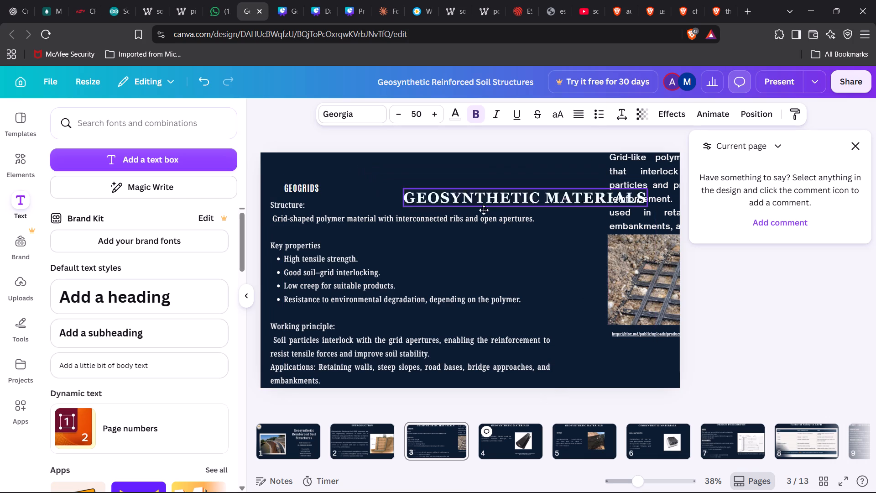
# Move the GEOSYNTHETIC MATERIALS title away from the geogrid text to the slide's lower right edge.
pyautogui.moveTo(484, 210); pyautogui.dragTo(689, 351)
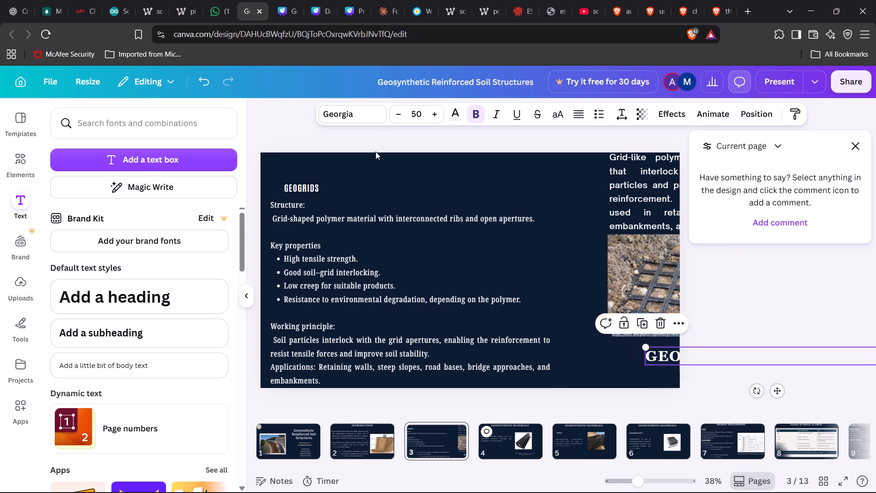
# Move the GEOGRIDS heading up into the slide's upper left corner and enlarge it to about size 41.8.
pyautogui.moveTo(298, 189); pyautogui.dragTo(296, 172)
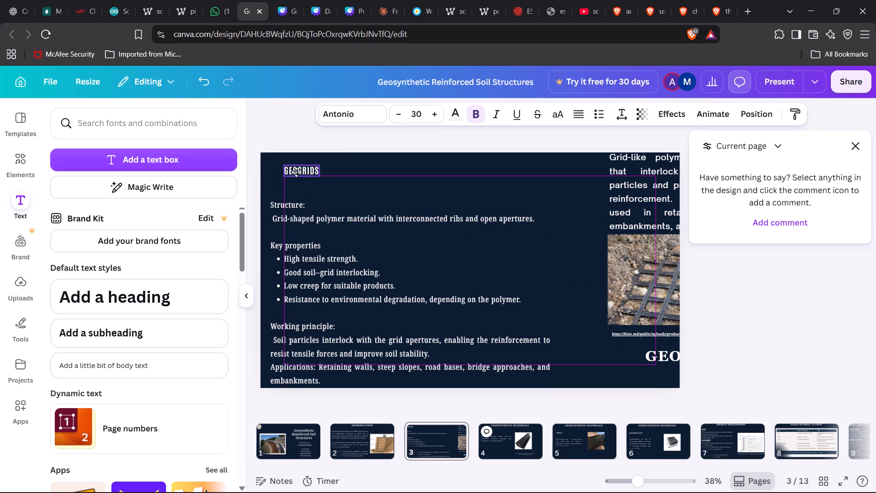
pyautogui.moveTo(296, 172); pyautogui.dragTo(296, 172)
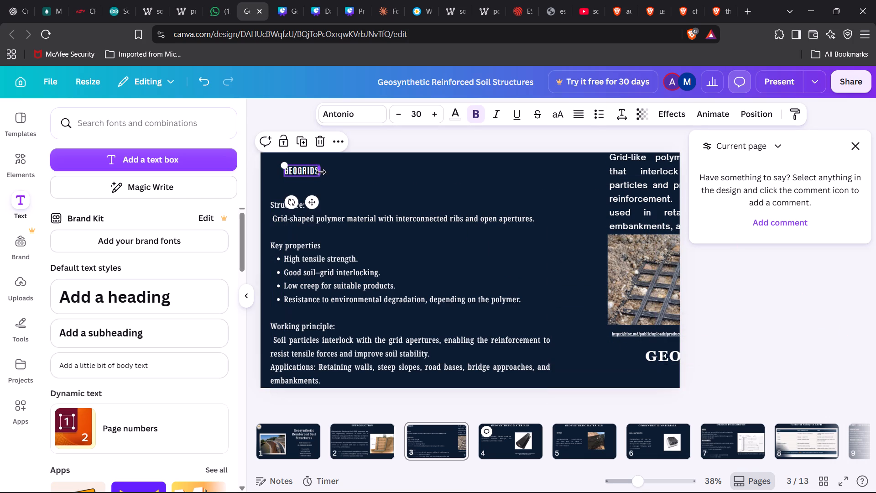
pyautogui.moveTo(284, 164); pyautogui.dragTo(272, 157)
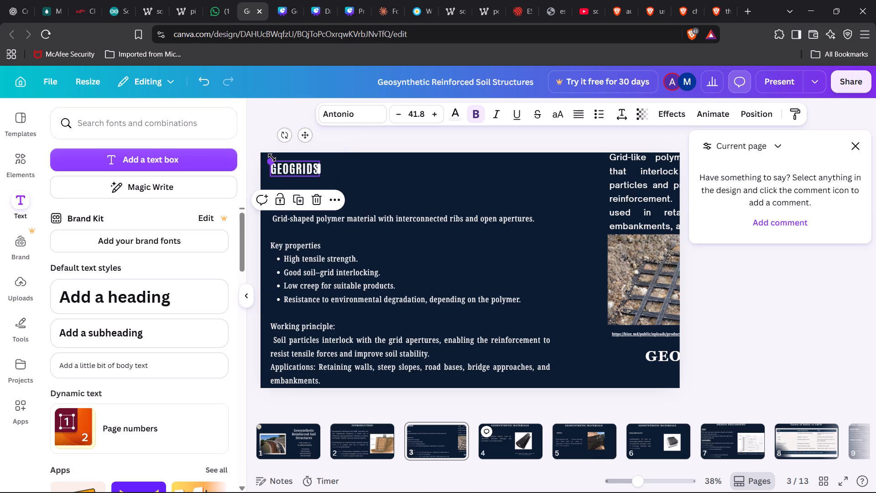
# Move the geogrid body text up so it sits directly beneath the GEOGRIDS heading.
pyautogui.moveTo(396, 251); pyautogui.dragTo(399, 235)
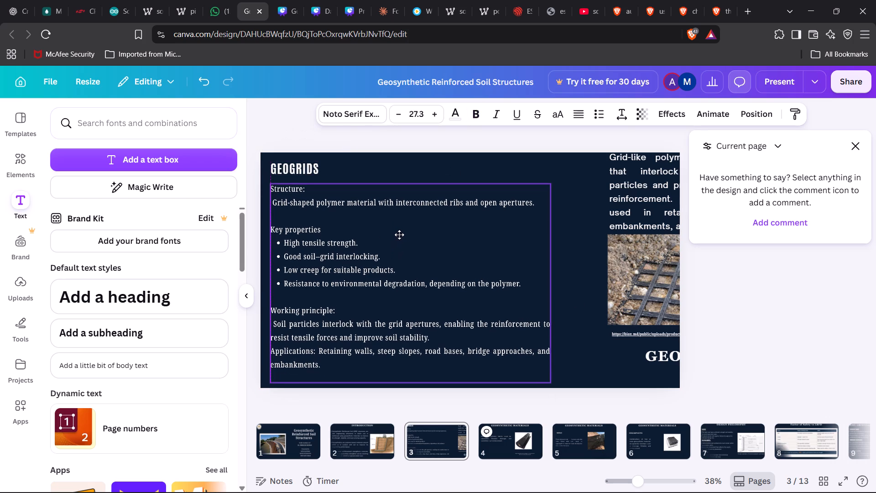
pyautogui.moveTo(399, 235); pyautogui.dragTo(400, 235)
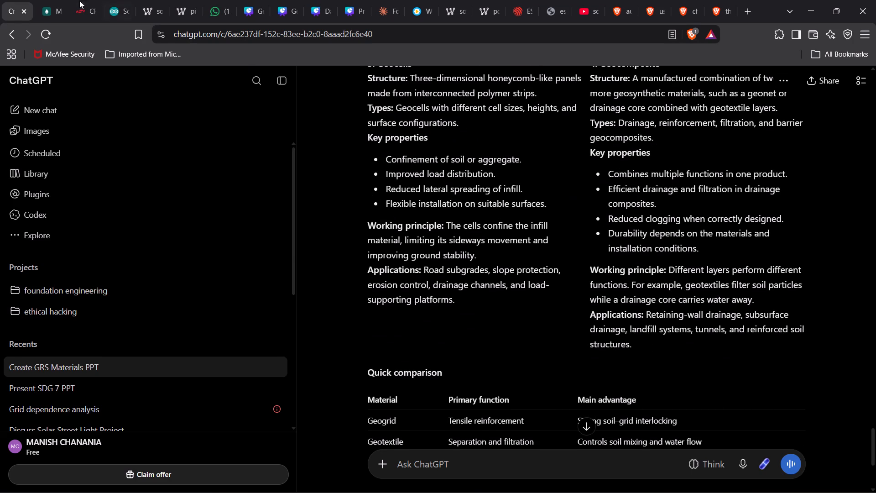
# Return to the Canva presentation and set the geogrid body text to size 25.
pyautogui.click(252, 9)
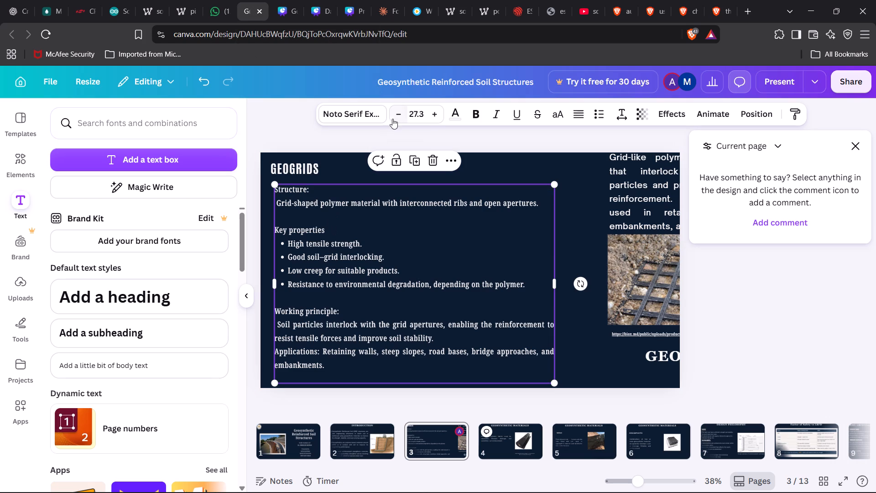
pyautogui.click(417, 116)
pyautogui.write('25')
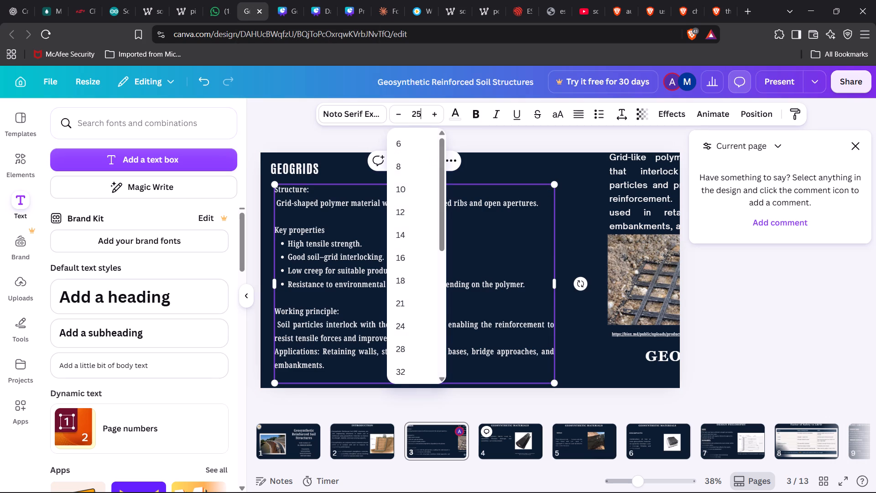
pyautogui.press('Return')
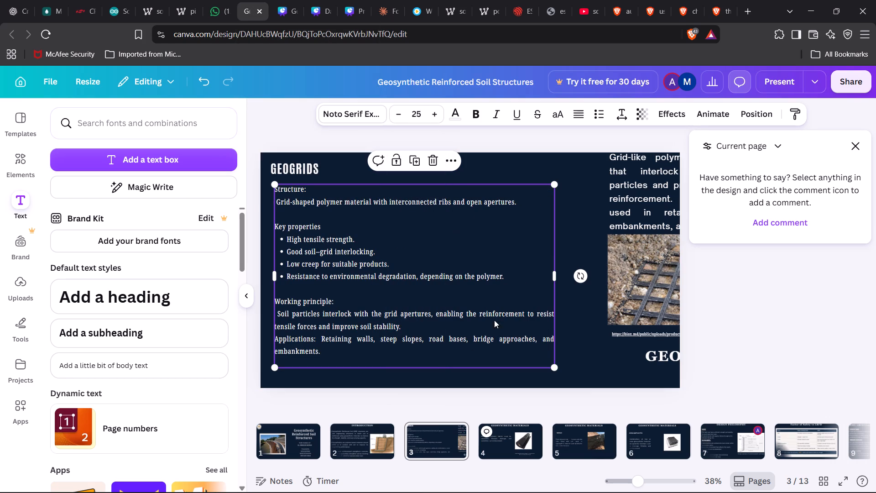
pyautogui.hscroll(-2, 714, 450)
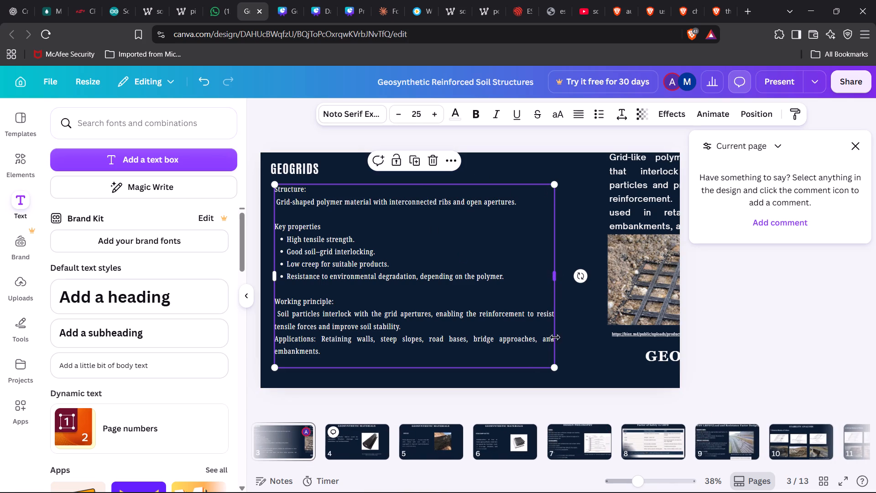
pyautogui.click(557, 367)
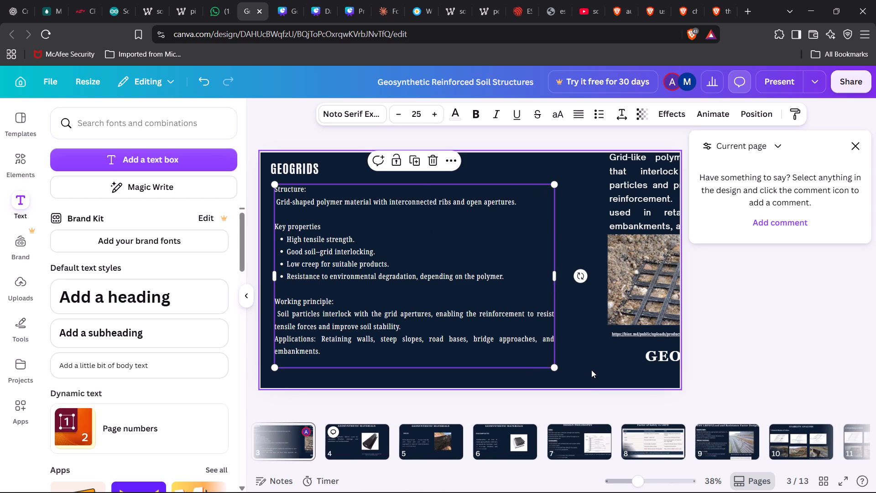
pyautogui.click(591, 370)
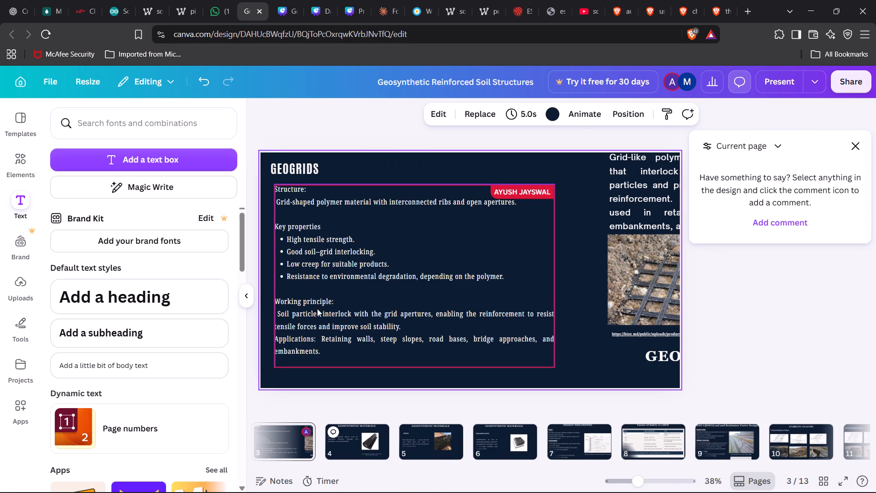
# Add a blank line before "Applications:" in the geogrid text and put its list of uses on a separate line.
pyautogui.click(316, 337)
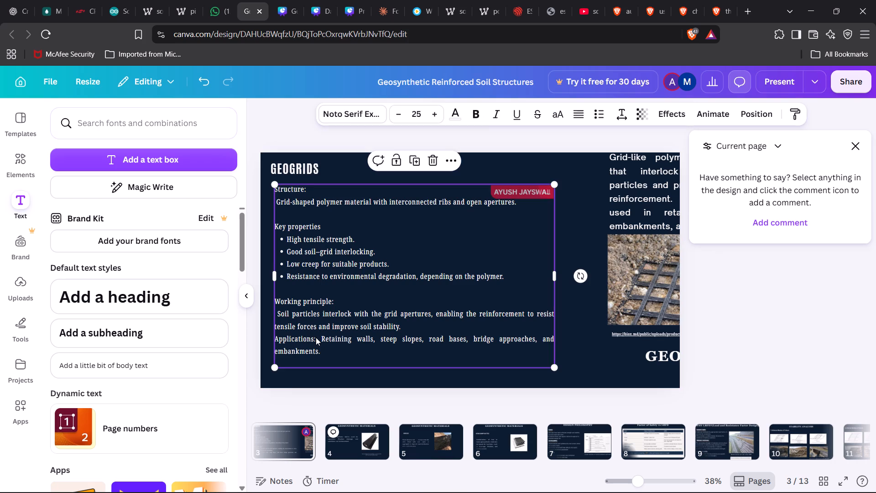
pyautogui.click(404, 324)
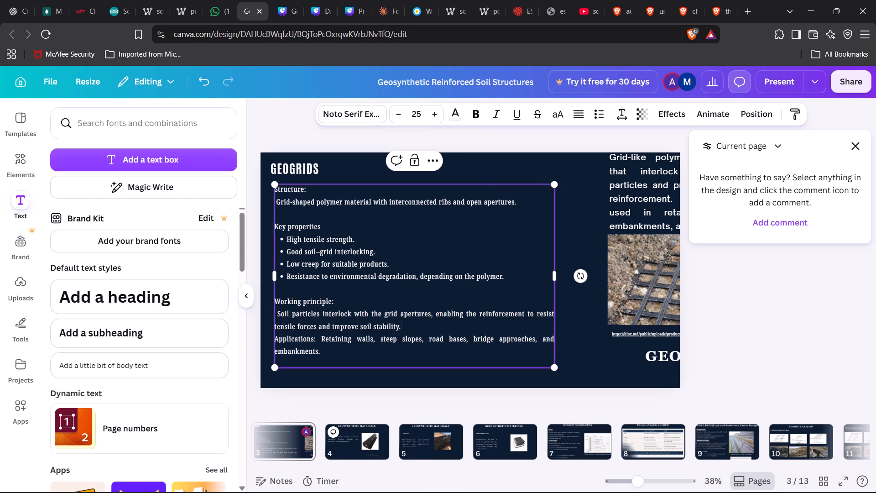
pyautogui.press('Return')
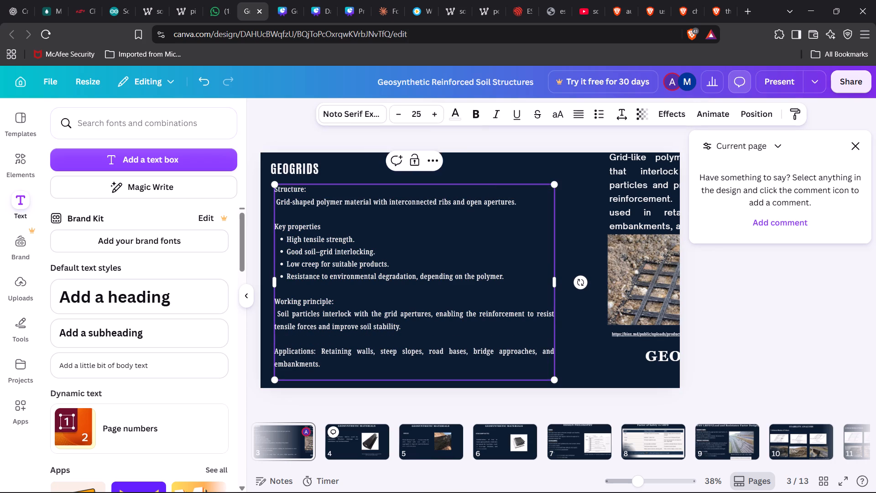
pyautogui.click(319, 354)
pyautogui.press('Return')
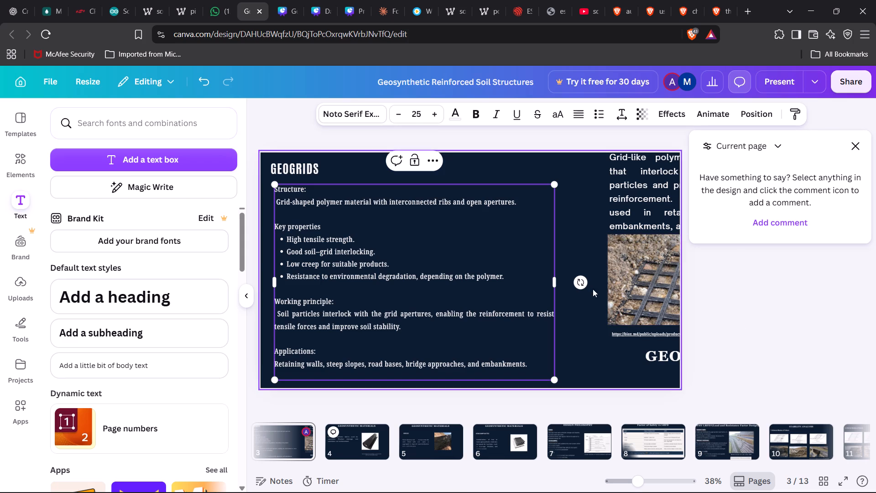
# Delete the geogrid photo and the old "Grid-like polymer" description from slide 3.
pyautogui.click(641, 288)
pyautogui.press('Delete')
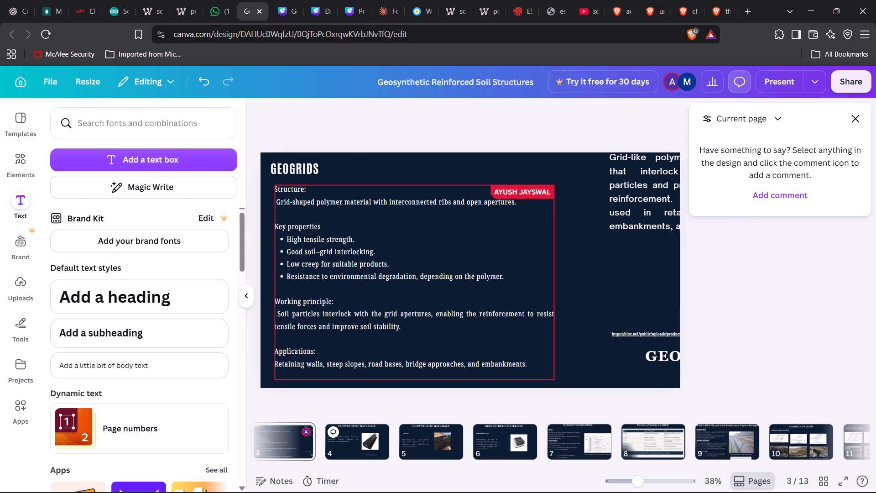
pyautogui.click(643, 190)
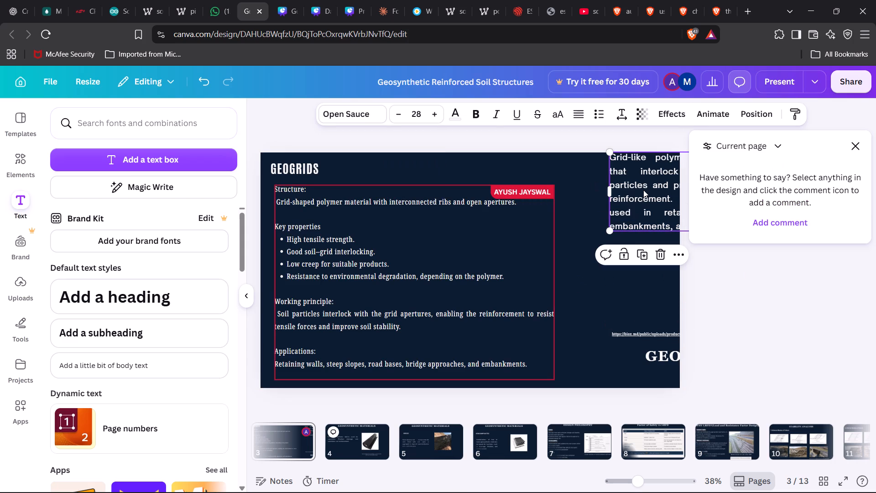
pyautogui.press('Delete')
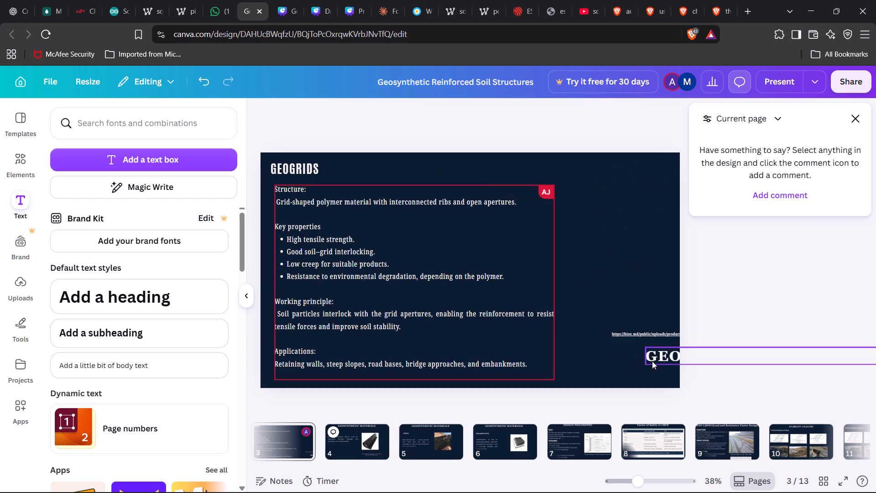
# Cut the GEOSYNTHETIC MATERIALS title from slide 3.
pyautogui.click(659, 357)
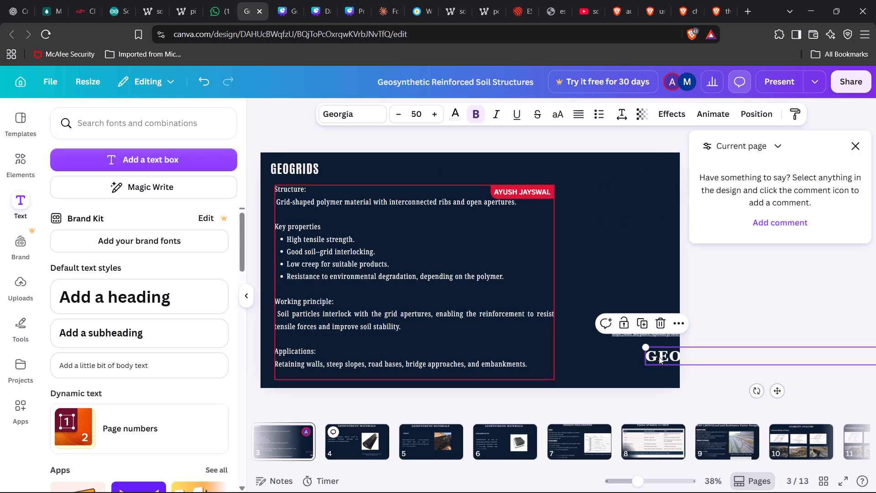
pyautogui.click(678, 325)
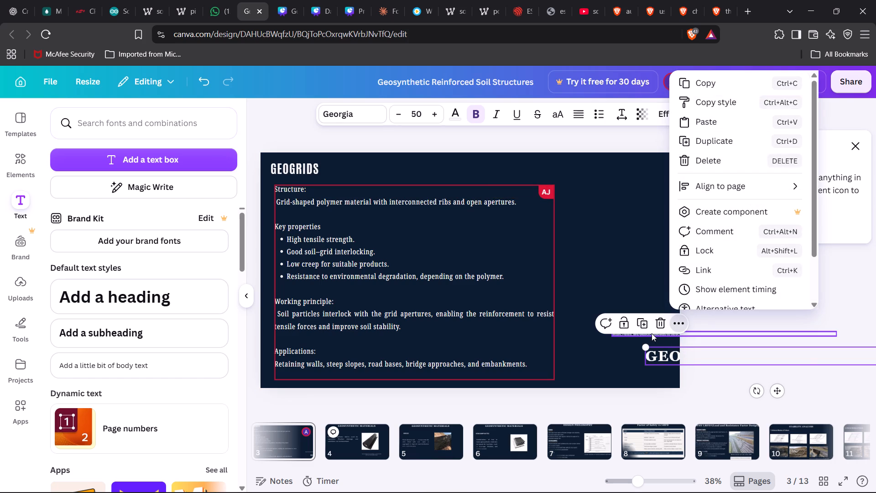
pyautogui.hotkey('ctrl', 'x')
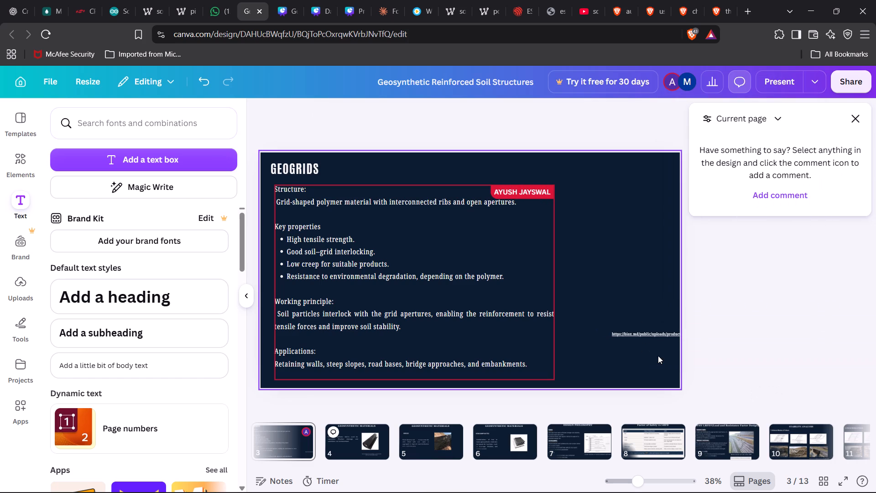
# Duplicate the geogrids slide, page 3.
pyautogui.rightClick(295, 436)
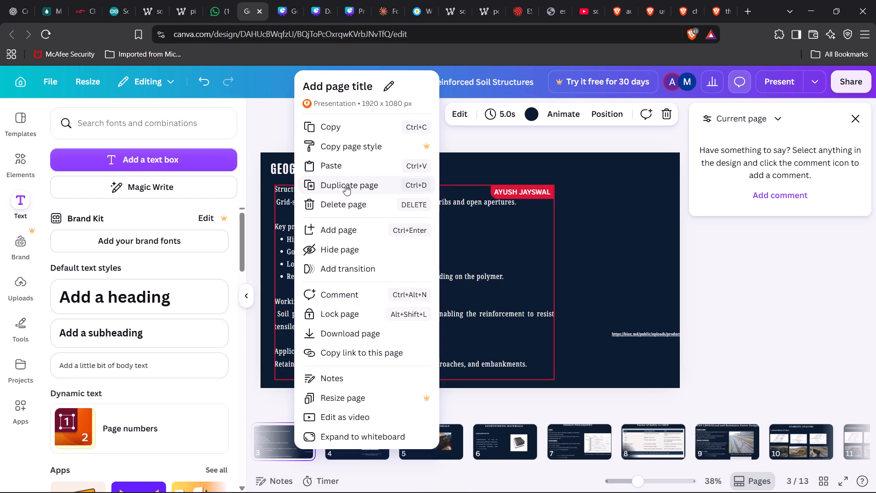
pyautogui.click(345, 185)
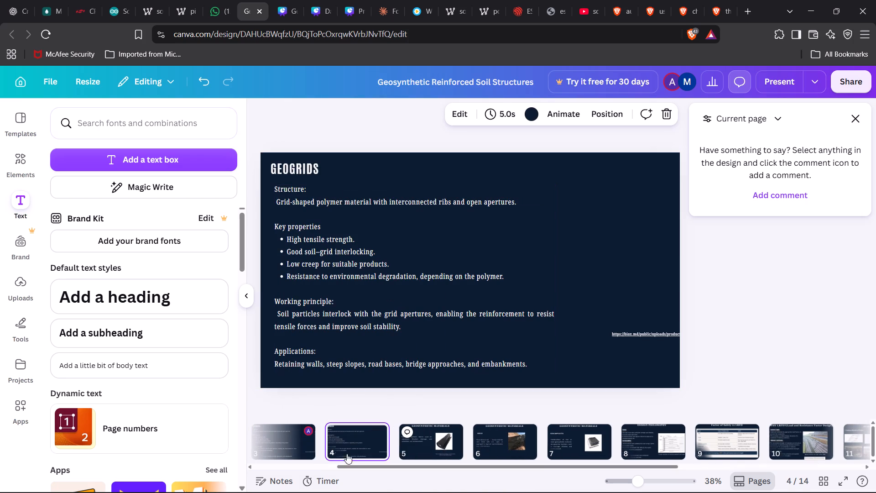
# Clear the original page 3 by deleting its GEOGRIDS heading, body text and image source link, leaving the duplicate on page 4.
pyautogui.hscroll(1, 351, 445)
pyautogui.click(395, 445)
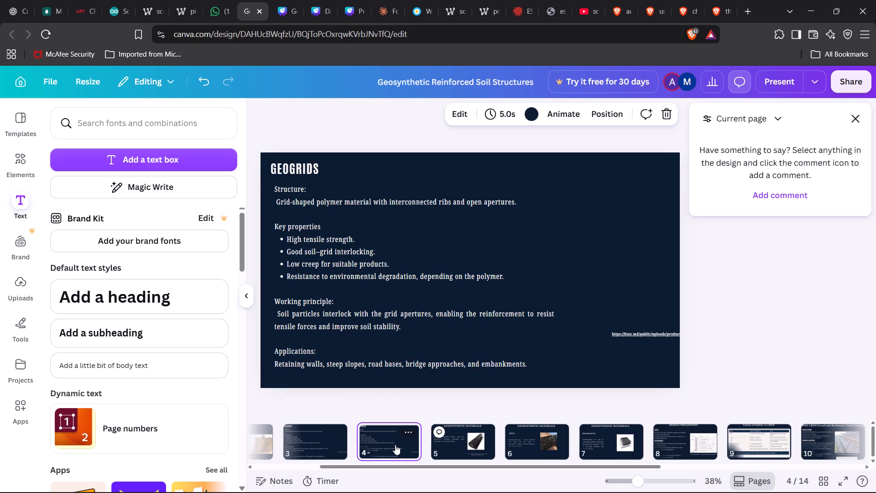
pyautogui.click(324, 445)
pyautogui.click(395, 445)
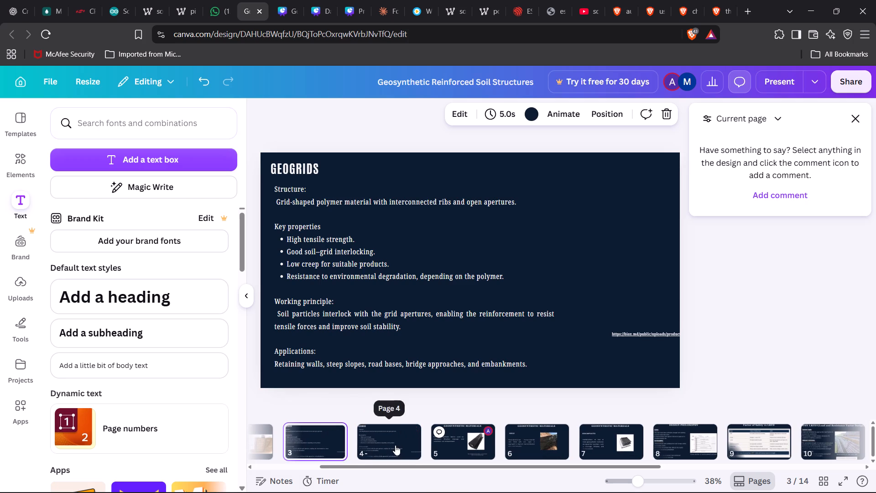
pyautogui.click(334, 441)
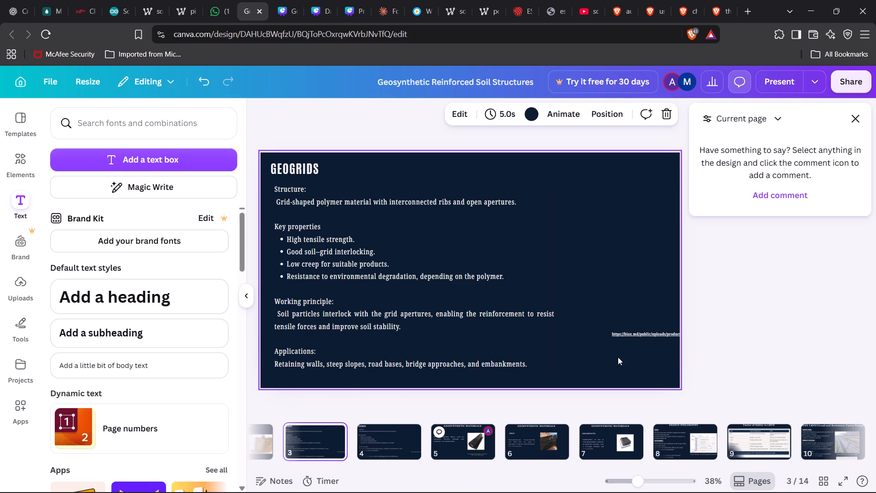
pyautogui.moveTo(658, 370); pyautogui.dragTo(382, 217)
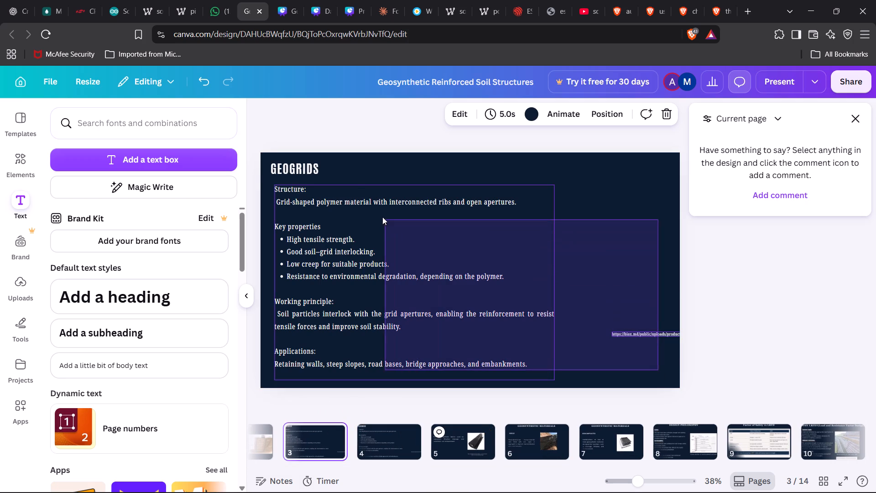
pyautogui.moveTo(382, 217); pyautogui.dragTo(315, 164)
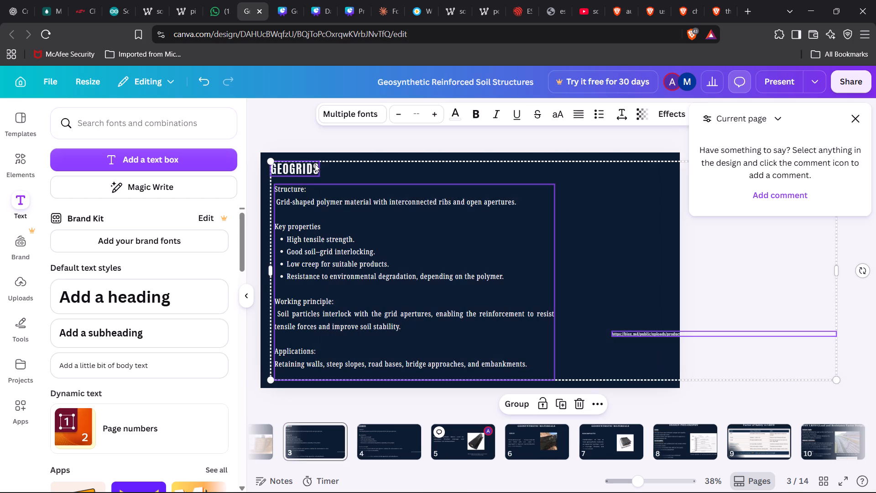
pyautogui.press('Delete')
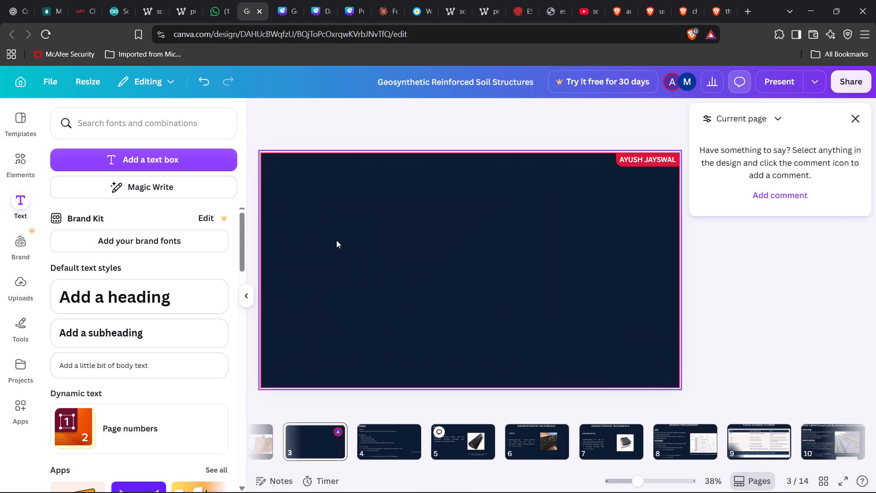
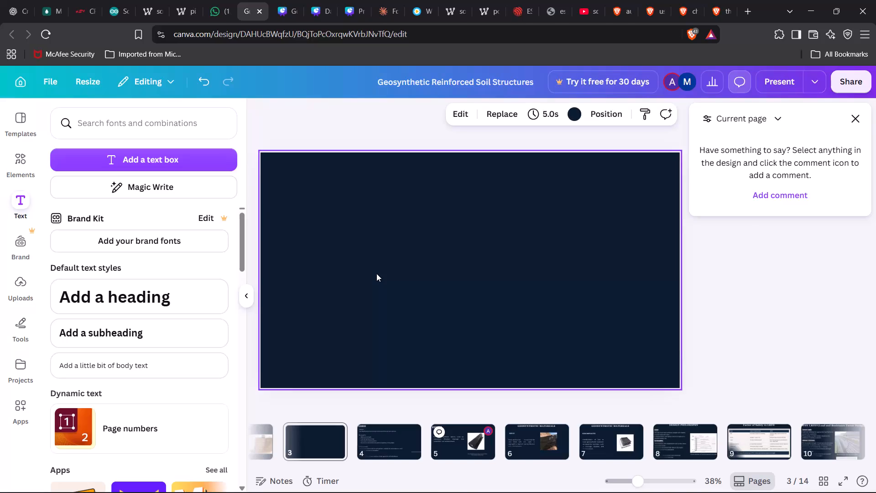
# Paste the GEOSYNTHETIC MATERIALS title into the middle of blank page 3 and enlarge it to about size 79.5, nearly spanning the slide.
pyautogui.hotkey('ctrl', 'v')
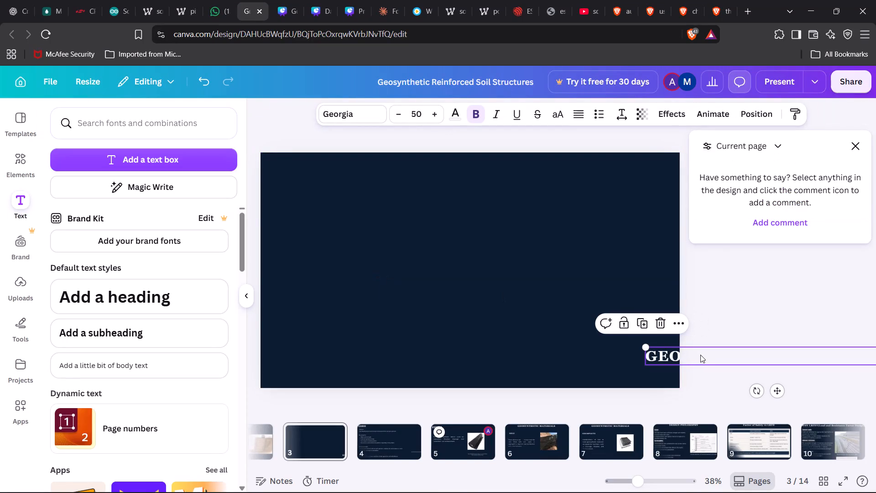
pyautogui.moveTo(700, 355); pyautogui.dragTo(367, 259)
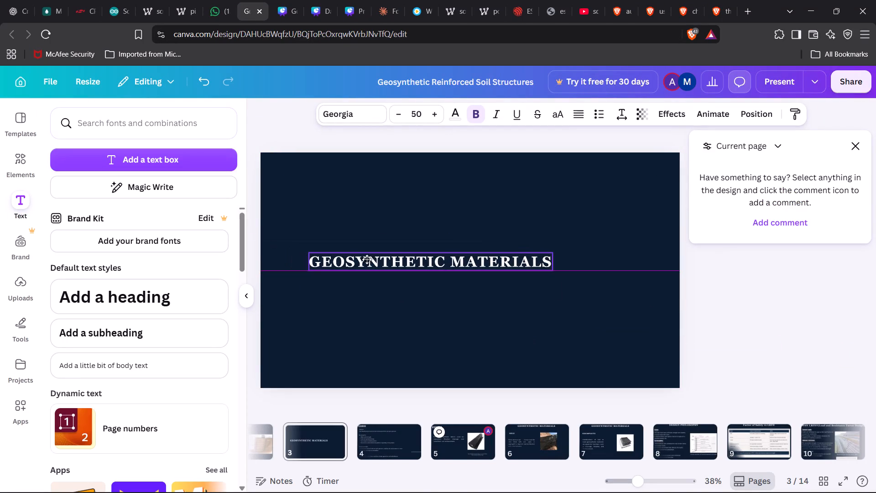
pyautogui.moveTo(367, 259); pyautogui.dragTo(395, 258)
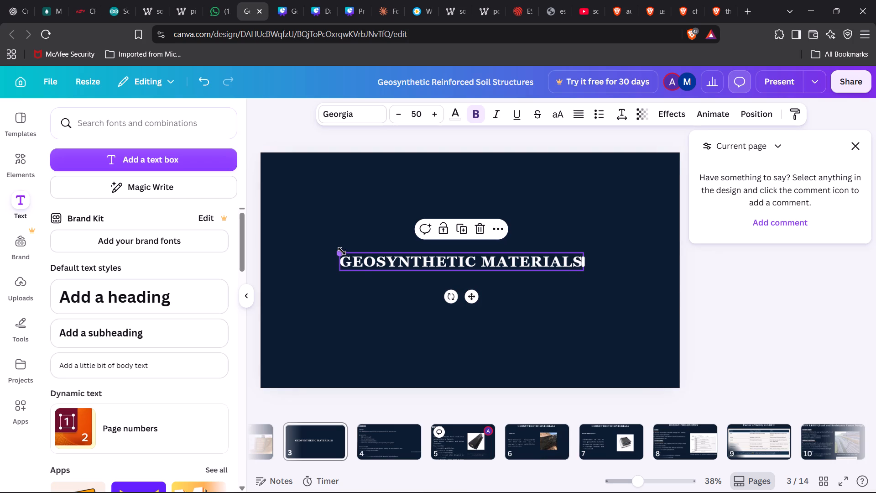
pyautogui.moveTo(342, 251); pyautogui.dragTo(285, 184)
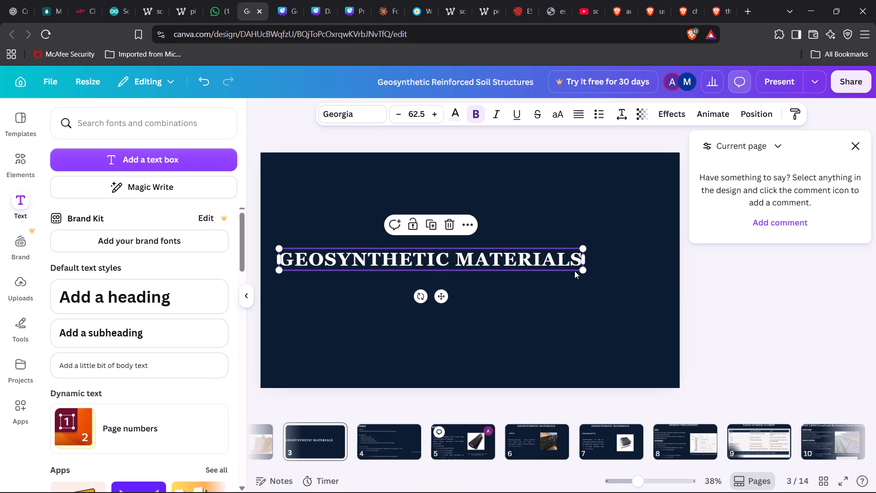
pyautogui.moveTo(583, 270); pyautogui.dragTo(662, 325)
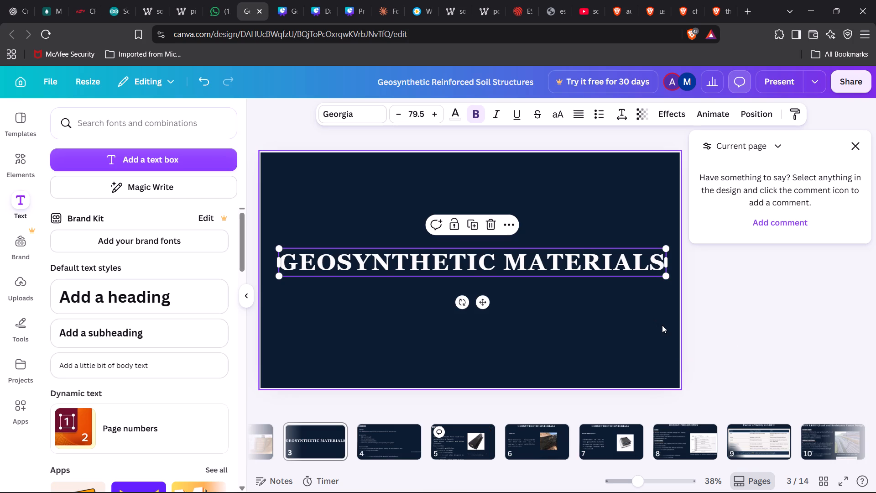
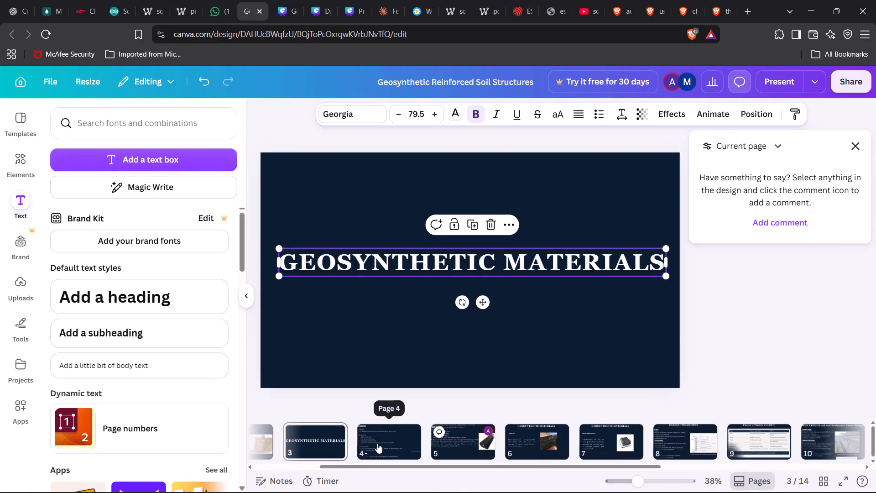
# Review the Introduction, GEOSYNTHETIC MATERIALS title and Geogrids slides on pages 2 to 4.
pyautogui.click(377, 443)
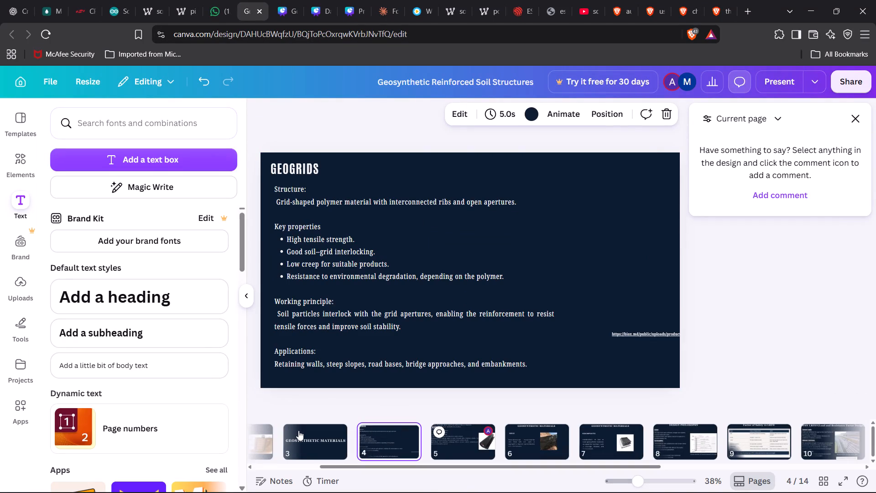
pyautogui.click(299, 431)
pyautogui.hscroll(1, 299, 431)
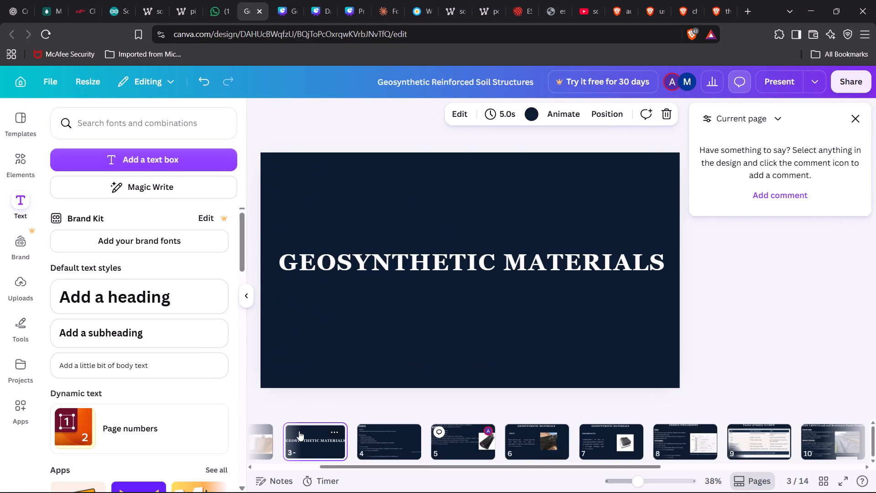
pyautogui.hscroll(1, 299, 431)
pyautogui.click(296, 445)
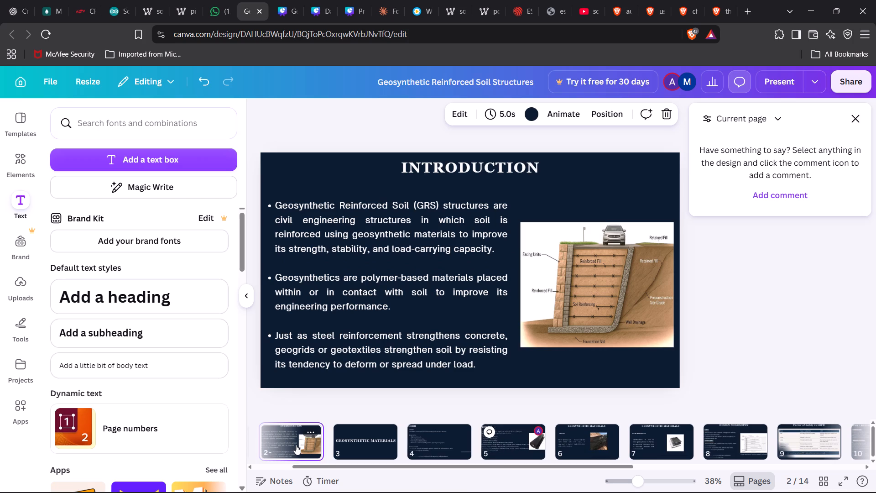
pyautogui.click(600, 304)
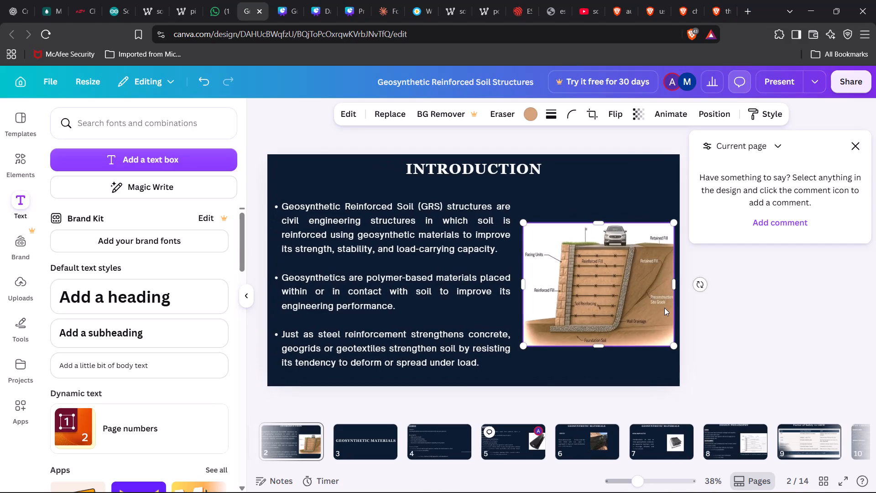
pyautogui.click(385, 442)
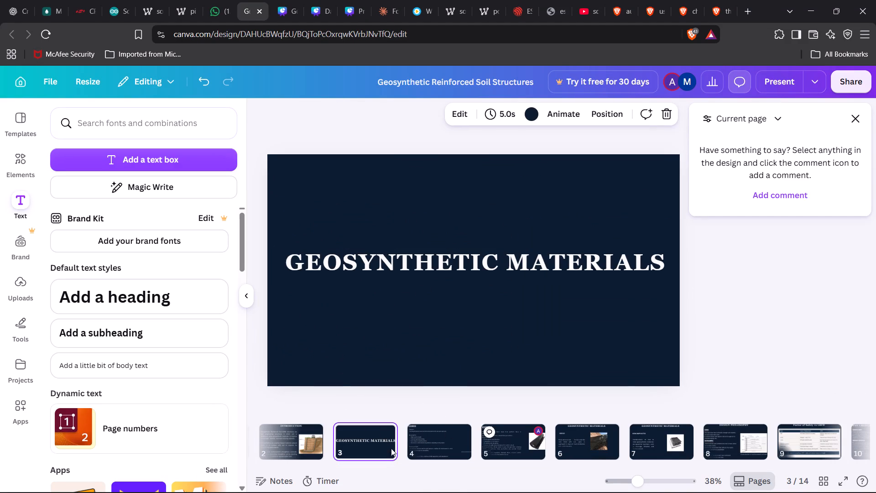
# Delete the image source link near the edge of the Geogrids slide on page 4.
pyautogui.click(448, 450)
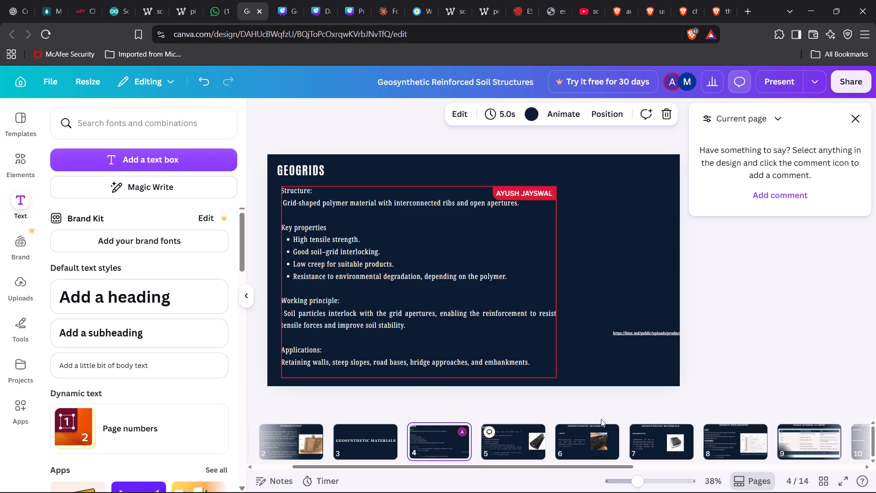
pyautogui.click(626, 333)
pyautogui.press('Delete')
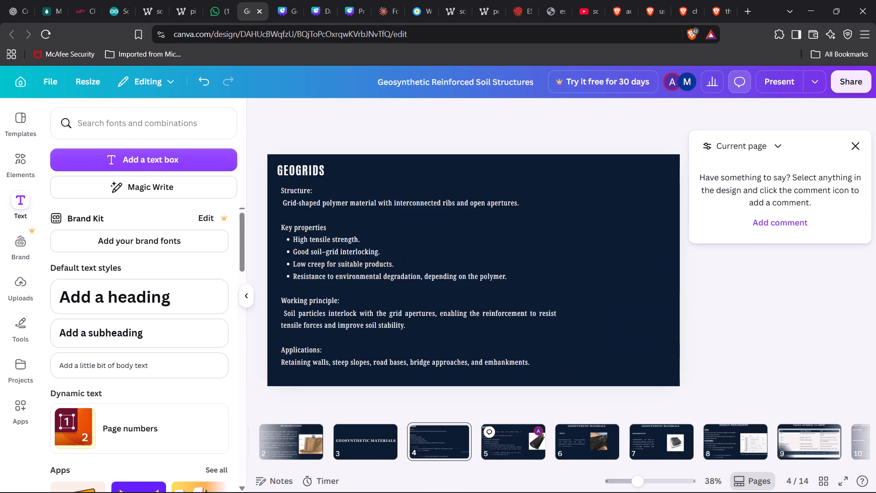
# Switch to the ChatGPT conversation and copy the enlarged black geogrid photo from above the geogrid text.
pyautogui.click(18, 3)
pyautogui.scroll(3, 473, 183)
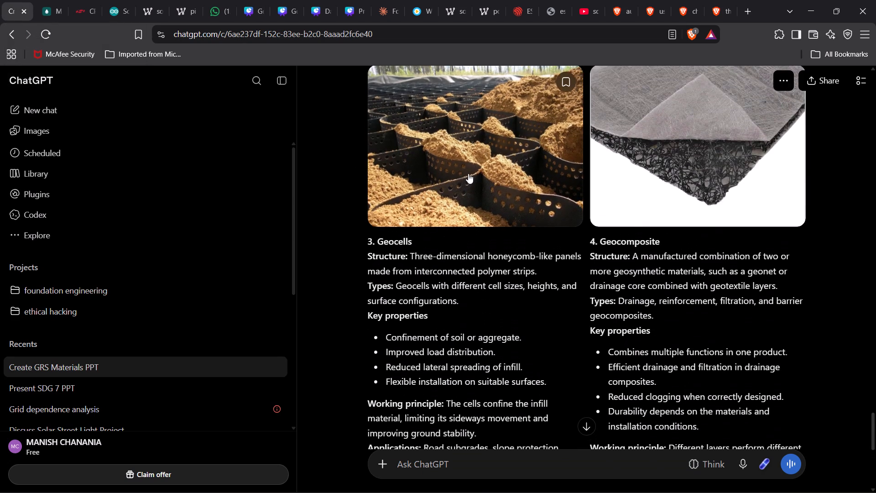
pyautogui.scroll(3, 468, 173)
pyautogui.scroll(3, 475, 212)
pyautogui.click(493, 113)
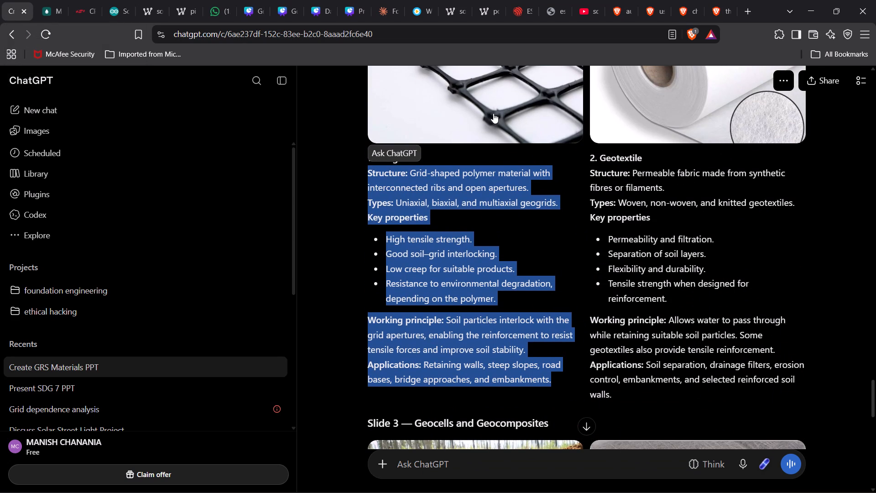
pyautogui.rightClick(484, 234)
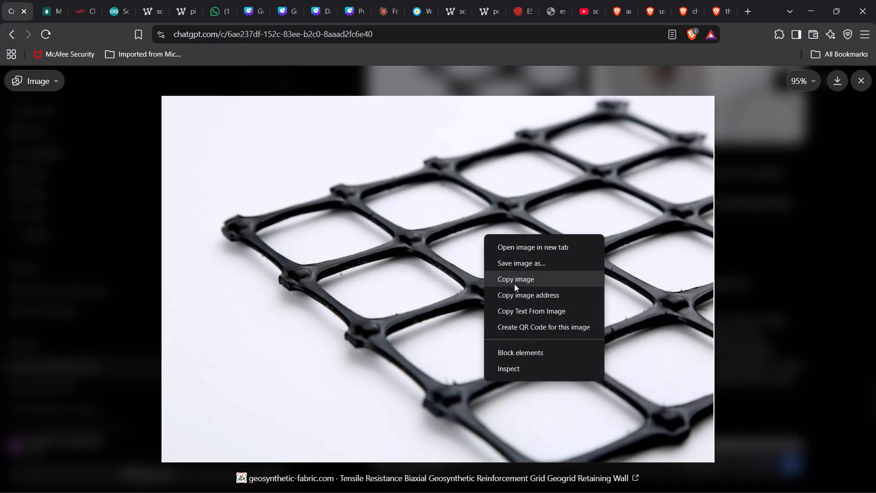
pyautogui.click(517, 282)
# Return to the Canva presentation and paste the geogrid photo onto the Geogrids slide on page 4.
pyautogui.hotkey('alt', 'Tab')
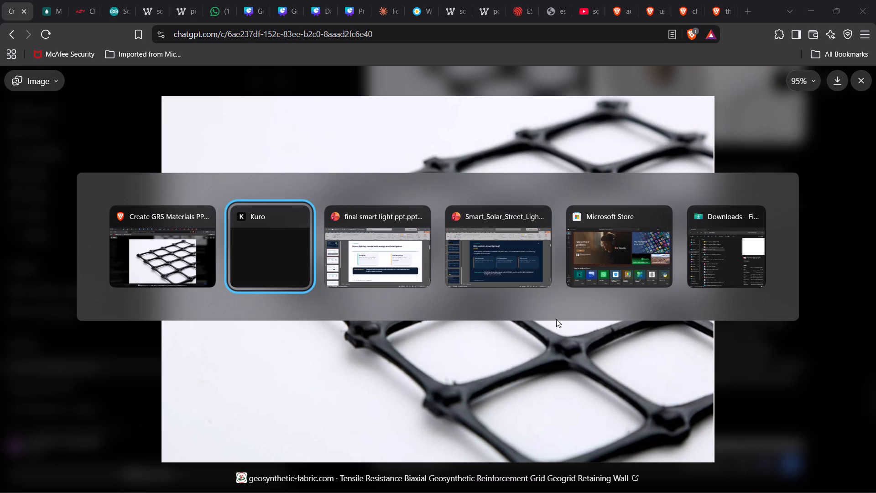
pyautogui.hotkey('alt', 'Tab')
pyautogui.hotkey('alt', 'Tab')
pyautogui.hotkey('alt', 'Tab')
pyautogui.hotkey('alt', 'Tab')
pyautogui.hotkey('alt', 'Tab')
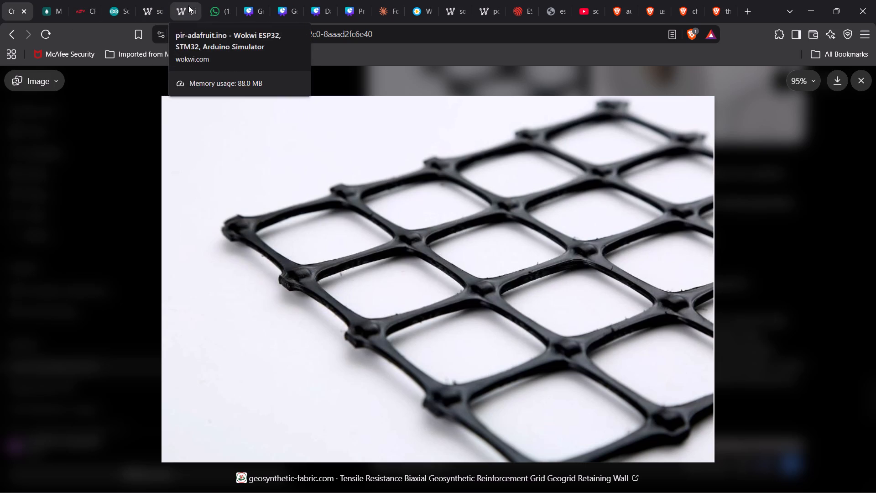
pyautogui.click(244, 6)
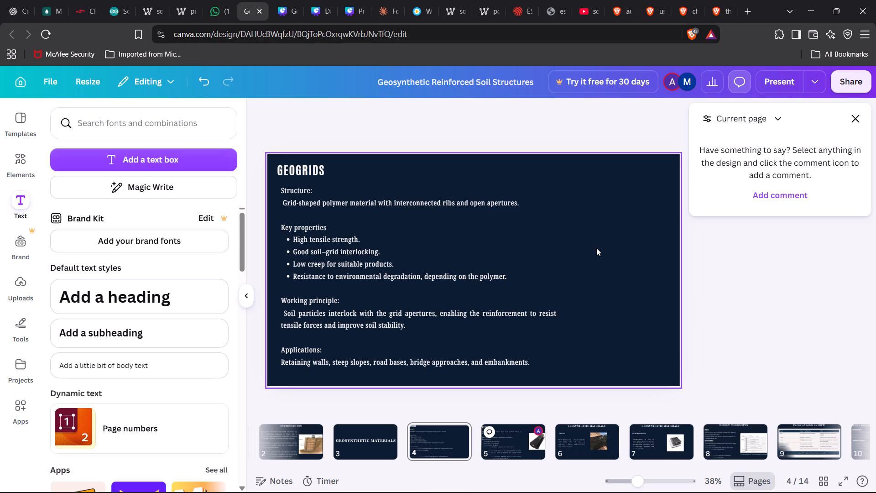
pyautogui.hotkey('ctrl', 'v')
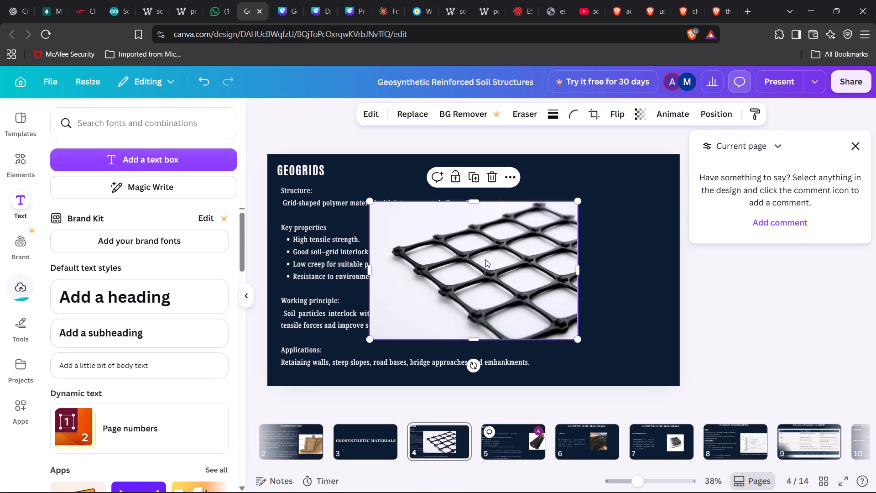
# Shrink the geogrid photo to about 706 × 468 and move it partly past the slide's right edge, clear of the text.
pyautogui.moveTo(485, 259); pyautogui.dragTo(577, 266)
pyautogui.moveTo(669, 345); pyautogui.dragTo(656, 331)
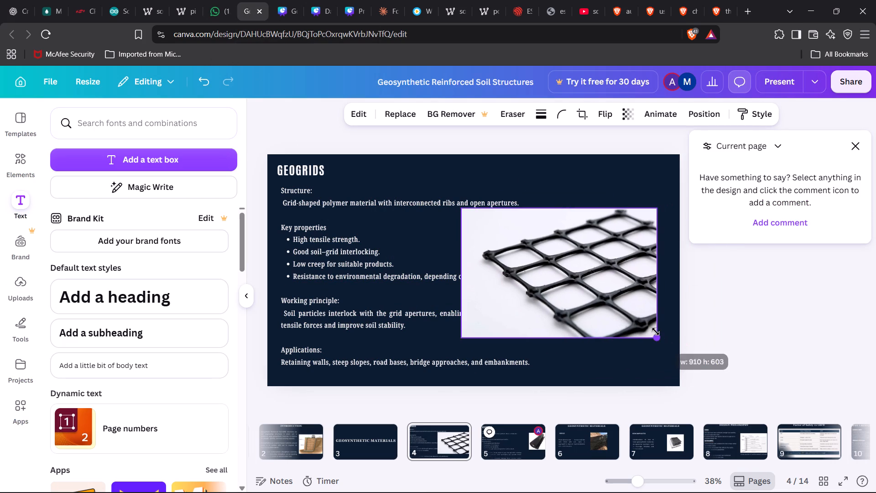
pyautogui.moveTo(656, 331); pyautogui.dragTo(633, 324)
pyautogui.moveTo(579, 285); pyautogui.dragTo(637, 303)
pyautogui.moveTo(698, 341); pyautogui.dragTo(668, 328)
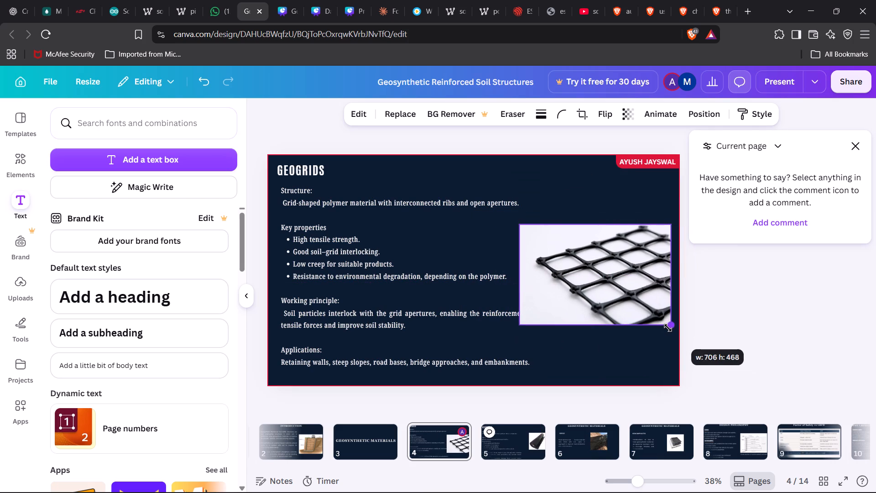
pyautogui.moveTo(668, 328); pyautogui.dragTo(674, 336)
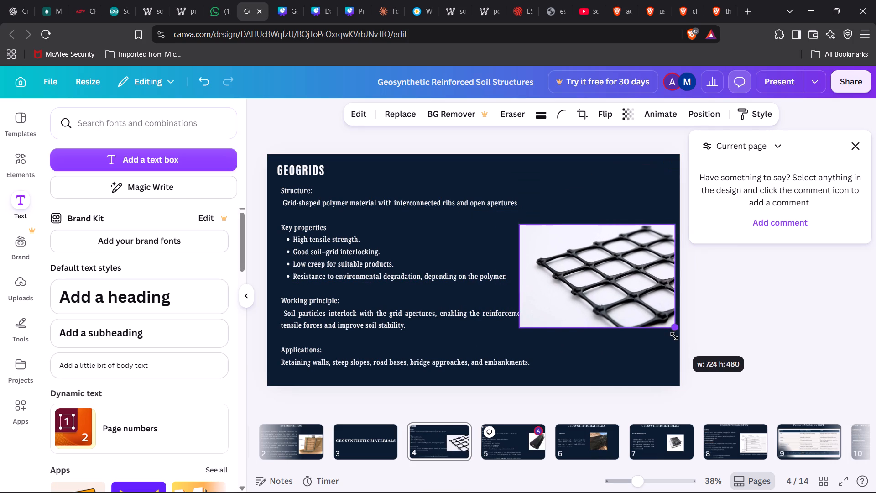
pyautogui.moveTo(674, 336); pyautogui.dragTo(671, 330)
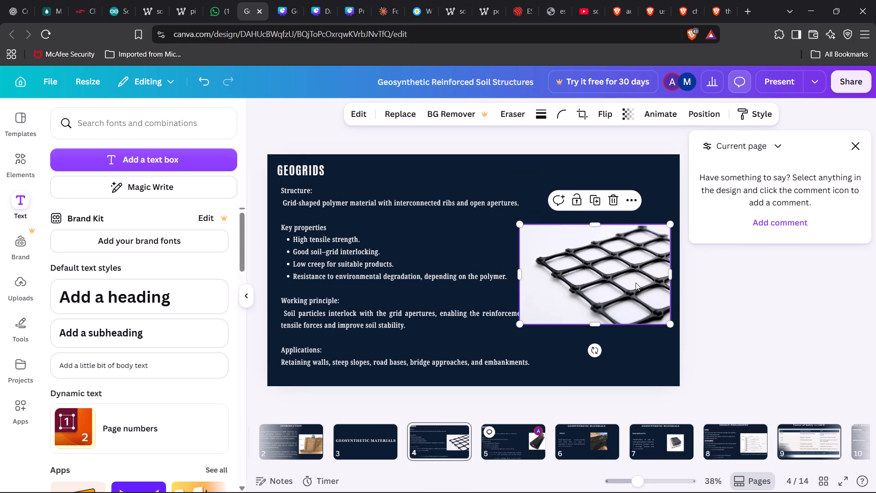
pyautogui.moveTo(636, 283); pyautogui.dragTo(644, 262)
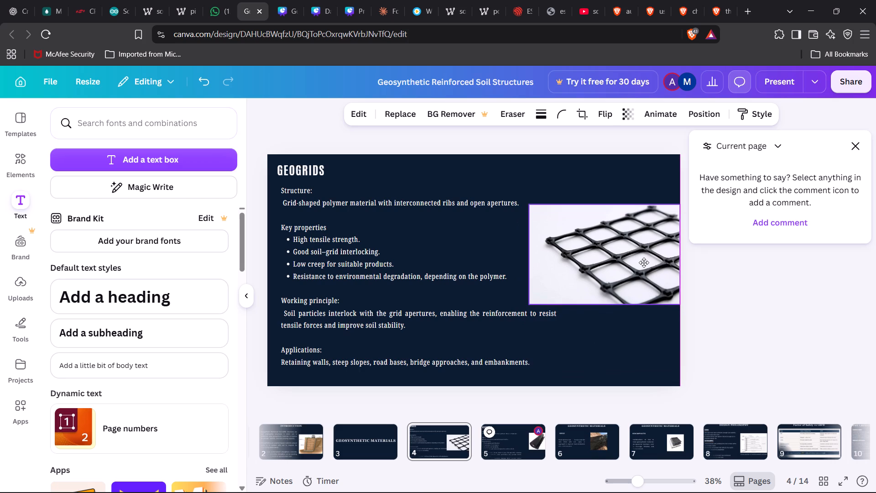
pyautogui.moveTo(644, 262); pyautogui.dragTo(702, 319)
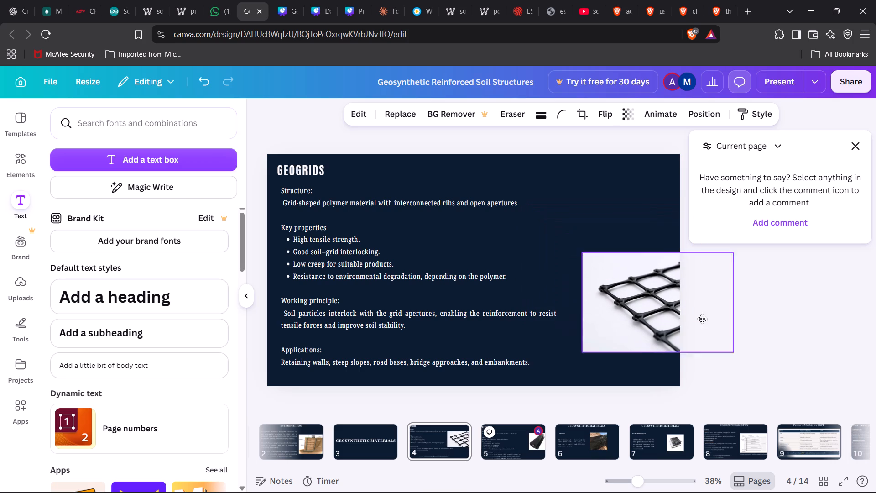
pyautogui.moveTo(702, 319); pyautogui.dragTo(705, 327)
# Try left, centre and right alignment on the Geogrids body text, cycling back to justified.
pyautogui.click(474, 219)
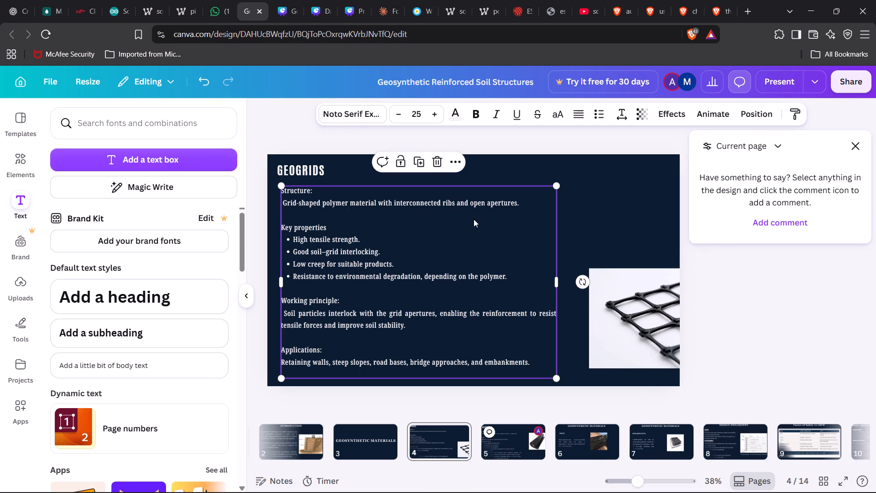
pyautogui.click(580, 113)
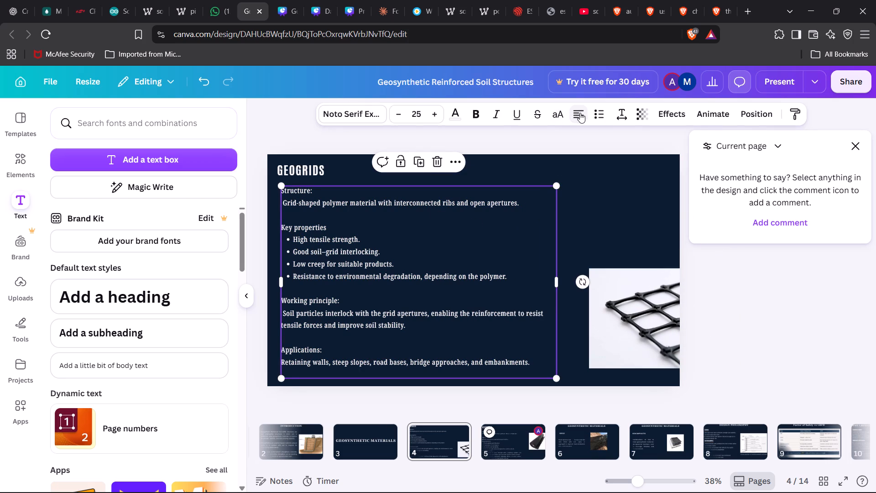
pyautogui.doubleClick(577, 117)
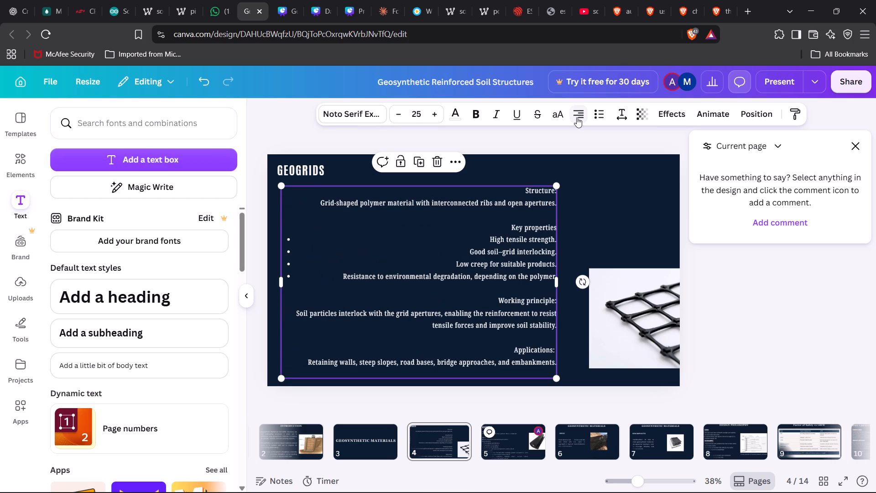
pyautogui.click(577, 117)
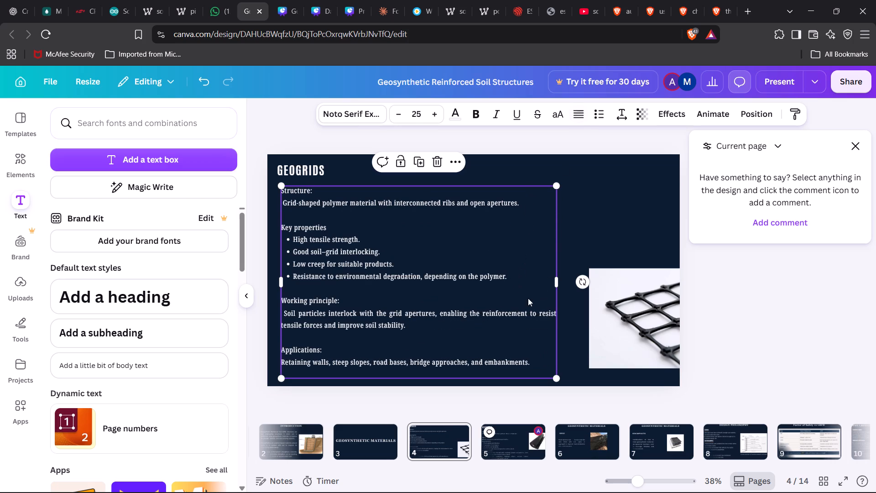
# Narrow the Geogrids body text box to about 1,123 wide to make room for the photo.
pyautogui.moveTo(557, 282); pyautogui.dragTo(534, 278)
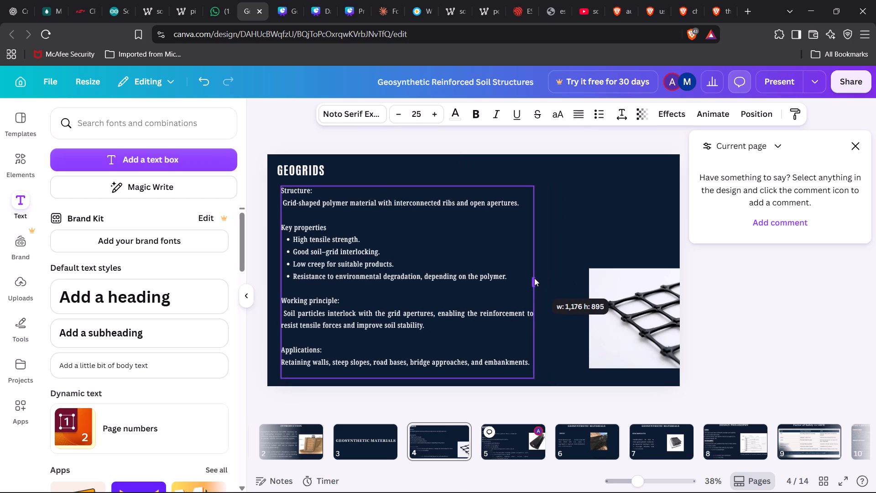
pyautogui.moveTo(534, 278); pyautogui.dragTo(522, 278)
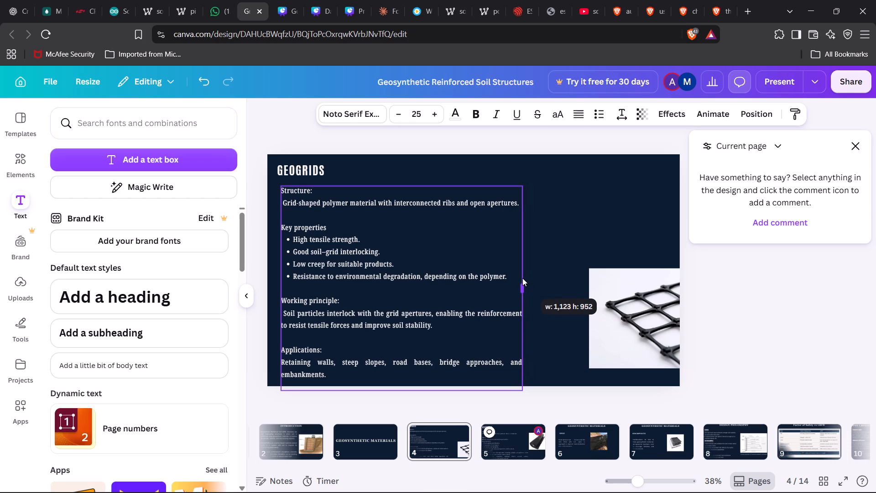
pyautogui.moveTo(522, 278); pyautogui.dragTo(522, 277)
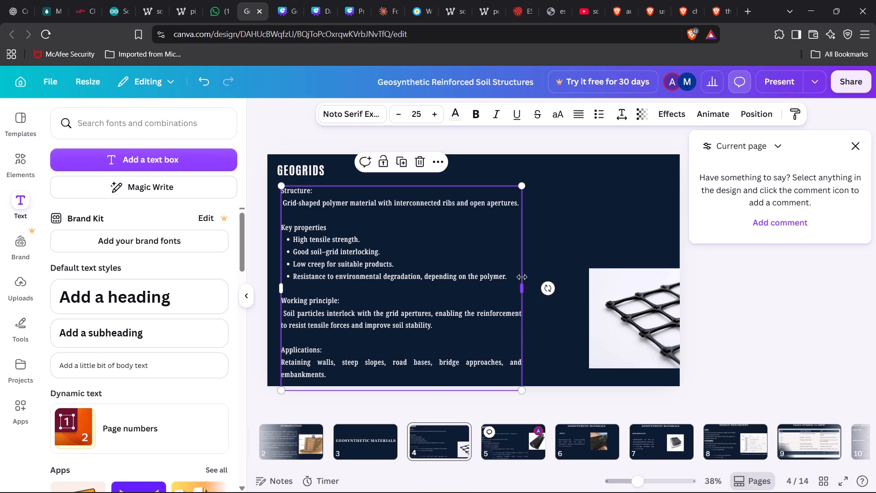
# Place the geogrid photo beside the body text, flush with the slide's right edge and slightly below mid-height.
pyautogui.moveTo(643, 313); pyautogui.dragTo(591, 279)
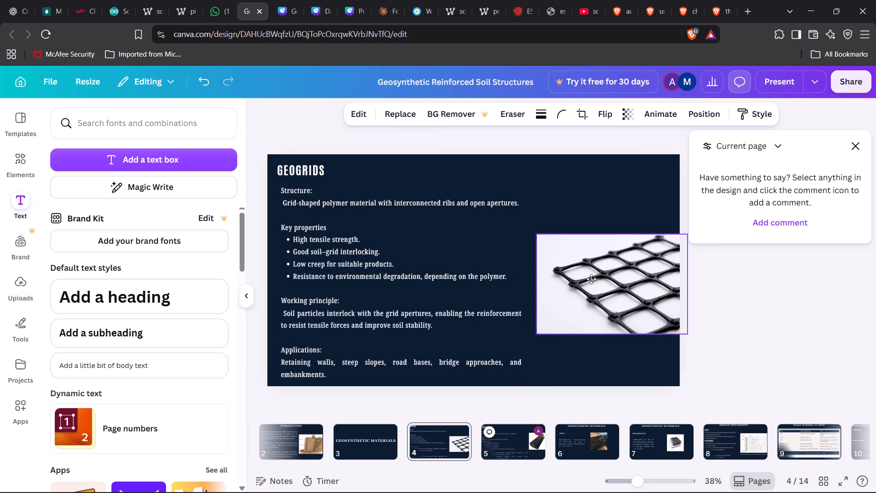
pyautogui.moveTo(591, 279); pyautogui.dragTo(584, 273)
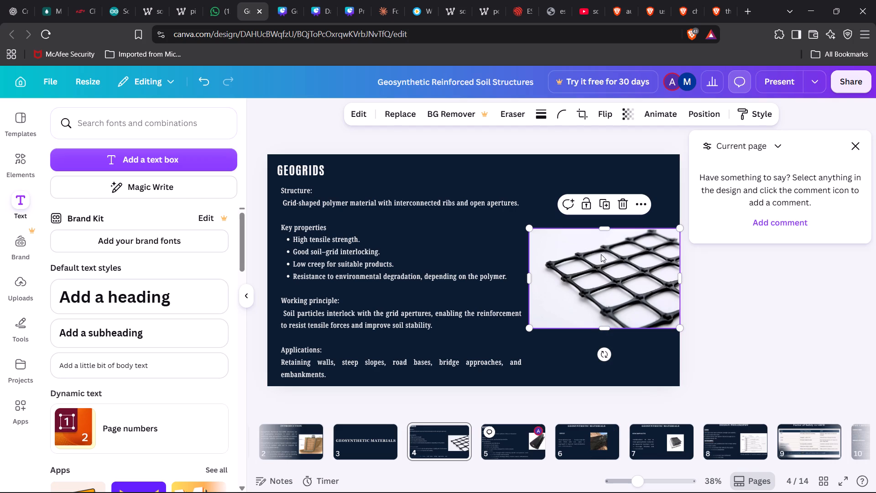
pyautogui.click(594, 264)
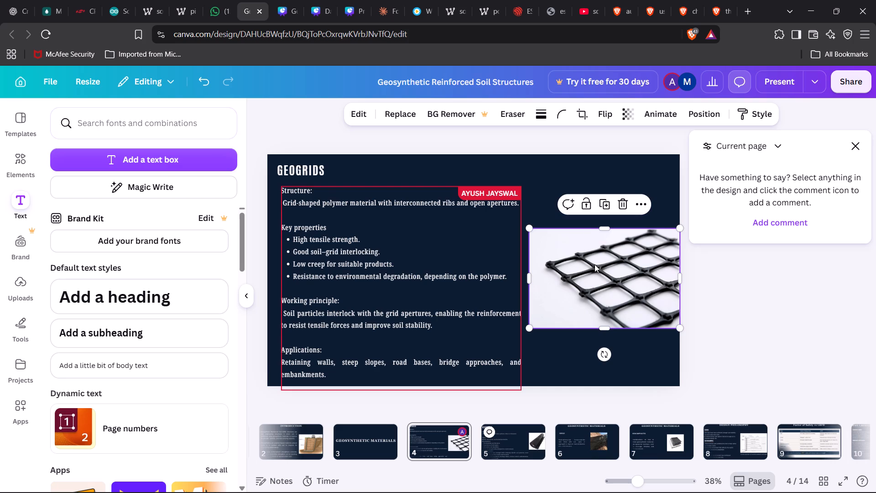
# Delete the GEOSYNTHETIC MATERIALS heading from the Geocells slide on page 6.
pyautogui.click(502, 438)
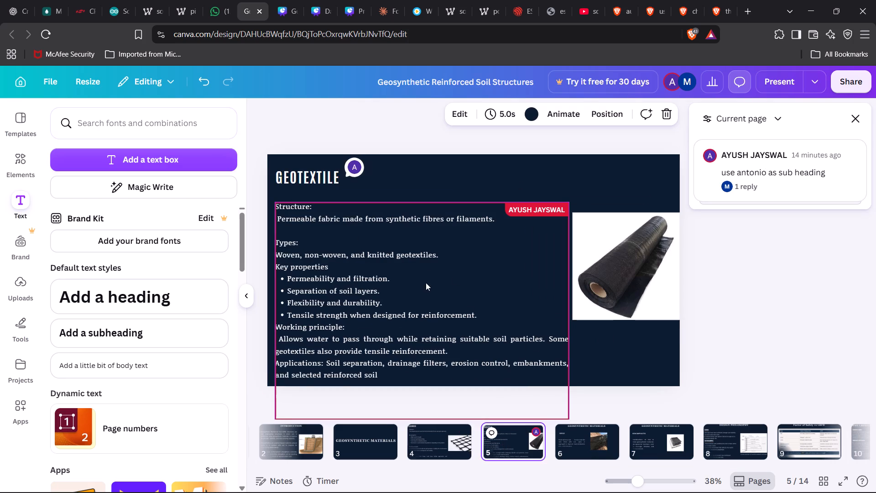
pyautogui.click(590, 433)
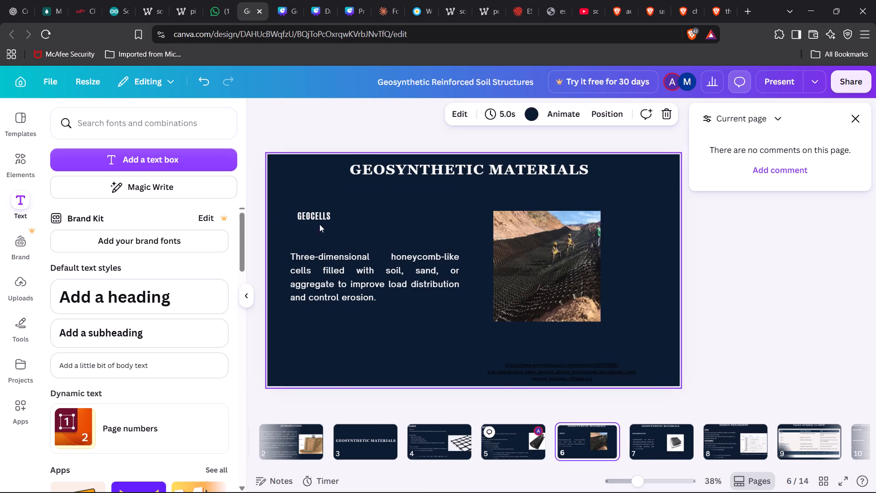
pyautogui.click(398, 174)
pyautogui.press('Delete')
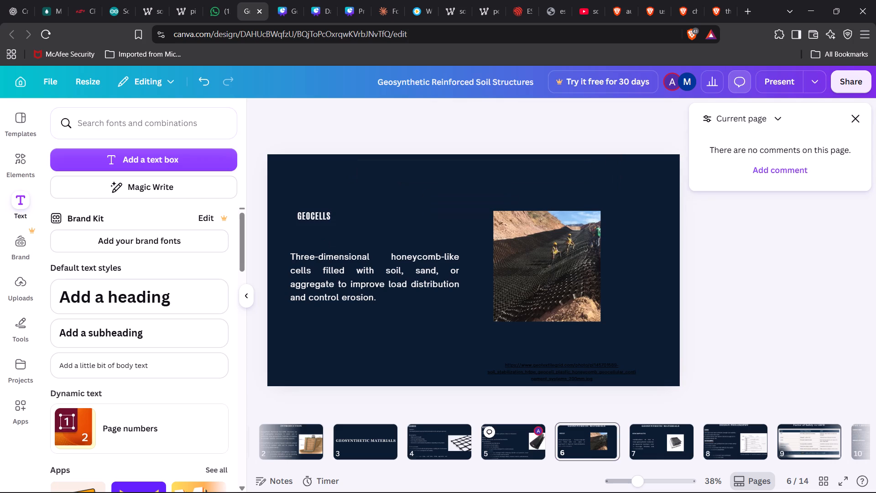
# Compare the Geogrids and Geotextile slide headings and set the GEOGRIDS heading's font size to 50 to match.
pyautogui.click(418, 448)
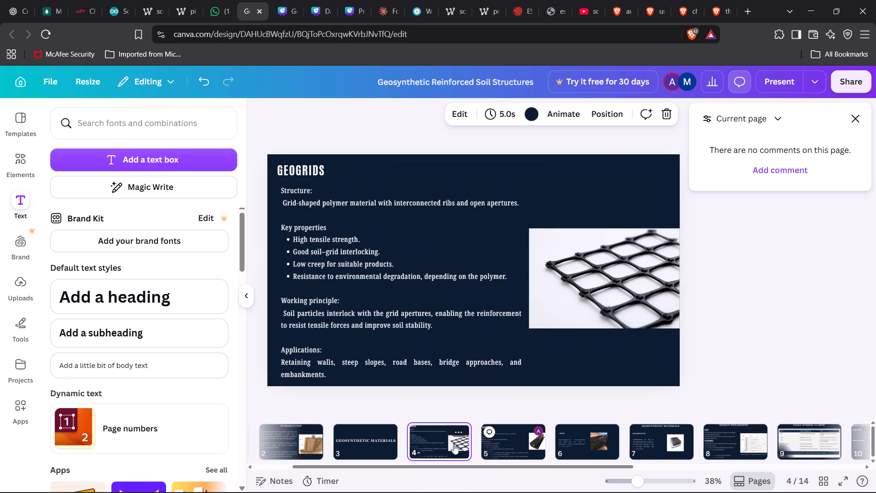
pyautogui.click(303, 163)
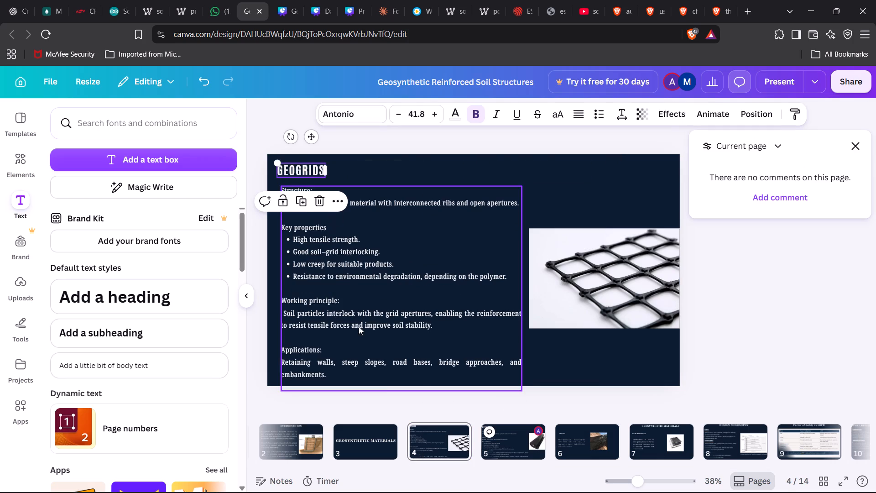
pyautogui.click(505, 454)
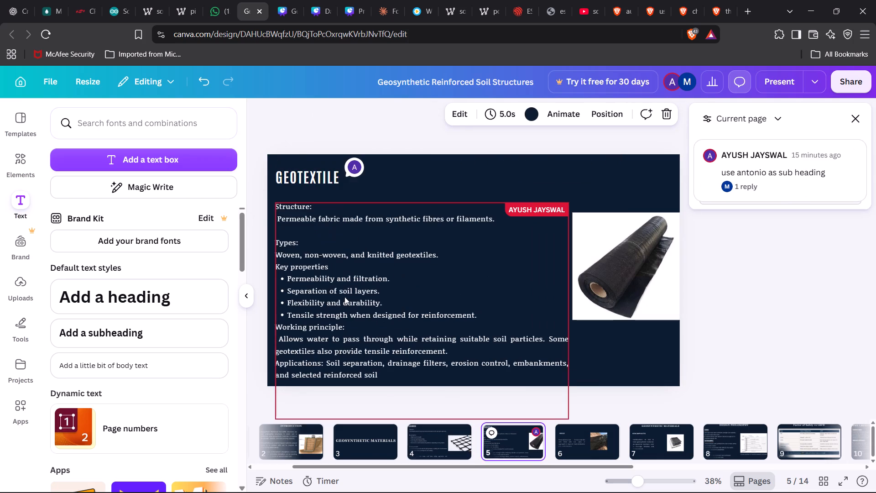
pyautogui.click(302, 178)
pyautogui.click(435, 440)
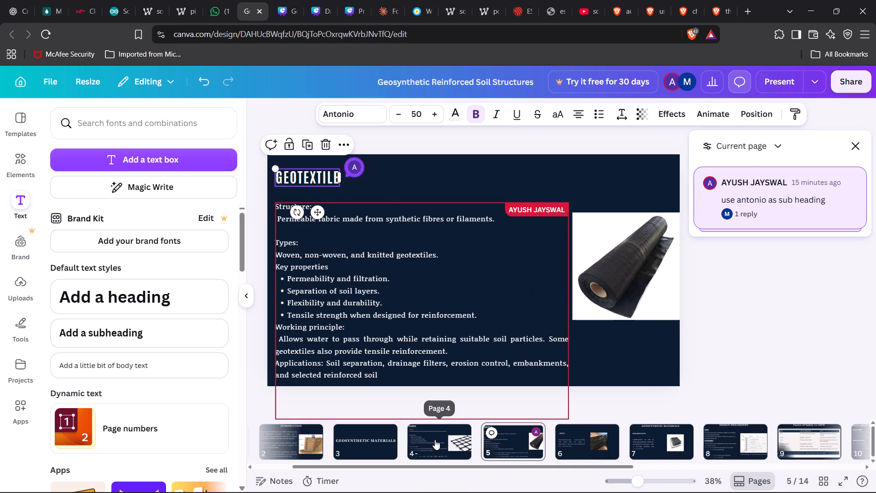
pyautogui.click(297, 171)
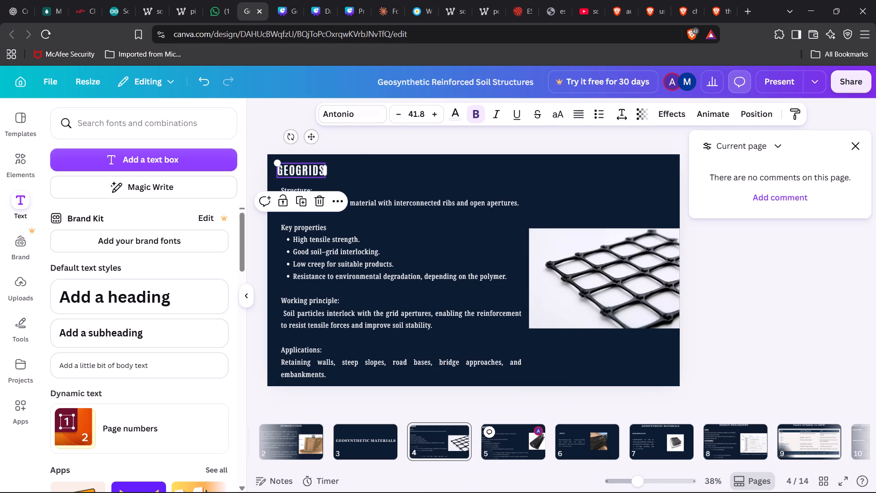
pyautogui.click(419, 115)
pyautogui.write('50')
pyautogui.press('Return')
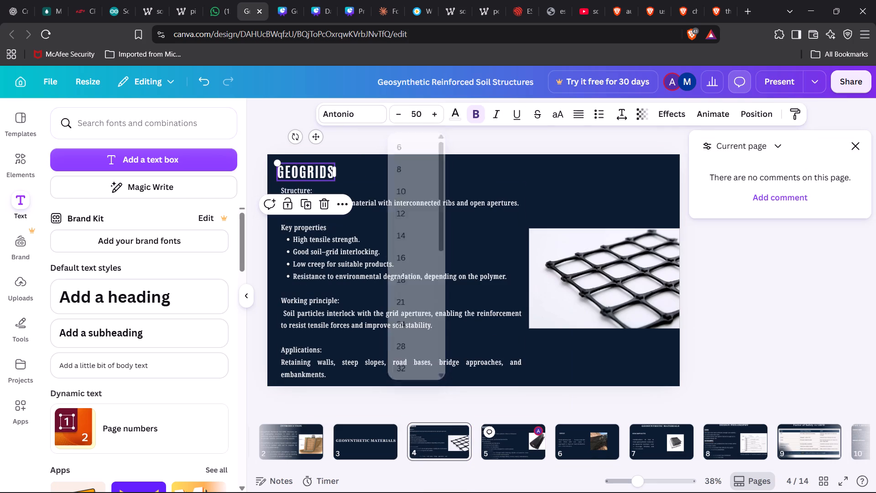
pyautogui.click(723, 278)
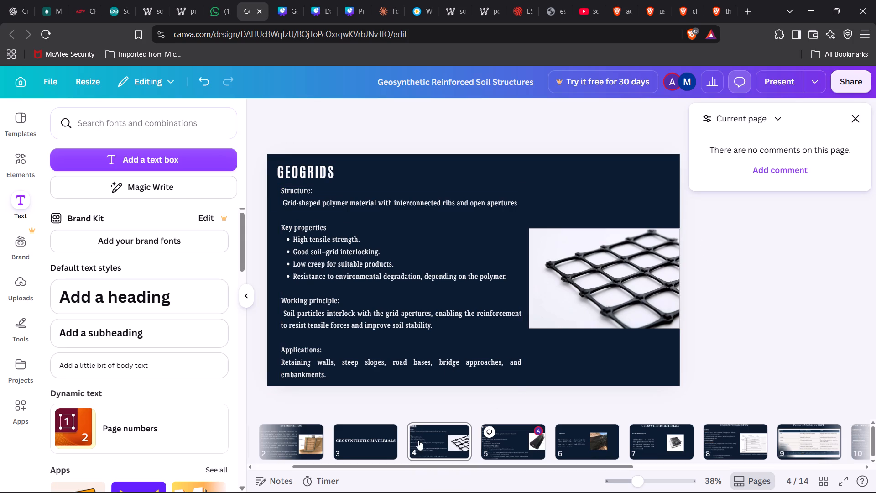
# Move the GEOCELLS heading on page 6 up to the slide's top-left area.
pyautogui.click(595, 443)
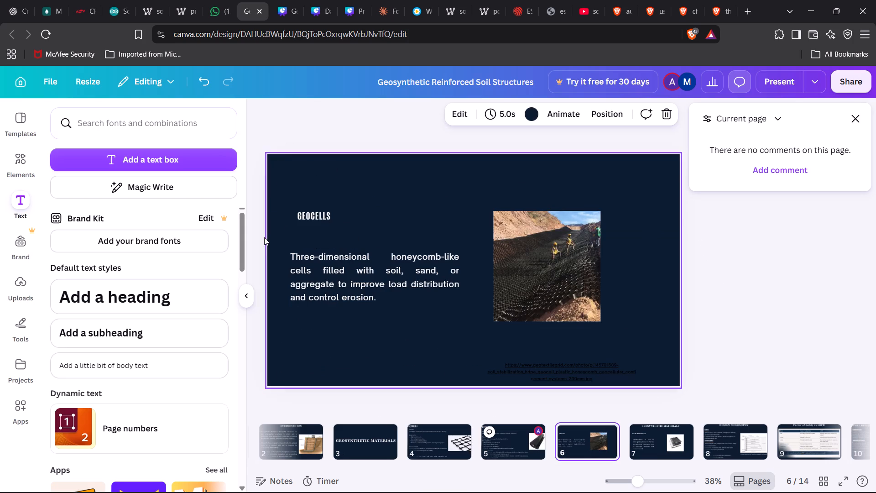
pyautogui.moveTo(323, 209); pyautogui.dragTo(319, 179)
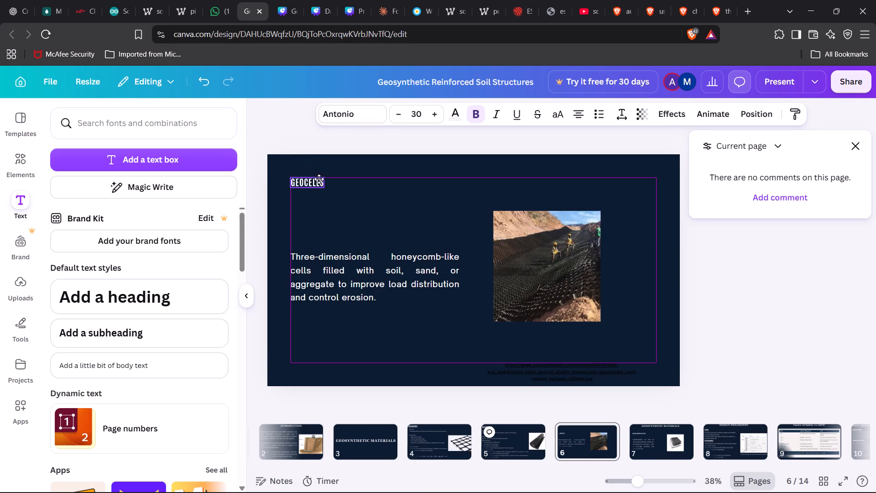
pyautogui.moveTo(319, 179); pyautogui.dragTo(319, 168)
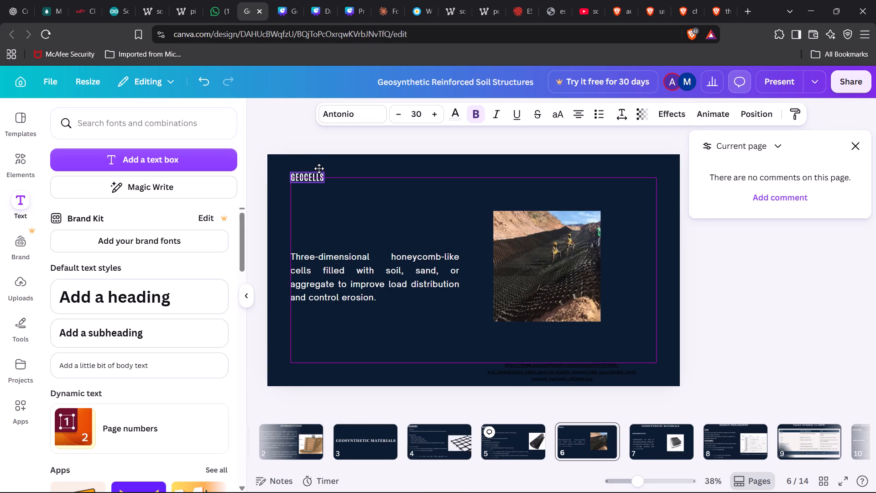
pyautogui.moveTo(319, 168); pyautogui.dragTo(319, 167)
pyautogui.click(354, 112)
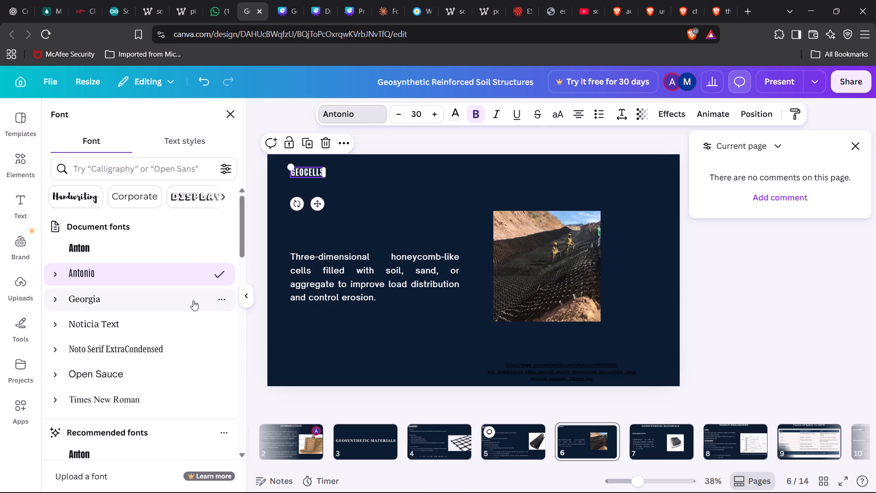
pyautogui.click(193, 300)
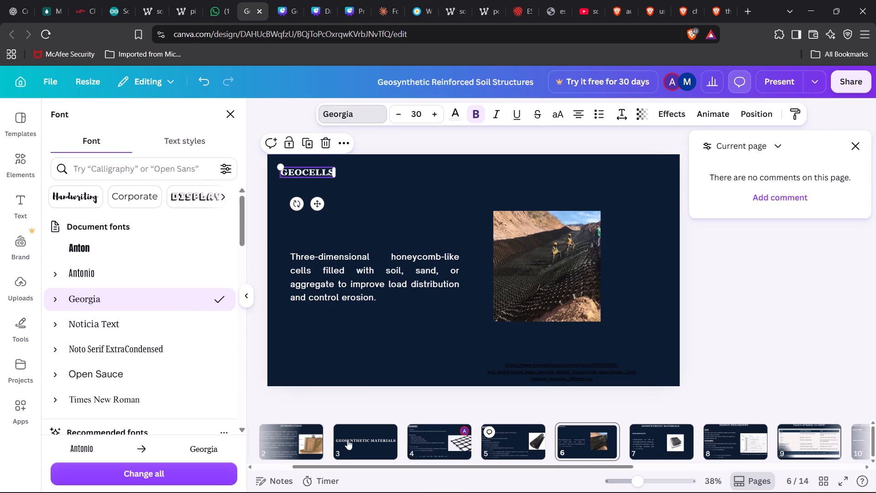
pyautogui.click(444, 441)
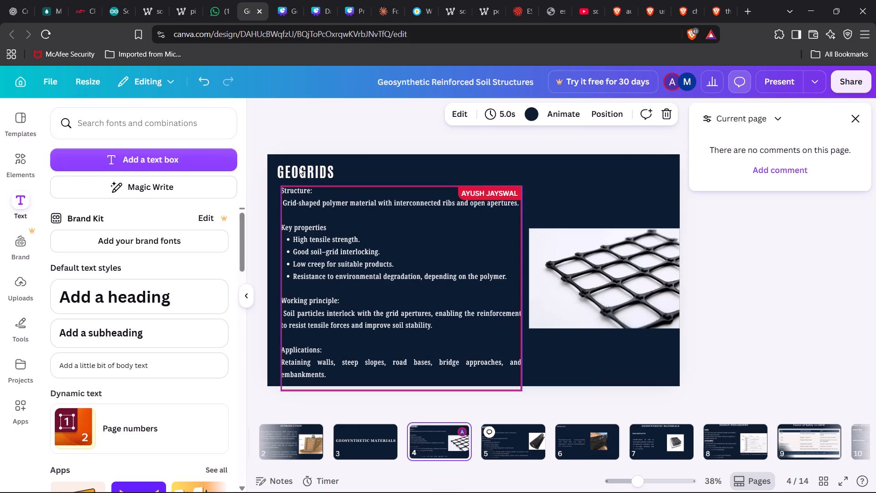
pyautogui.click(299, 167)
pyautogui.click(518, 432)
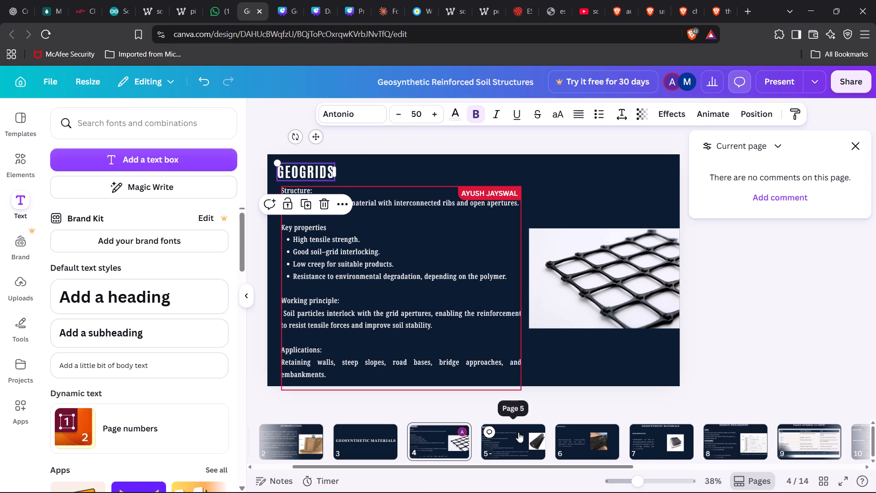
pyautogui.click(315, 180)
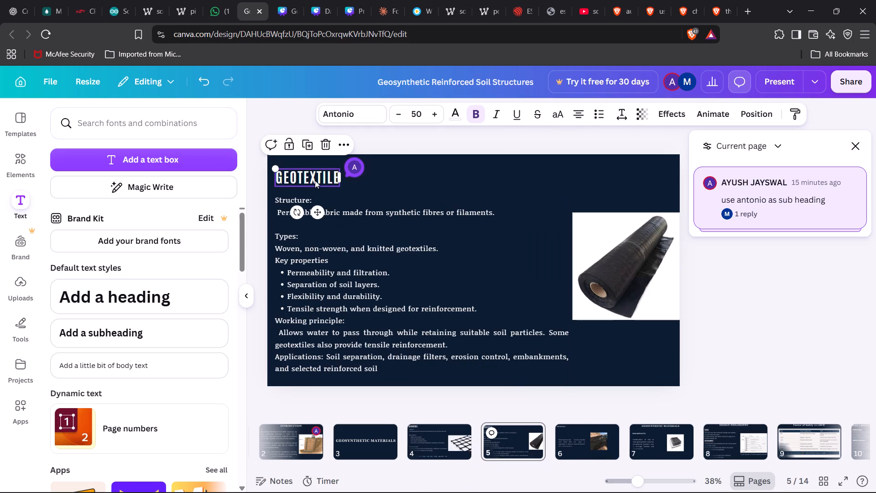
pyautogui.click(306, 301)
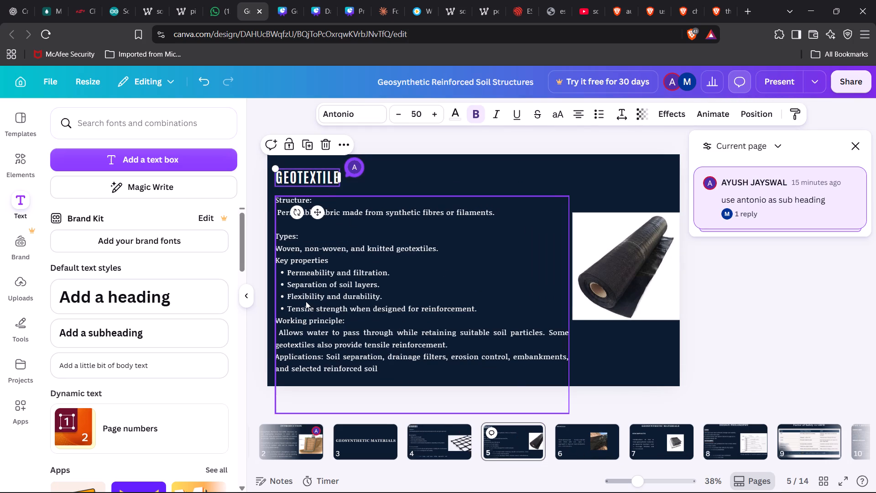
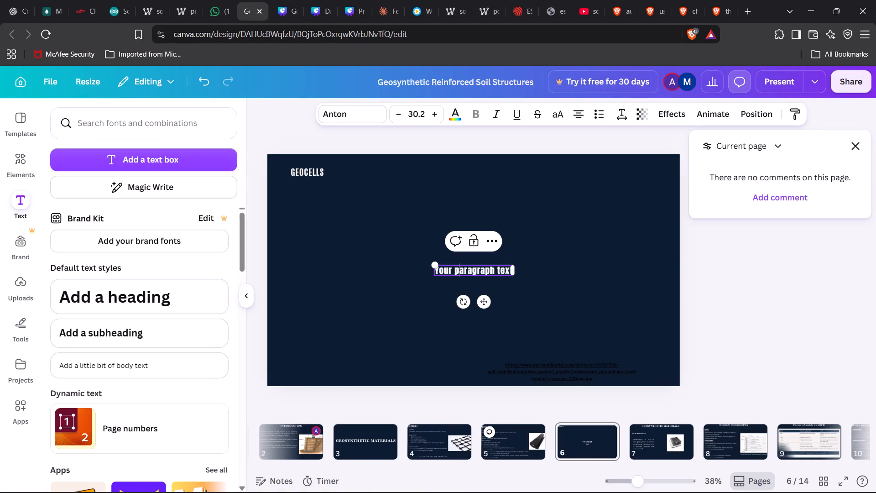
pyautogui.doubleClick(459, 270)
pyautogui.press('BackSpace')
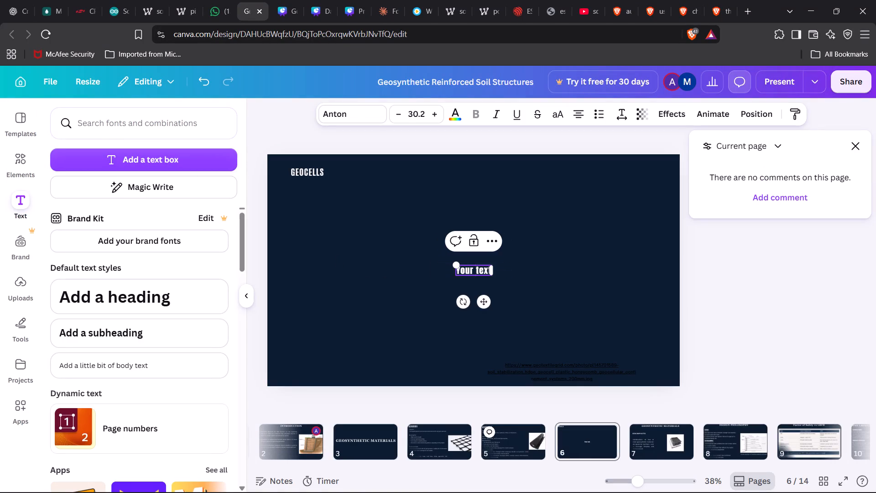
pyautogui.doubleClick(459, 270)
pyautogui.press('BackSpace')
pyautogui.doubleClick(459, 270)
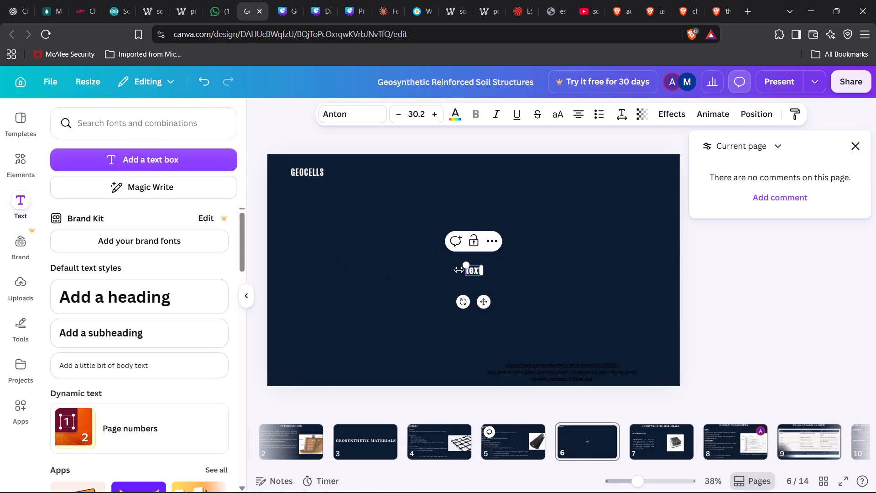
pyautogui.doubleClick(475, 272)
pyautogui.press('BackSpace')
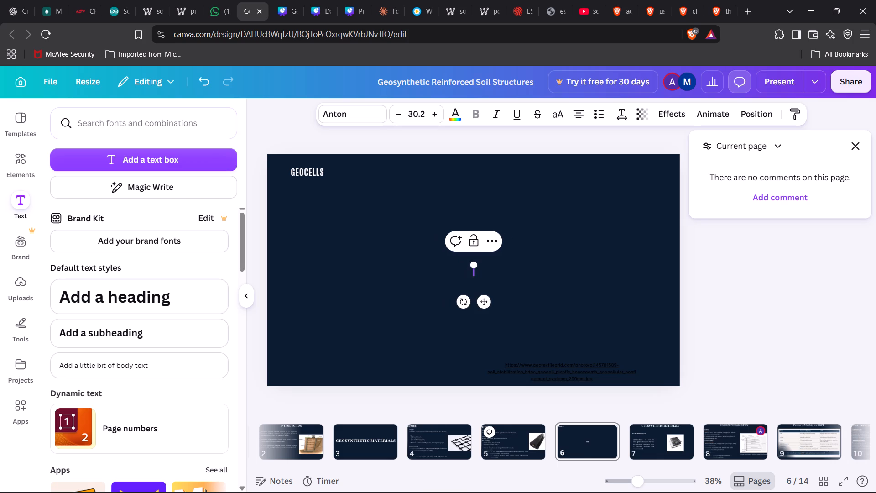
pyautogui.hotkey('ctrl', 'v')
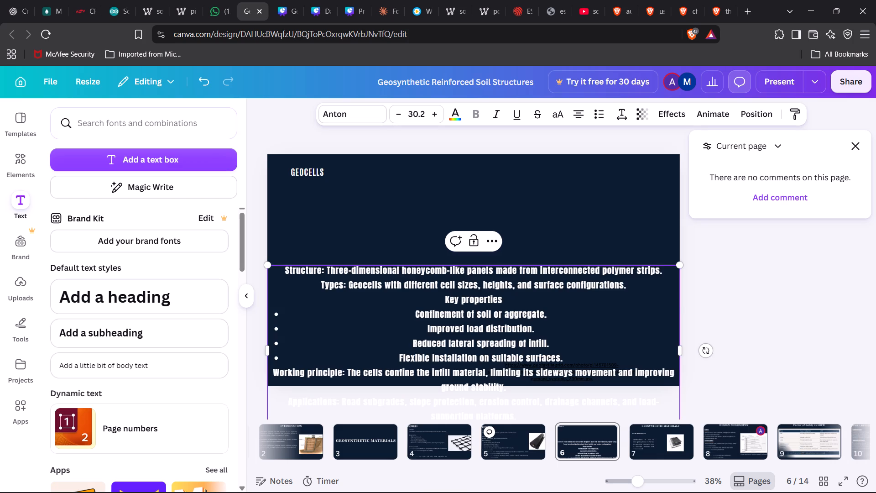
# Narrow the Geocells body text box to a little over half the slide's width and place it directly below the GEOCELLS heading.
pyautogui.moveTo(682, 351); pyautogui.dragTo(504, 347)
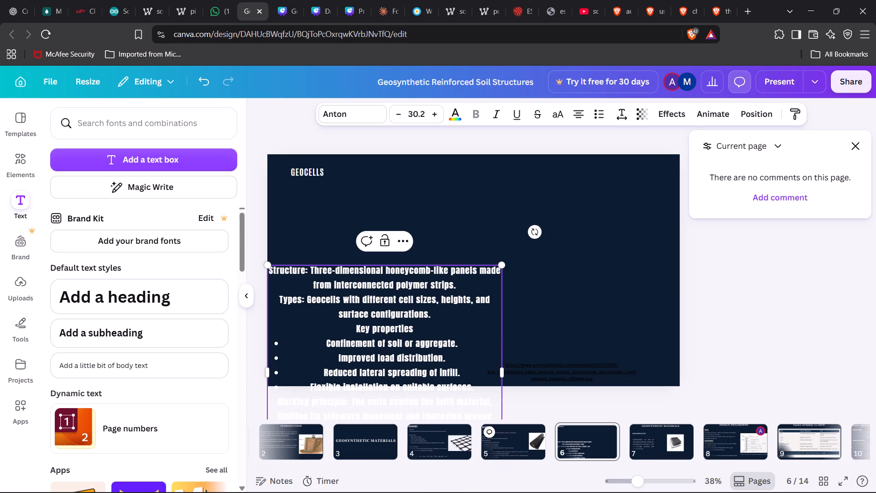
pyautogui.moveTo(403, 263); pyautogui.dragTo(404, 183)
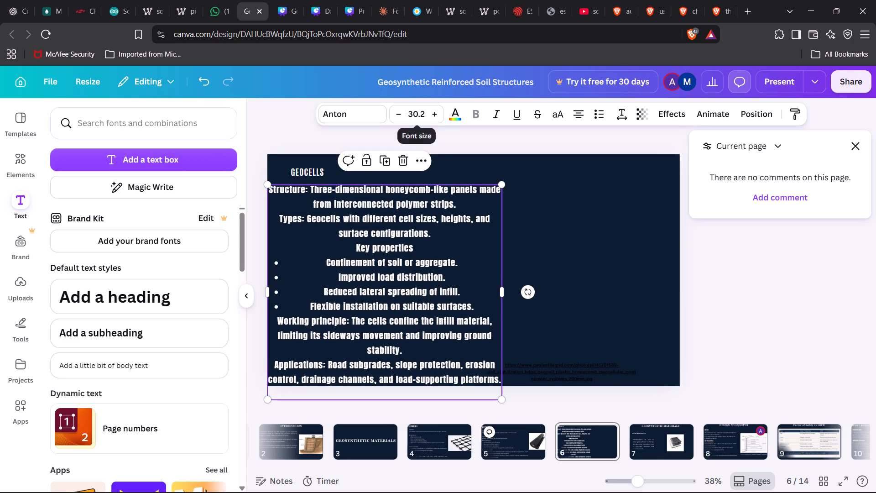
# Set the Geocells body text to font size 25.
pyautogui.click(418, 112)
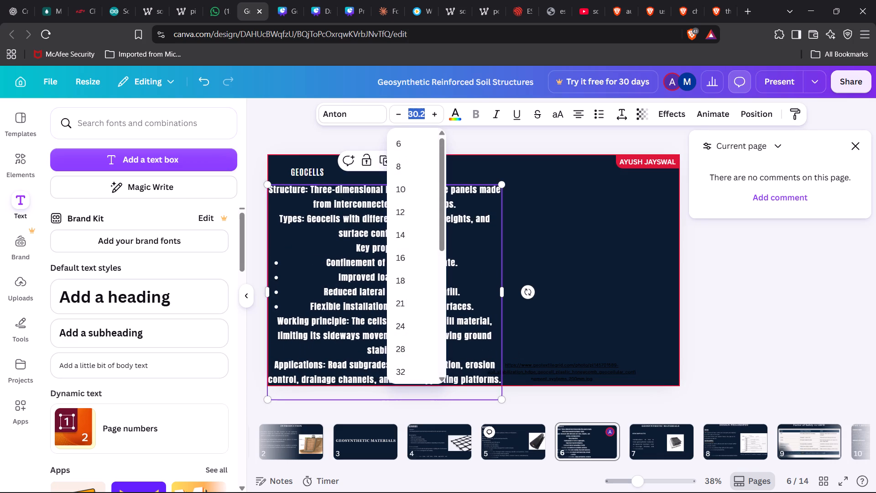
pyautogui.write('25')
pyautogui.press('Return')
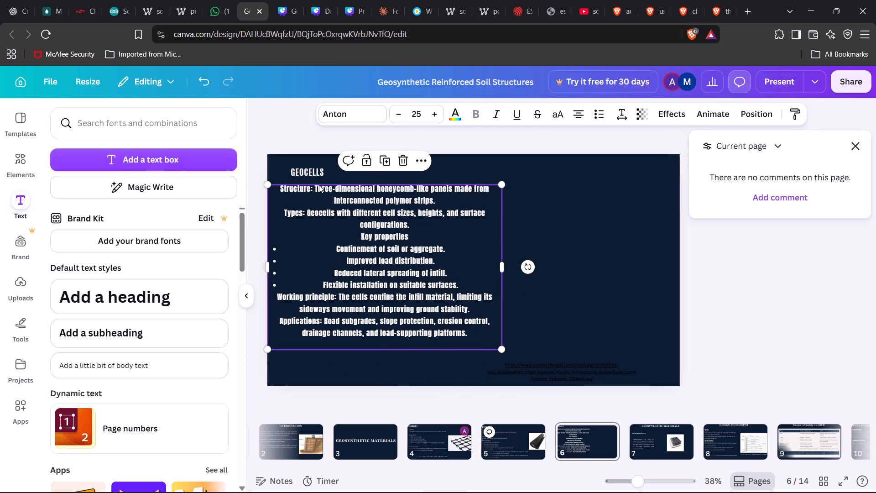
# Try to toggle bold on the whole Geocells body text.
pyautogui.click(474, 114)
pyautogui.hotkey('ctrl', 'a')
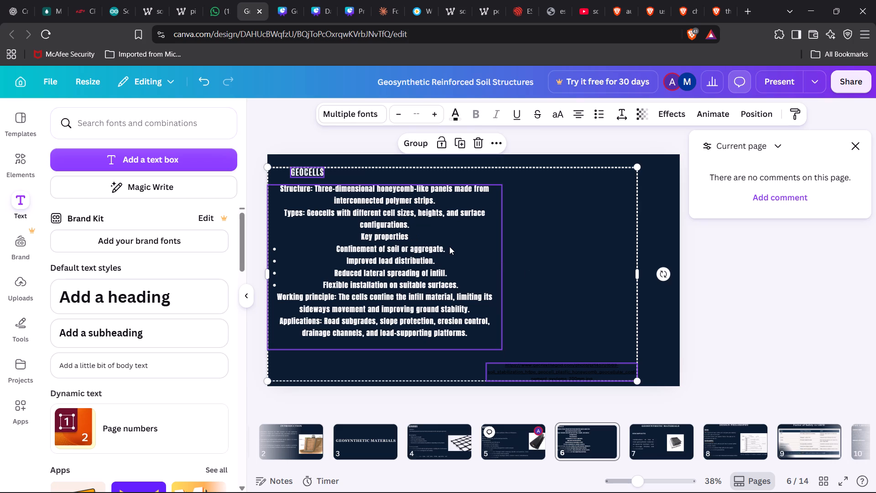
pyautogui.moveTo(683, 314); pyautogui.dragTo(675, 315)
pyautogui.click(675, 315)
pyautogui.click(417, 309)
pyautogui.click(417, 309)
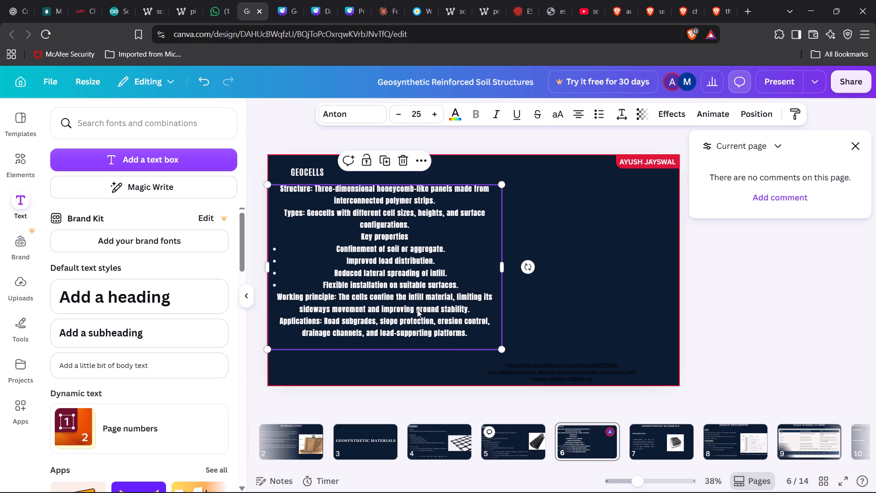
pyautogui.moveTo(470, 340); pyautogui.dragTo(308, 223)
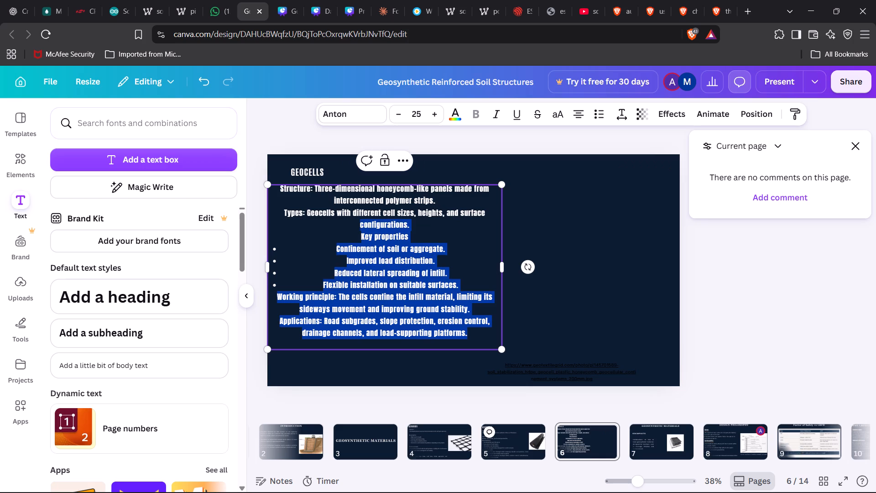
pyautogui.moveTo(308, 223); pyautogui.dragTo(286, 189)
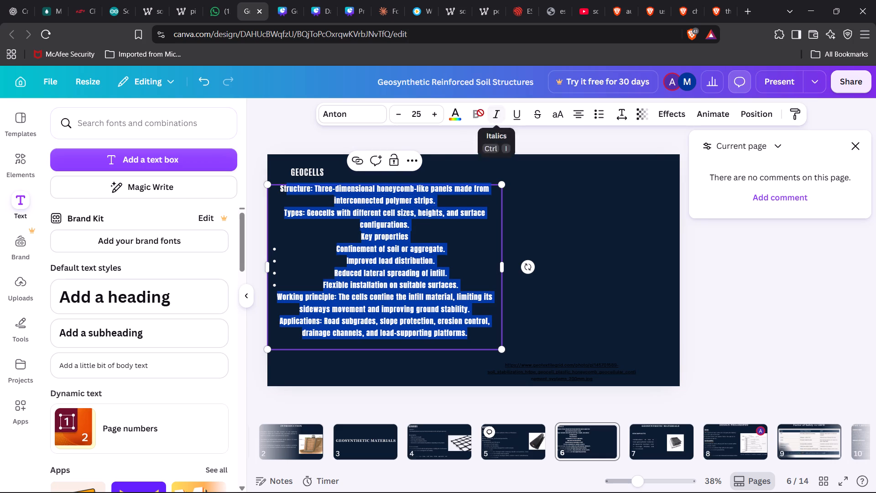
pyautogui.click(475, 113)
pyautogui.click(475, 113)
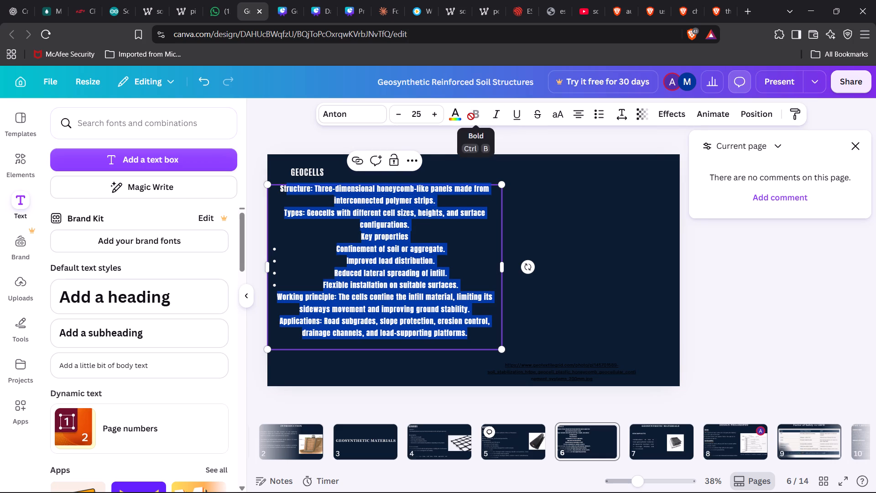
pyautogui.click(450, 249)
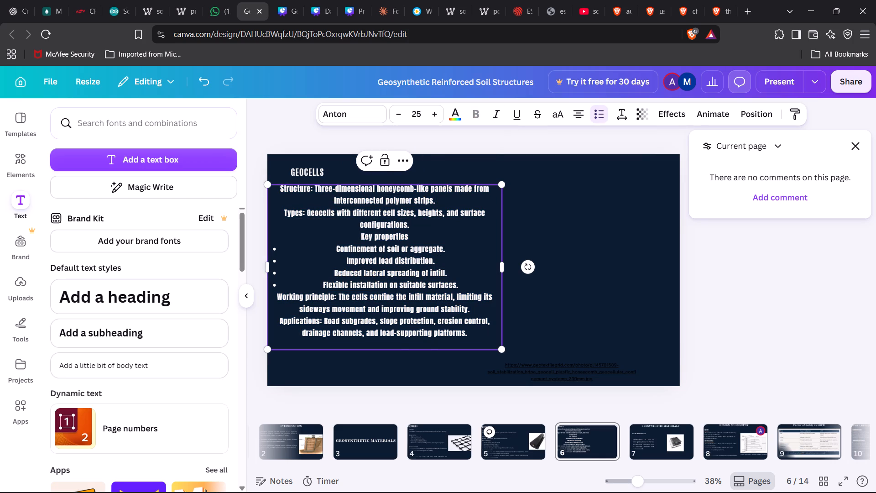
# Compare the Geocells body font with the text styling on the Geogrids, Geotextile, Geocomposites and Design Philosophy slides.
pyautogui.click(415, 238)
pyautogui.click(366, 110)
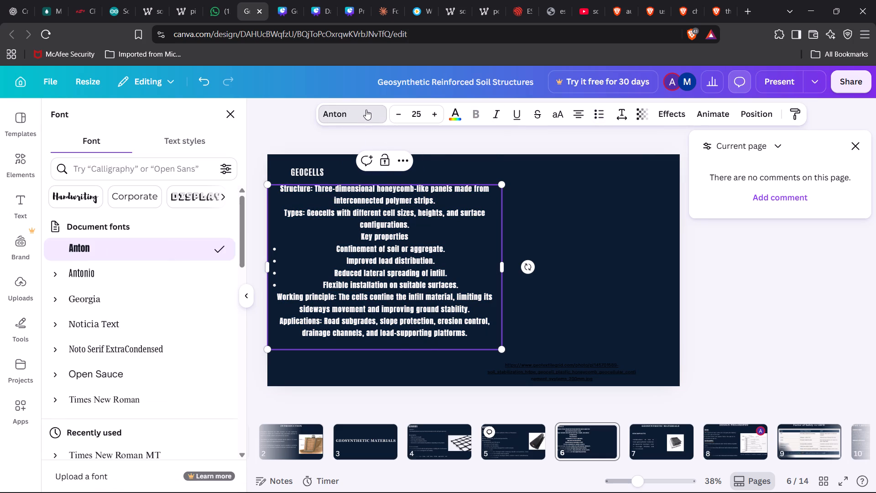
pyautogui.click(366, 110)
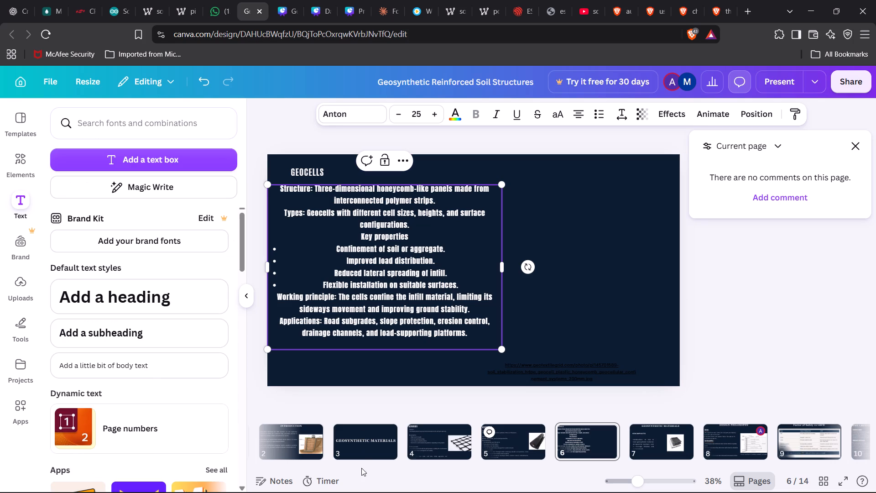
pyautogui.click(421, 420)
pyautogui.click(429, 433)
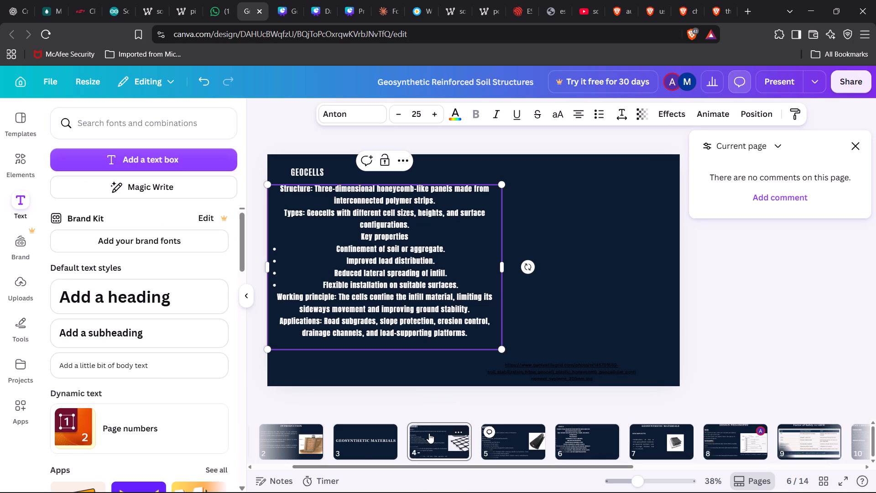
pyautogui.click(380, 249)
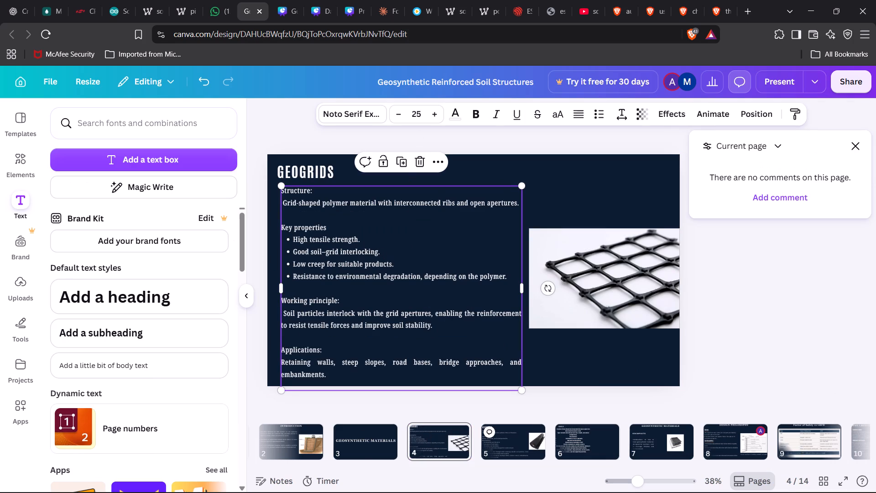
pyautogui.click(358, 112)
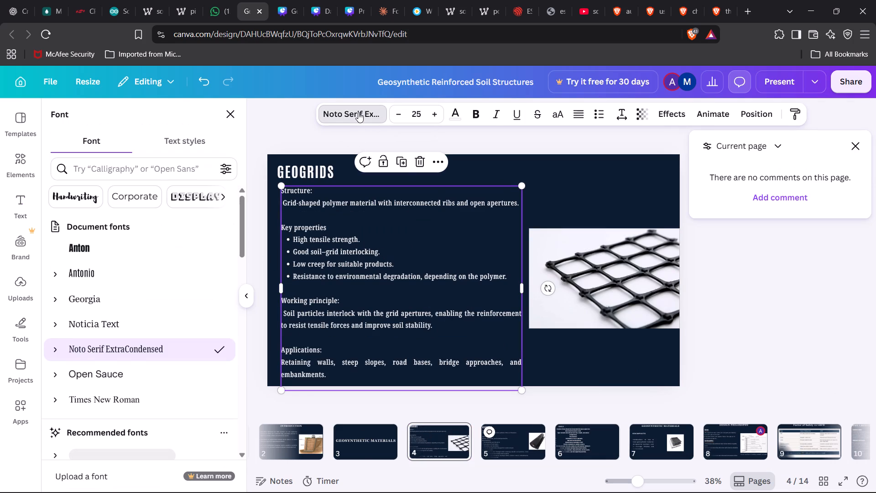
pyautogui.click(358, 112)
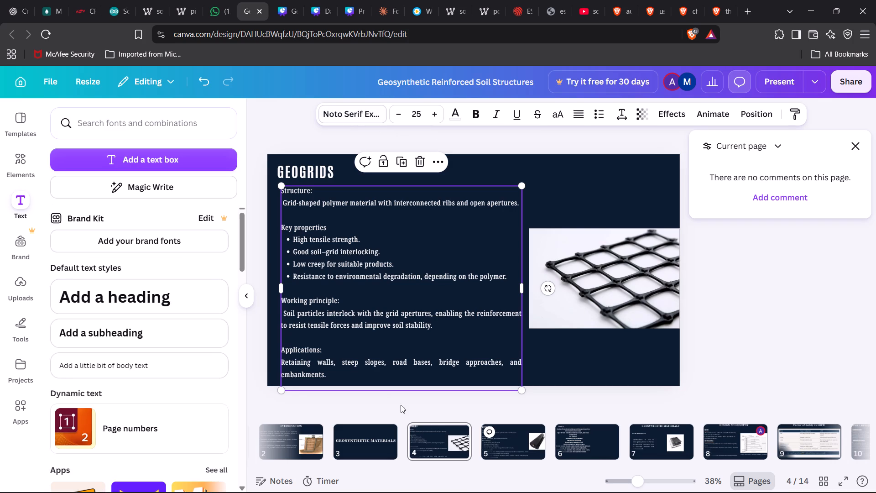
pyautogui.click(511, 437)
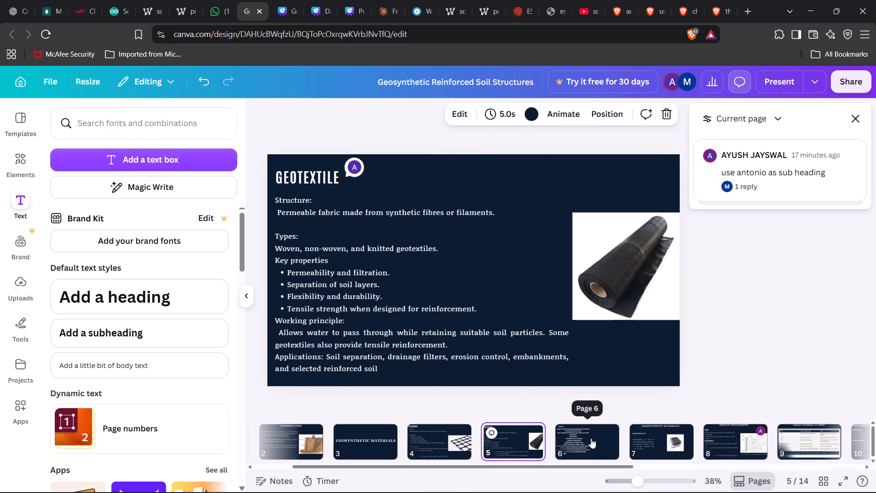
pyautogui.click(741, 440)
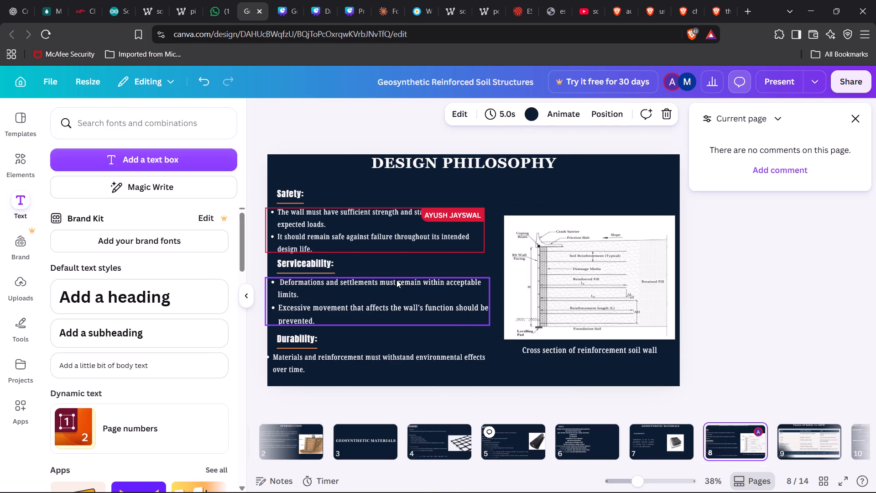
pyautogui.click(396, 280)
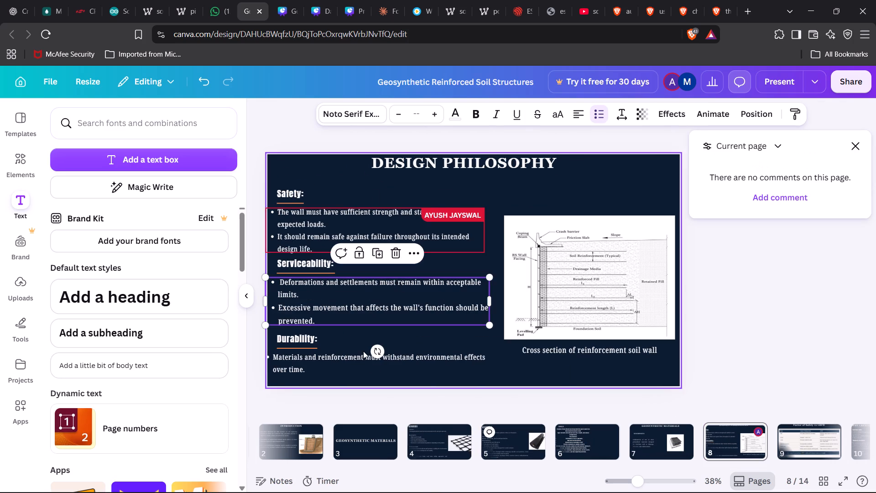
pyautogui.click(438, 444)
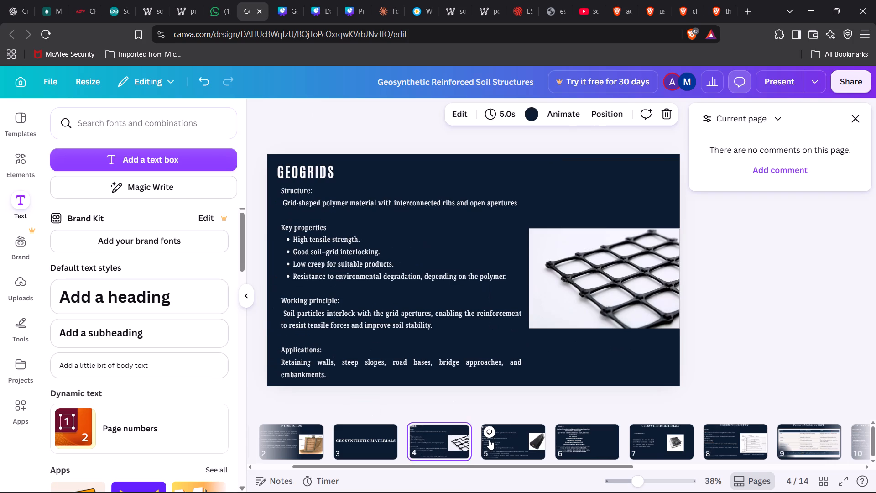
pyautogui.click(489, 440)
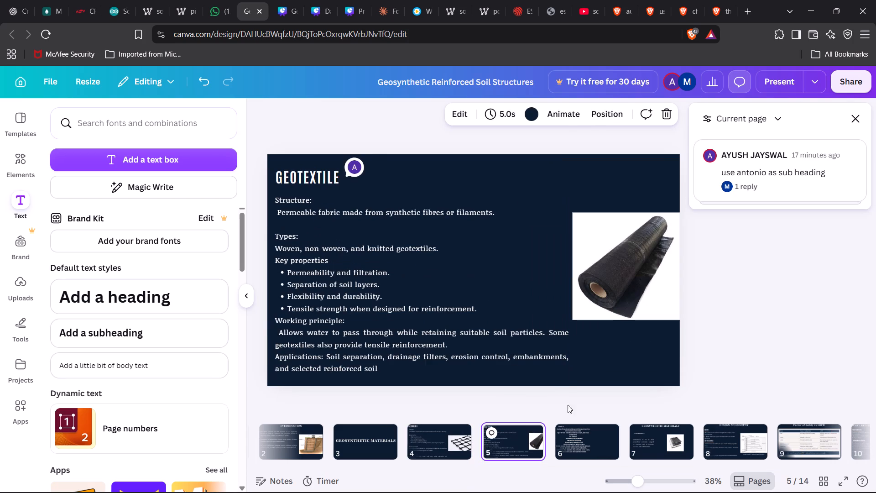
pyautogui.click(657, 445)
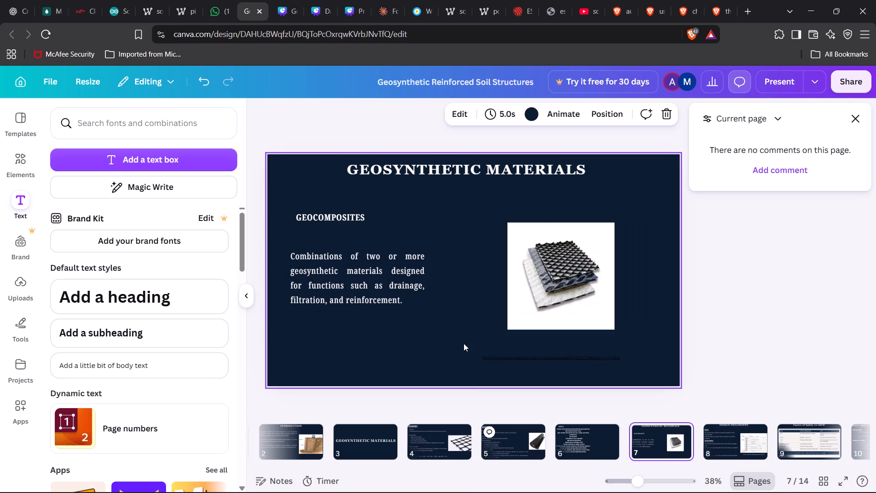
pyautogui.hscroll(-1, 629, 435)
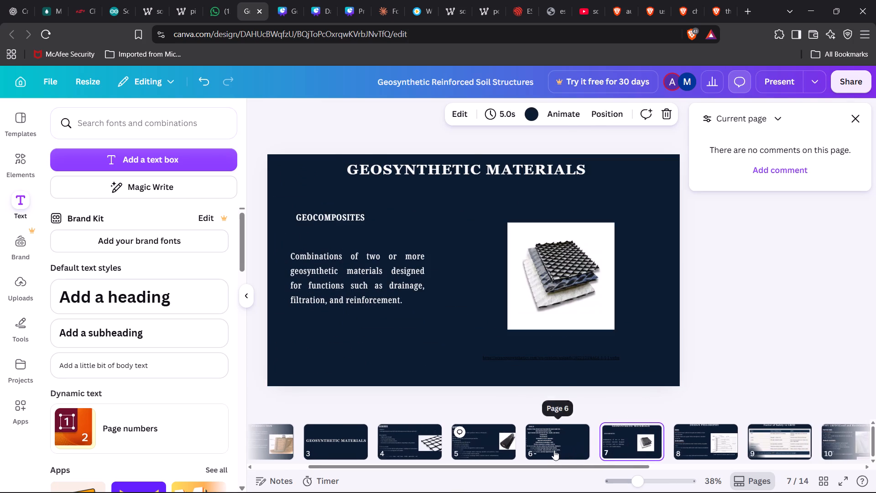
pyautogui.click(474, 437)
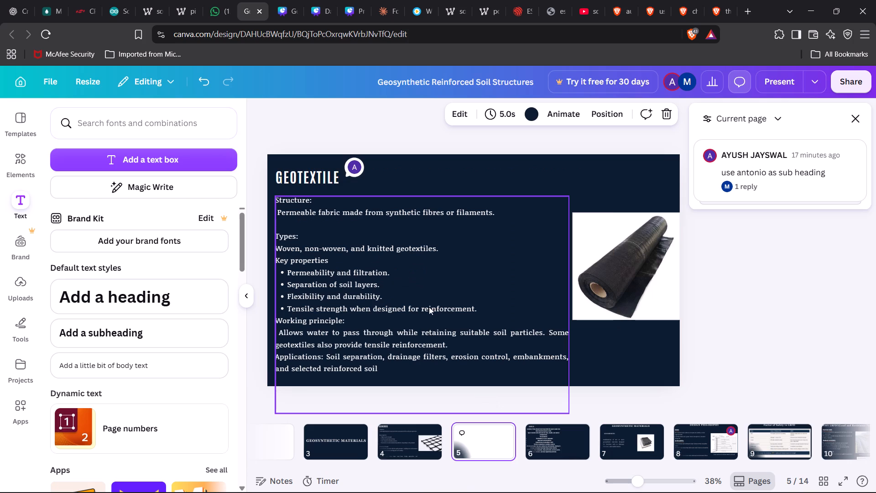
pyautogui.click(544, 428)
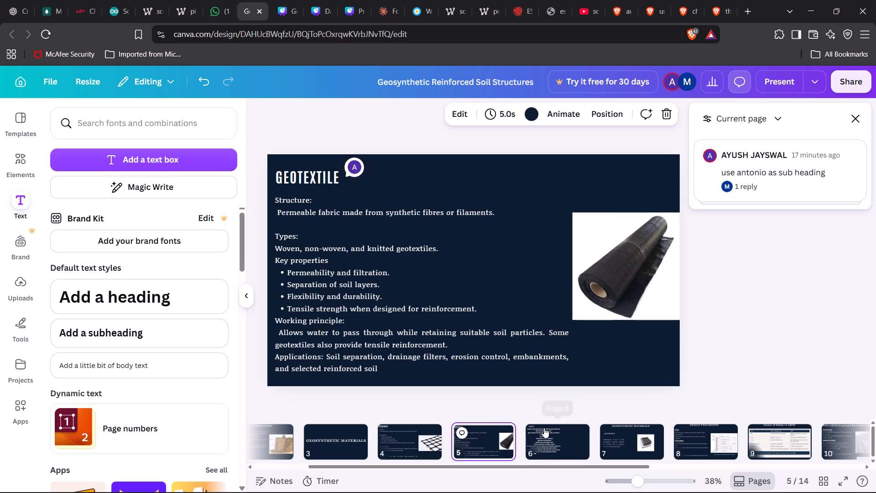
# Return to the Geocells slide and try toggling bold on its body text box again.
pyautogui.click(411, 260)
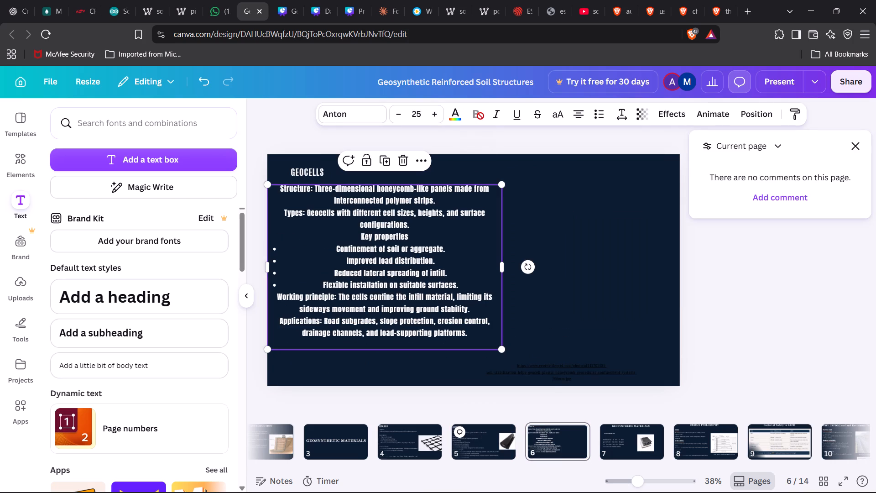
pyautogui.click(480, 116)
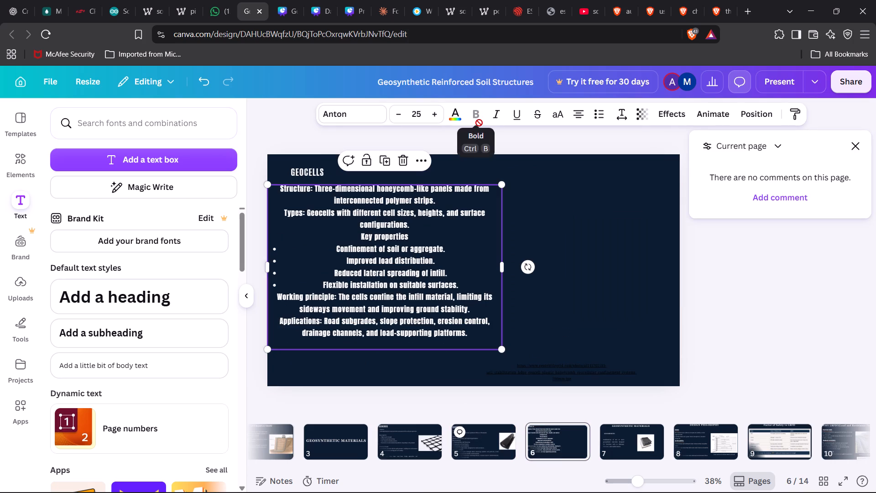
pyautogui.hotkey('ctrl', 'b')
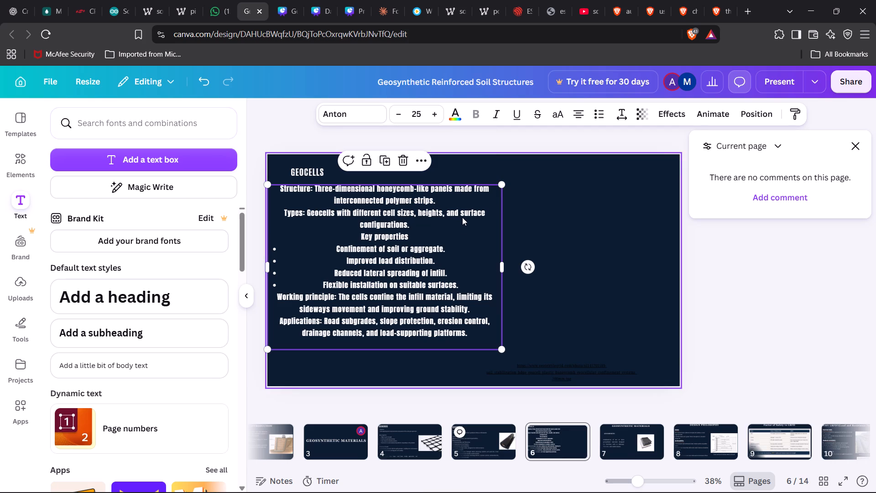
# Move the Geocells body text box down below the title with a small left margin, and left-align its text.
pyautogui.moveTo(460, 225); pyautogui.dragTo(472, 243)
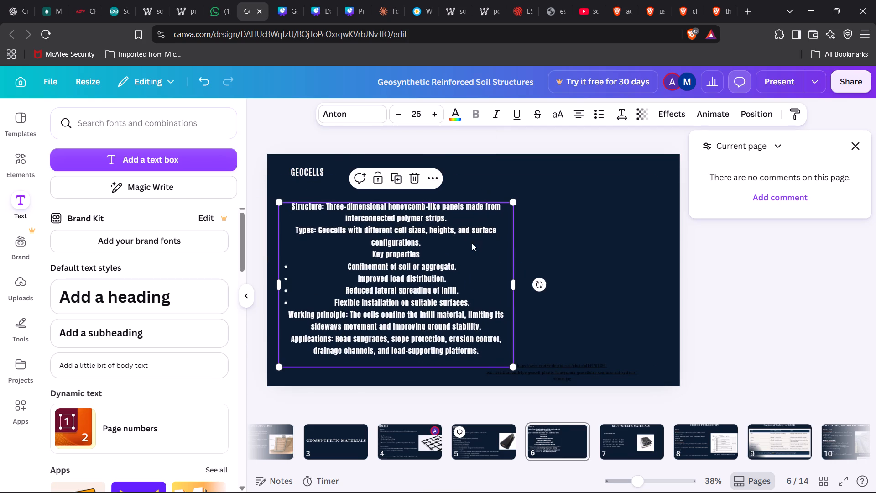
pyautogui.click(435, 254)
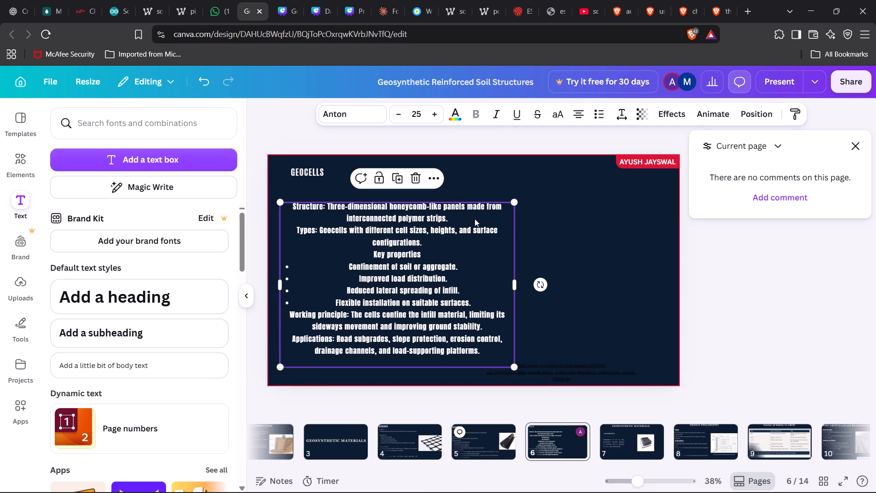
pyautogui.click(576, 112)
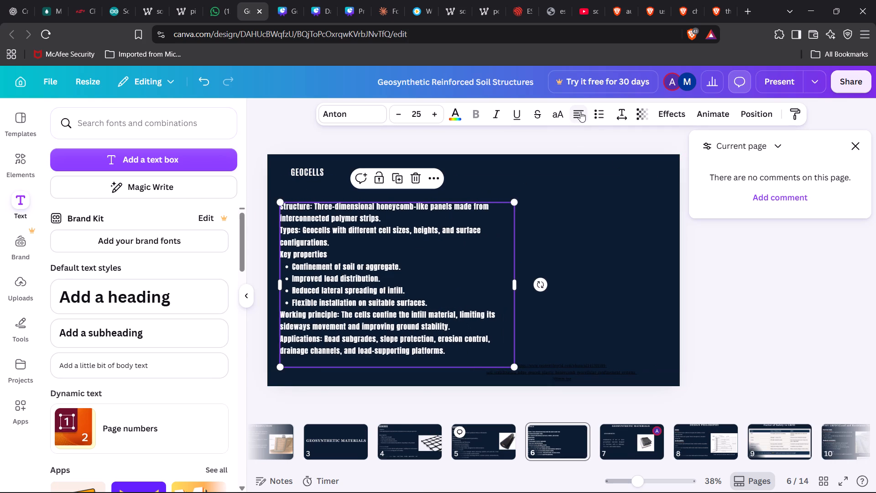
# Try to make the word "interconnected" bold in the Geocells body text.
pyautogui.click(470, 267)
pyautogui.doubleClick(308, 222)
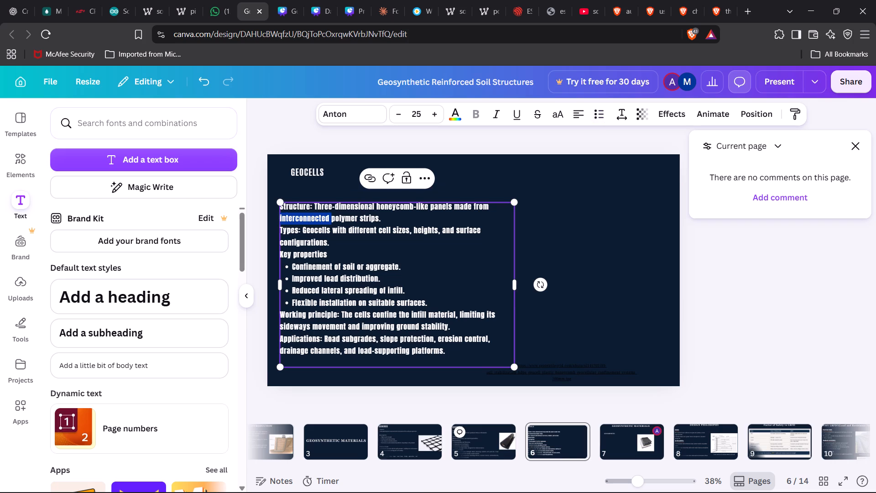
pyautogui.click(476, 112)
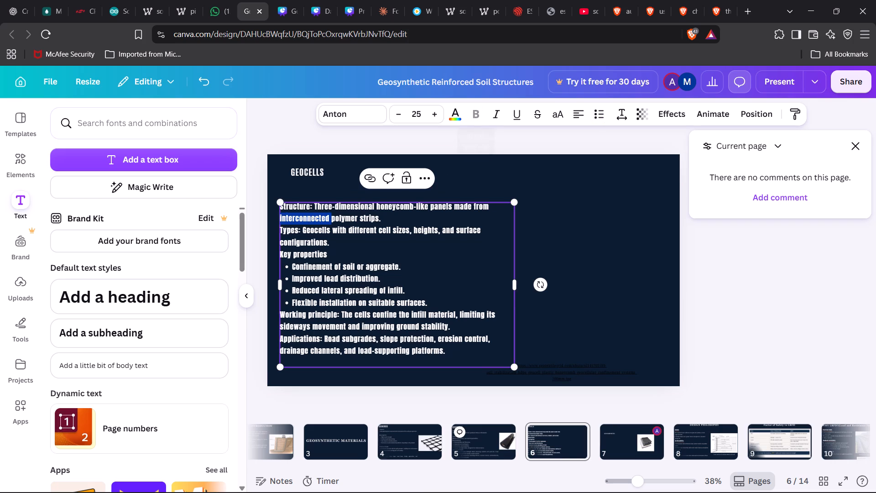
# Change all Anton text on the Geocells slide to Noto Serif ExtraCondensed, for the current page only.
pyautogui.click(451, 295)
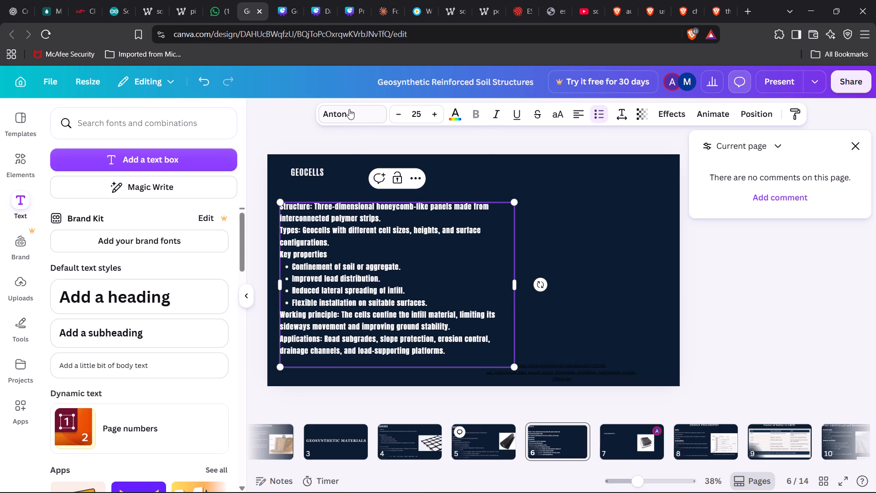
pyautogui.click(349, 109)
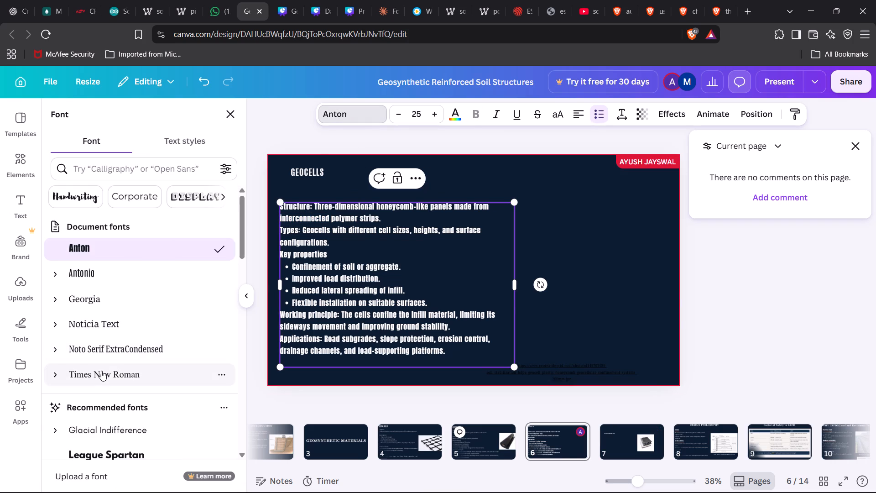
pyautogui.click(117, 352)
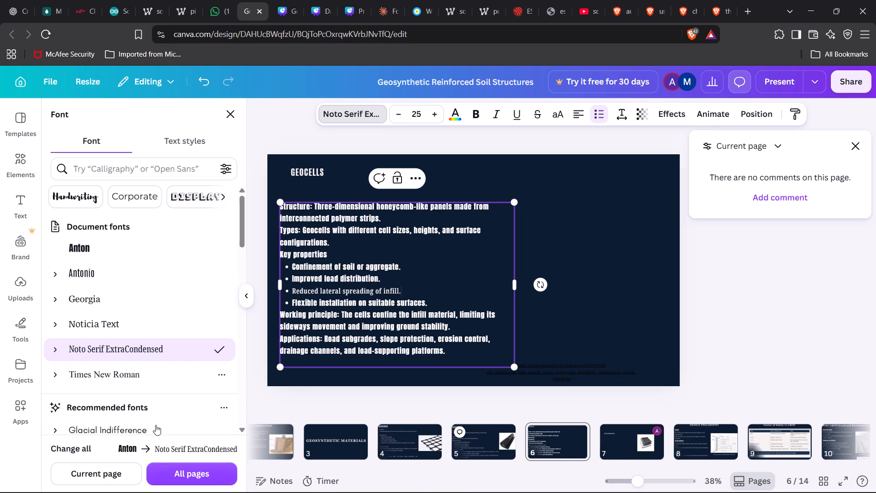
pyautogui.click(112, 481)
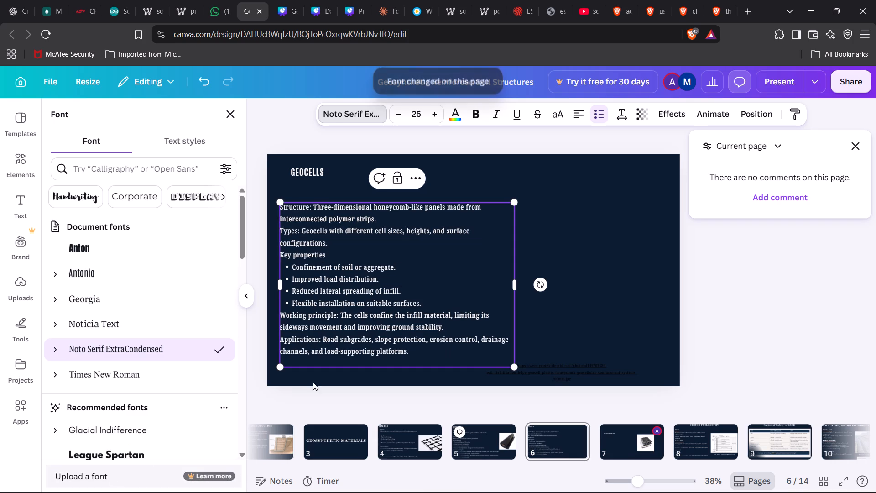
pyautogui.click(563, 294)
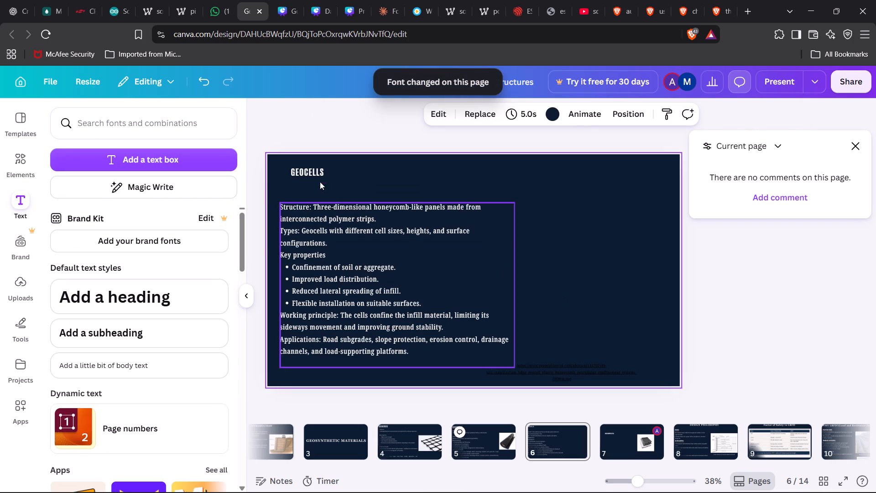
# Set the GEOCELLS title's font size to 50.
pyautogui.click(317, 175)
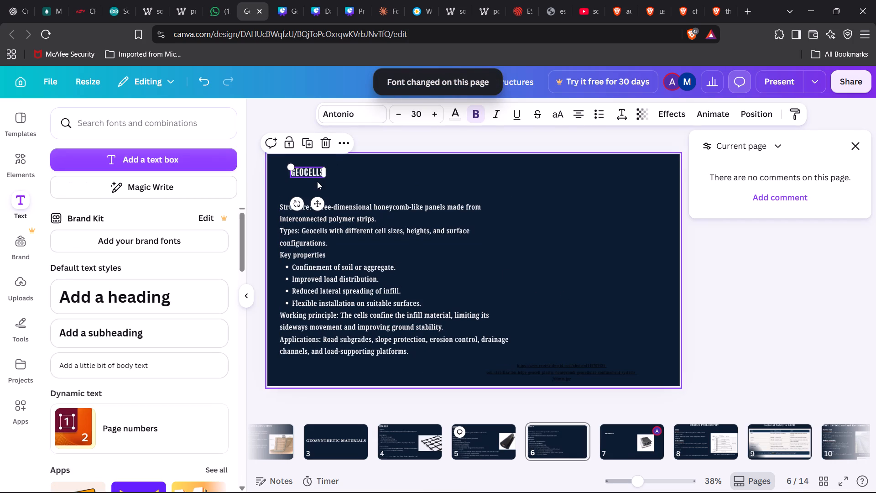
pyautogui.click(415, 113)
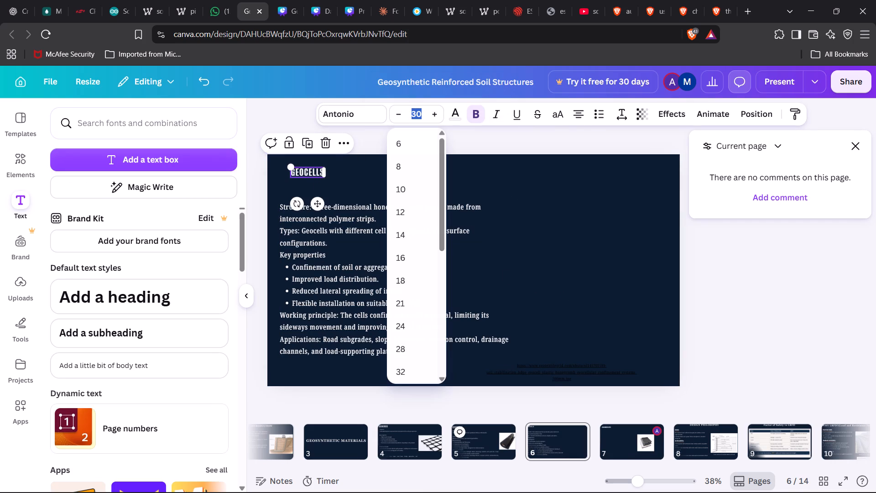
pyautogui.write('50')
pyautogui.press('Return')
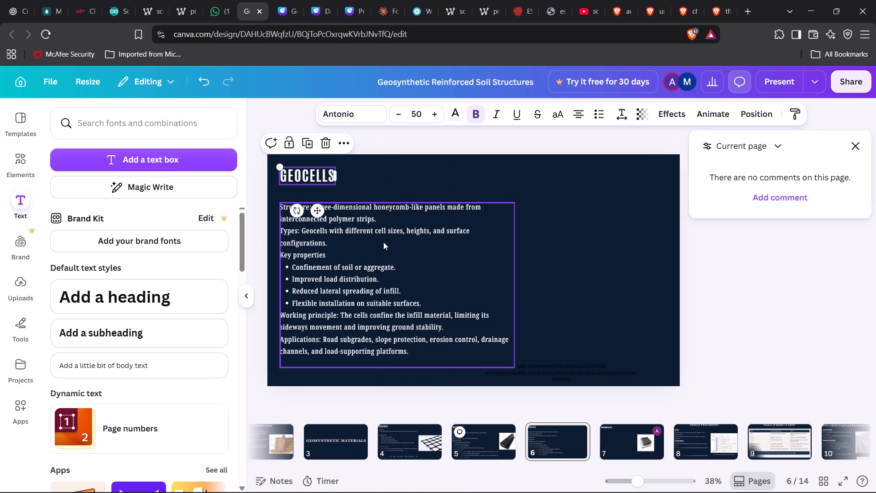
# Put the descriptions following "Structure:" and "Types:" in the Geocells body text on their own lines.
pyautogui.click(381, 262)
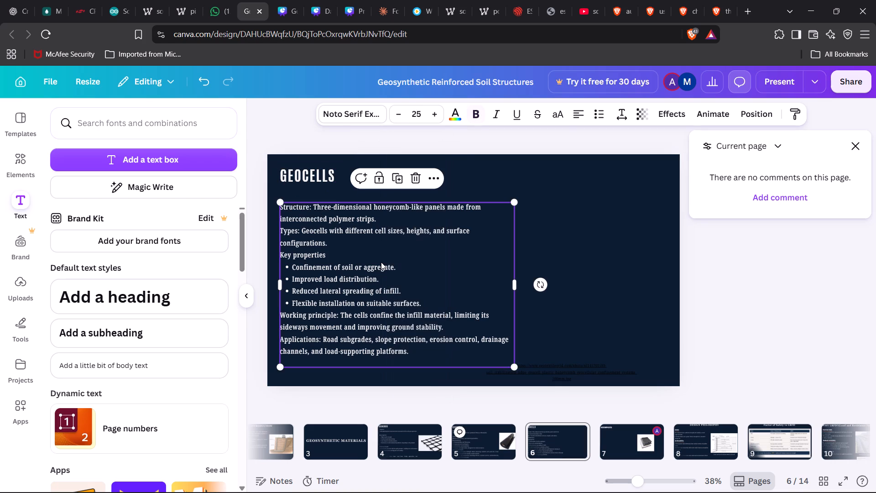
pyautogui.click(311, 208)
pyautogui.click(313, 208)
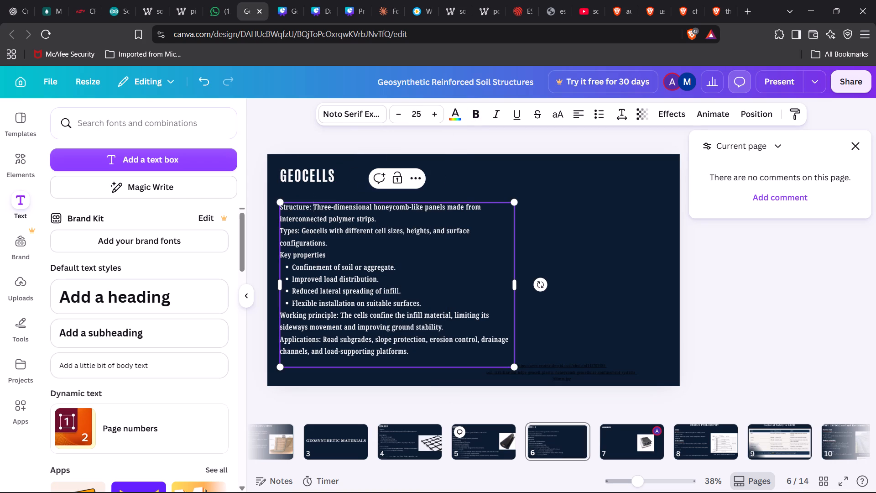
pyautogui.press('Return')
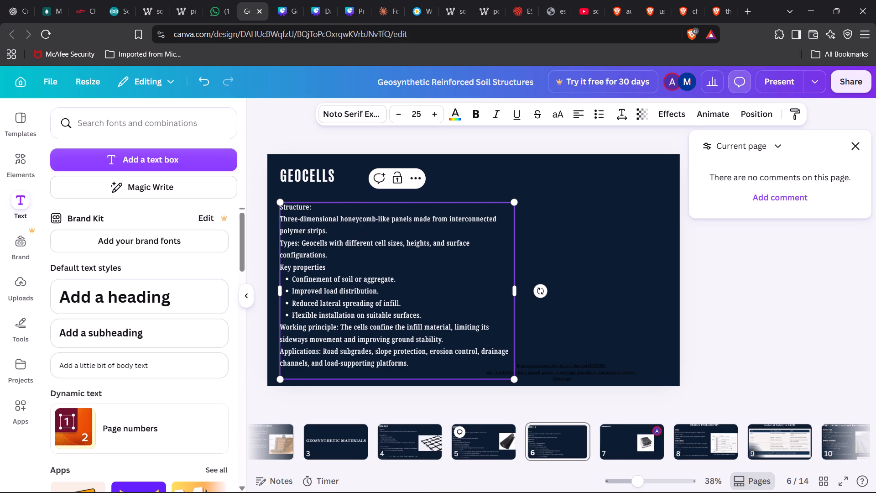
pyautogui.click(299, 246)
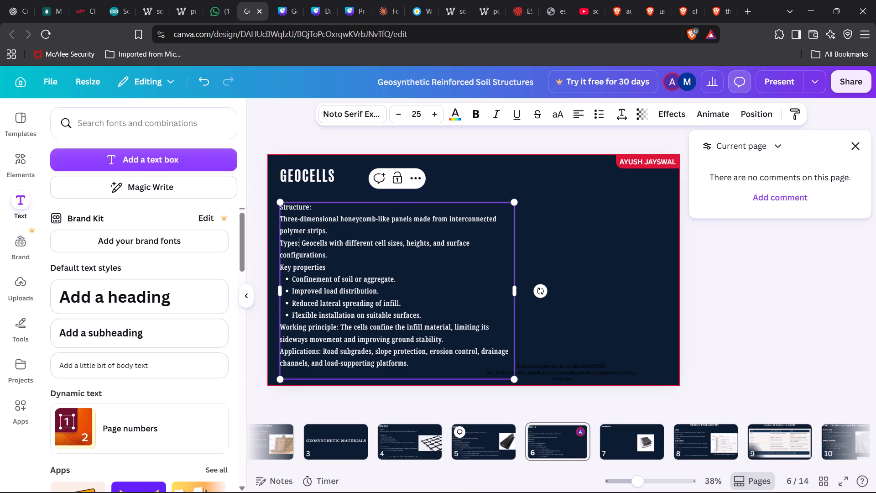
pyautogui.press('Return')
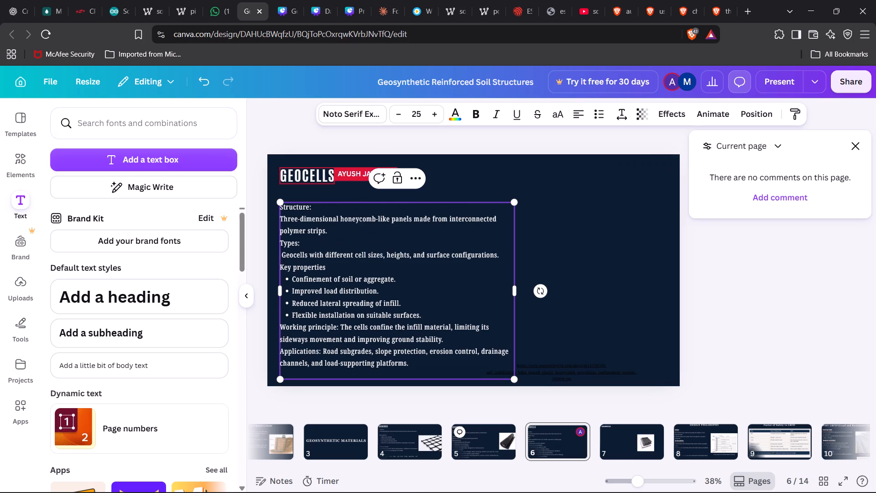
# Delete the "Types:" heading and its description from the Geocells body text.
pyautogui.click(500, 253)
pyautogui.press('BackSpace')
pyautogui.press('BackSpace')
pyautogui.press('BackSpace')
pyautogui.press('BackSpace')
pyautogui.press('BackSpace')
pyautogui.press('BackSpace')
pyautogui.press('BackSpace')
pyautogui.press('BackSpace')
pyautogui.press('BackSpace')
pyautogui.press('BackSpace')
pyautogui.press('BackSpace')
pyautogui.press('BackSpace')
pyautogui.press('BackSpace')
pyautogui.press('BackSpace')
pyautogui.press('BackSpace')
pyautogui.press('BackSpace')
pyautogui.press('BackSpace')
pyautogui.press('BackSpace')
pyautogui.press('BackSpace')
pyautogui.press('BackSpace')
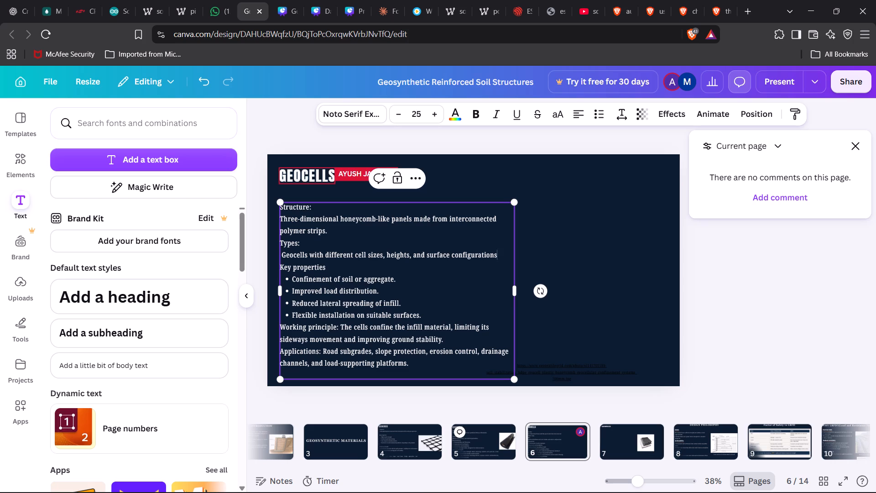
pyautogui.press('BackSpace')
pyautogui.press('BackSpace')
pyautogui.press('BackSpace')
pyautogui.press('BackSpace')
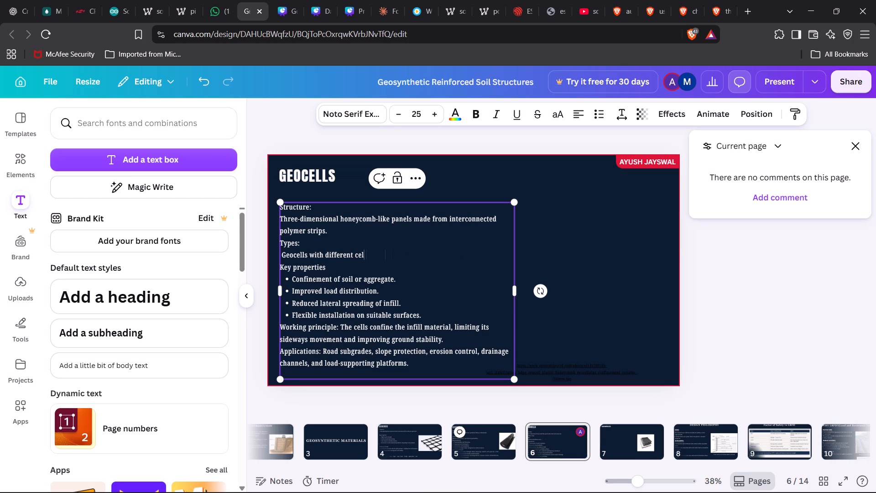
pyautogui.press('BackSpace')
pyautogui.press('BackSpace')
pyautogui.press('BackSpace')
pyautogui.press('BackSpace')
pyautogui.press('BackSpace')
pyautogui.press('BackSpace')
pyautogui.press('BackSpace')
pyautogui.press('BackSpace')
pyautogui.press('BackSpace')
pyautogui.press('BackSpace')
pyautogui.press('BackSpace')
pyautogui.press('BackSpace')
pyautogui.press('BackSpace')
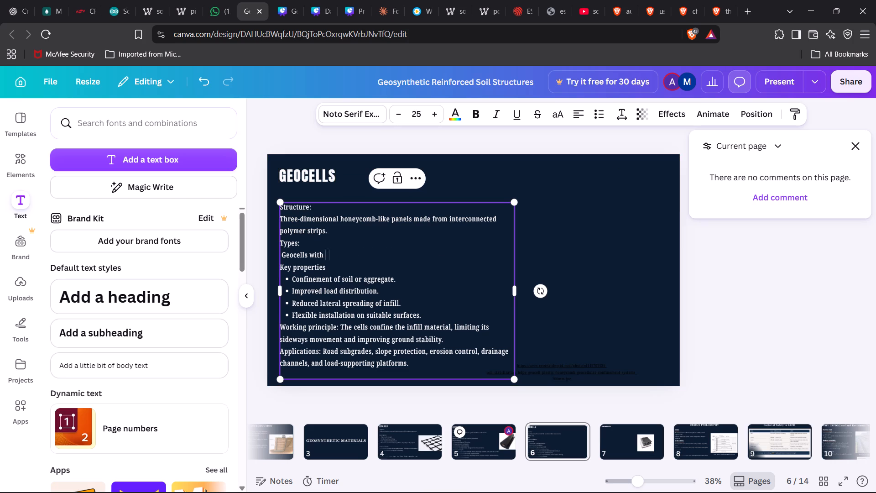
pyautogui.press('BackSpace')
pyautogui.press('BackSpace')
pyautogui.press('BackSpace')
pyautogui.press('BackSpace')
pyautogui.press('BackSpace')
pyautogui.press('BackSpace')
pyautogui.press('BackSpace')
pyautogui.press('BackSpace')
pyautogui.press('BackSpace')
pyautogui.press('BackSpace')
pyautogui.press('BackSpace')
pyautogui.press('BackSpace')
pyautogui.press('BackSpace')
pyautogui.press('BackSpace')
pyautogui.press('BackSpace')
pyautogui.press('BackSpace')
pyautogui.press('BackSpace')
pyautogui.press('BackSpace')
pyautogui.press('BackSpace')
pyautogui.press('BackSpace')
pyautogui.press('BackSpace')
pyautogui.press('BackSpace')
pyautogui.press('BackSpace')
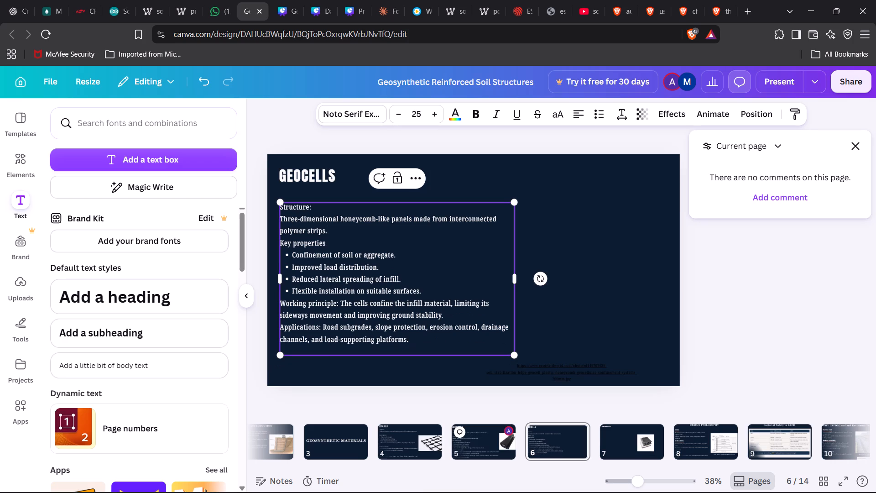
pyautogui.press('Return')
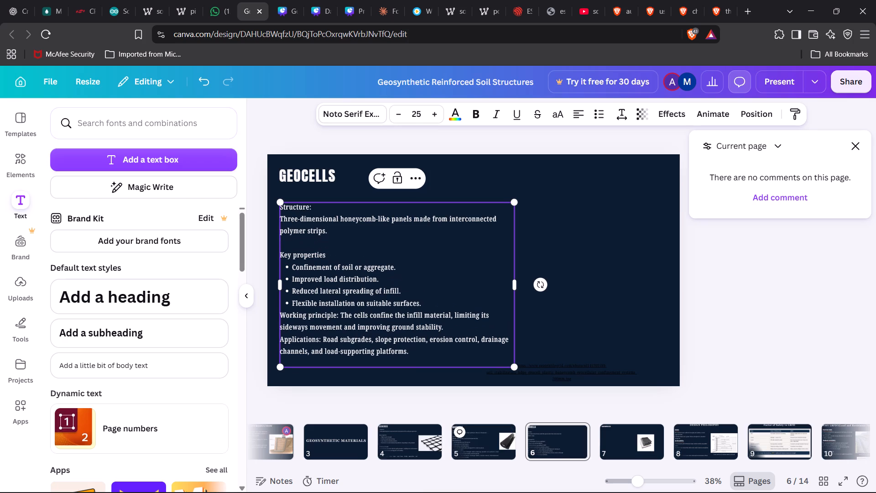
pyautogui.click(427, 304)
pyautogui.press('Return')
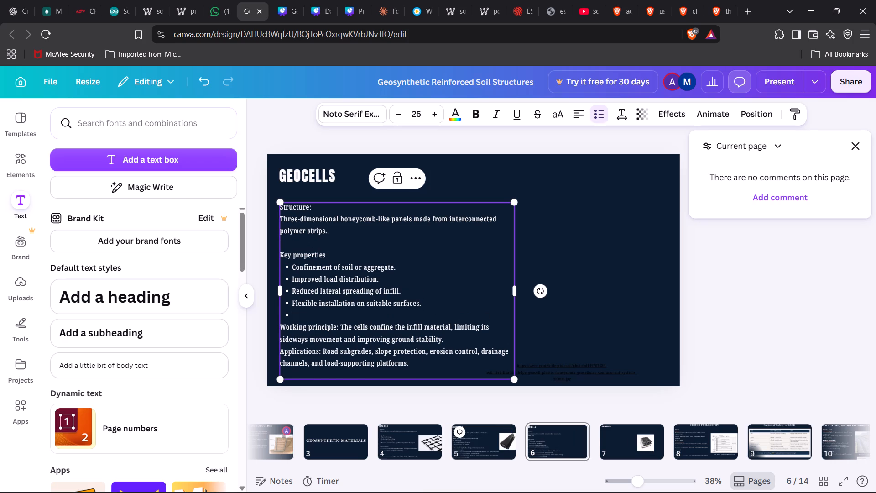
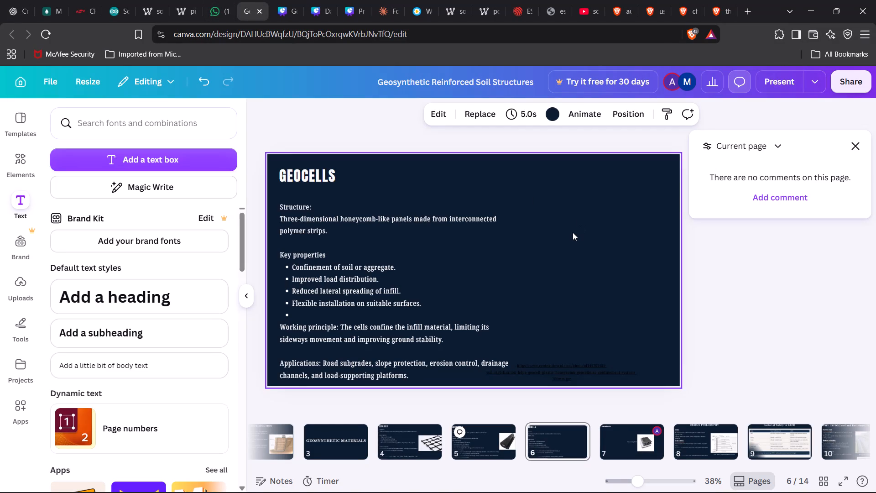
pyautogui.hotkey('ctrl', 'v')
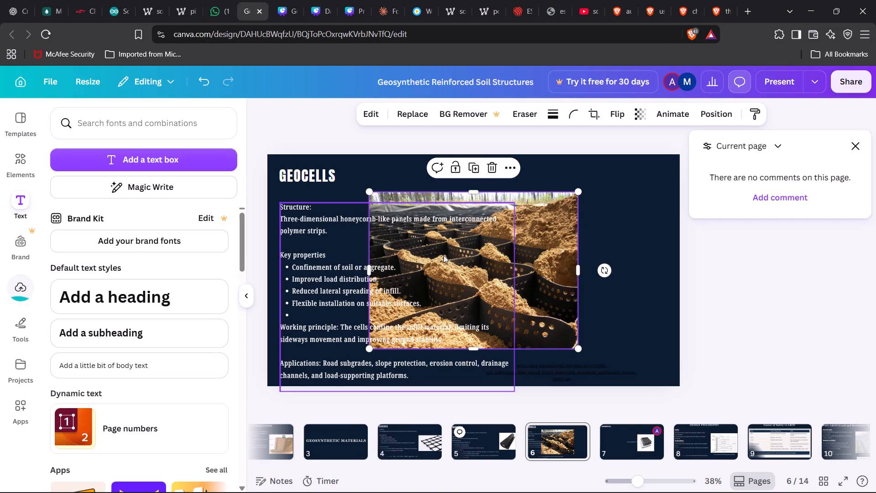
pyautogui.moveTo(446, 256); pyautogui.dragTo(575, 274)
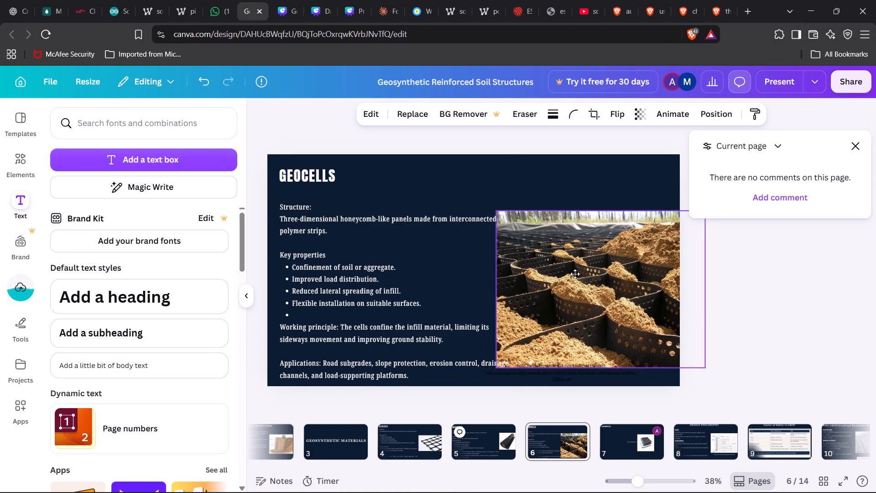
pyautogui.moveTo(575, 274); pyautogui.dragTo(589, 265)
pyautogui.moveTo(723, 281); pyautogui.dragTo(756, 292)
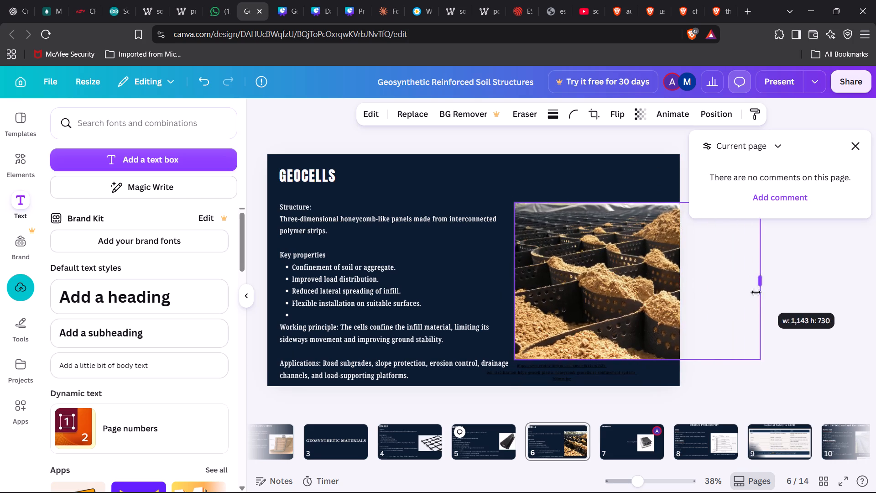
pyautogui.moveTo(756, 292); pyautogui.dragTo(715, 292)
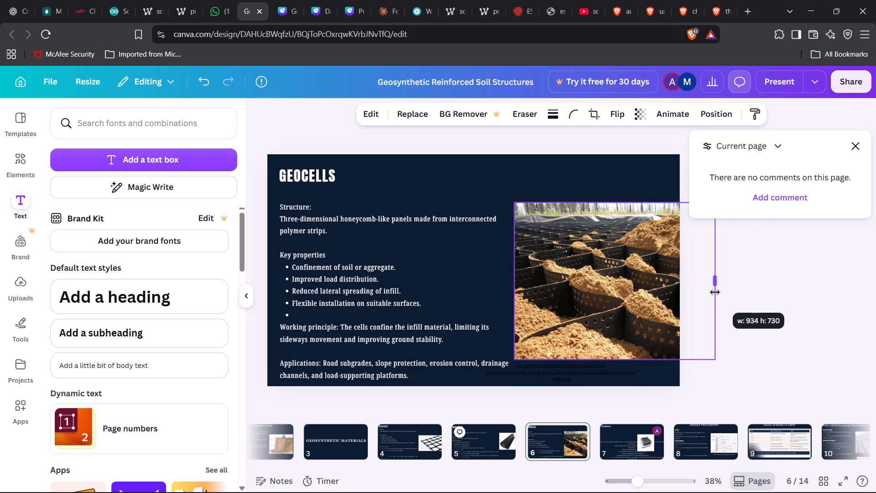
pyautogui.moveTo(715, 292); pyautogui.dragTo(720, 292)
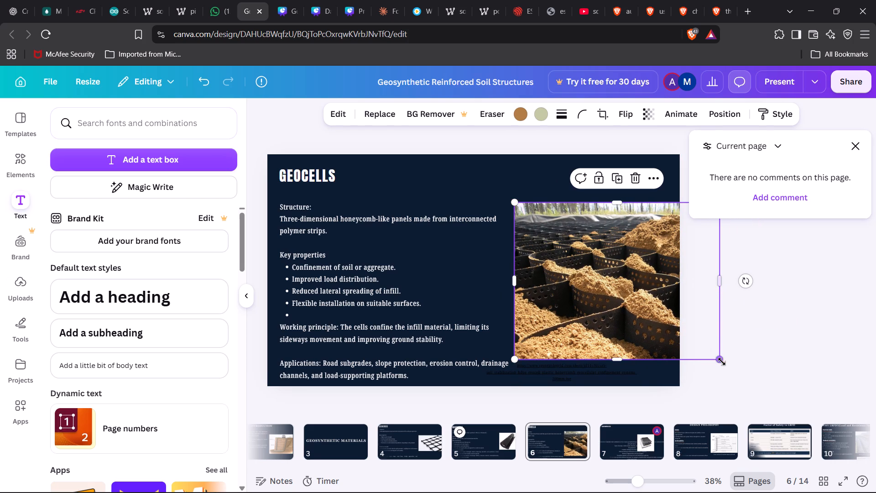
pyautogui.moveTo(722, 362); pyautogui.dragTo(666, 335)
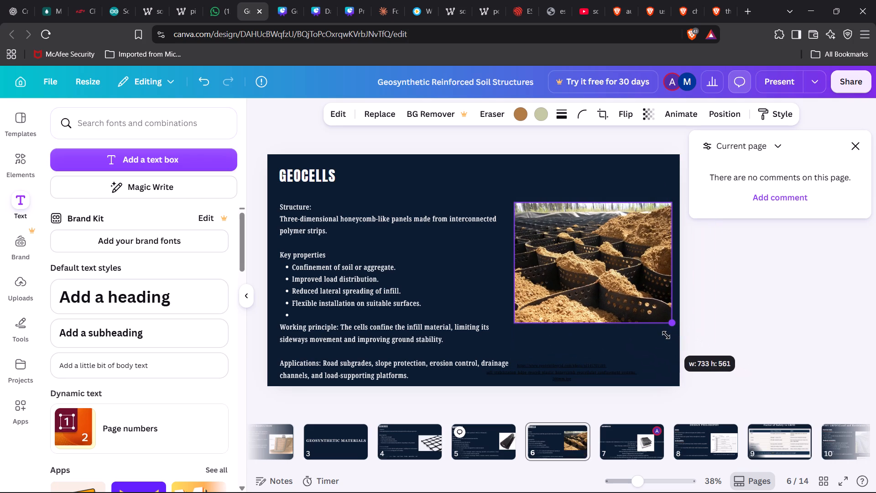
pyautogui.moveTo(666, 335); pyautogui.dragTo(667, 336)
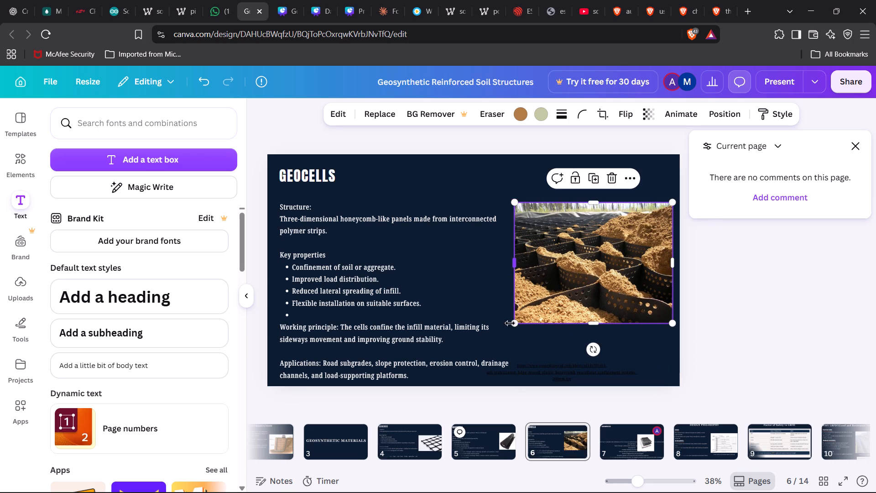
# Narrow the Geocells body text box slightly and move it up directly beneath the heading, left-aligned with it.
pyautogui.click(473, 328)
pyautogui.moveTo(517, 296); pyautogui.dragTo(512, 297)
pyautogui.moveTo(435, 285); pyautogui.dragTo(430, 273)
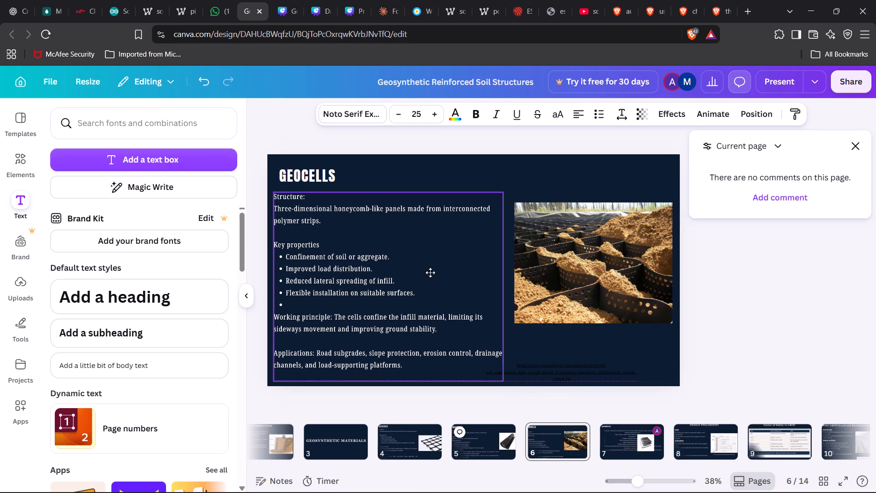
pyautogui.moveTo(430, 273); pyautogui.dragTo(432, 277)
# Enlarge the geocell photo slightly to about 750 wide and move it down, its left edge aligned with the body text's right edge.
pyautogui.click(557, 290)
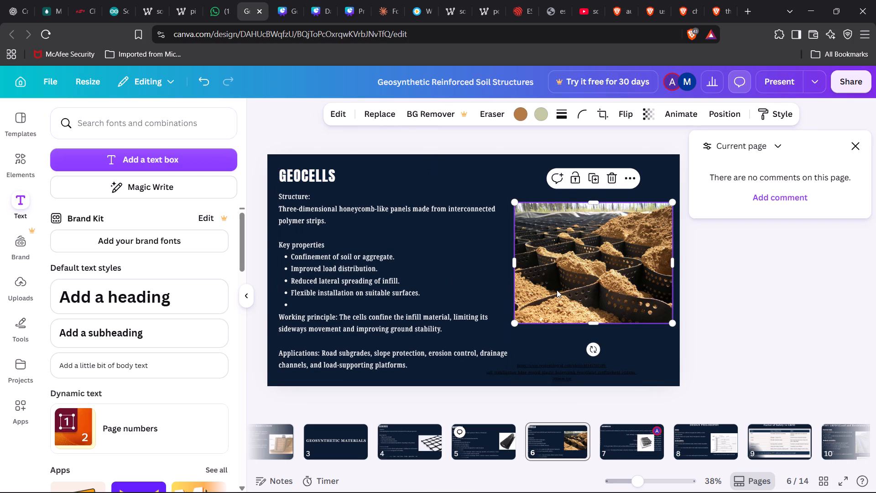
pyautogui.moveTo(673, 324); pyautogui.dragTo(675, 327)
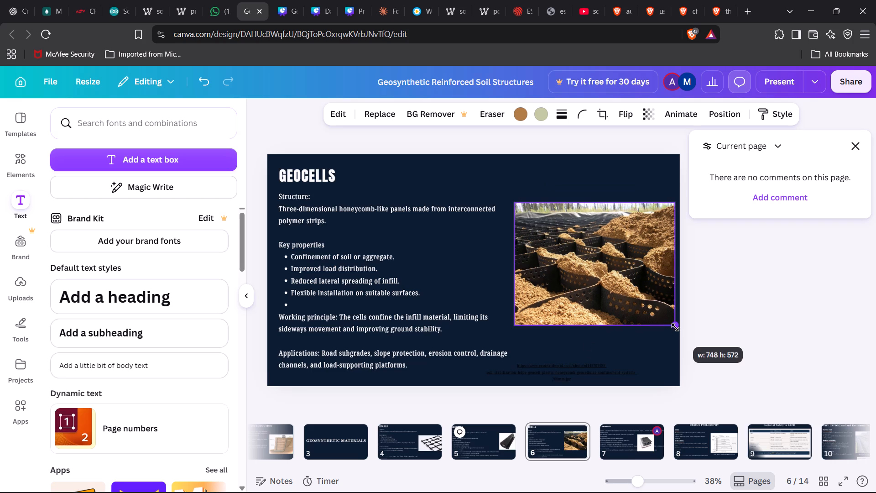
pyautogui.moveTo(675, 327); pyautogui.dragTo(676, 329)
pyautogui.moveTo(619, 294); pyautogui.dragTo(613, 296)
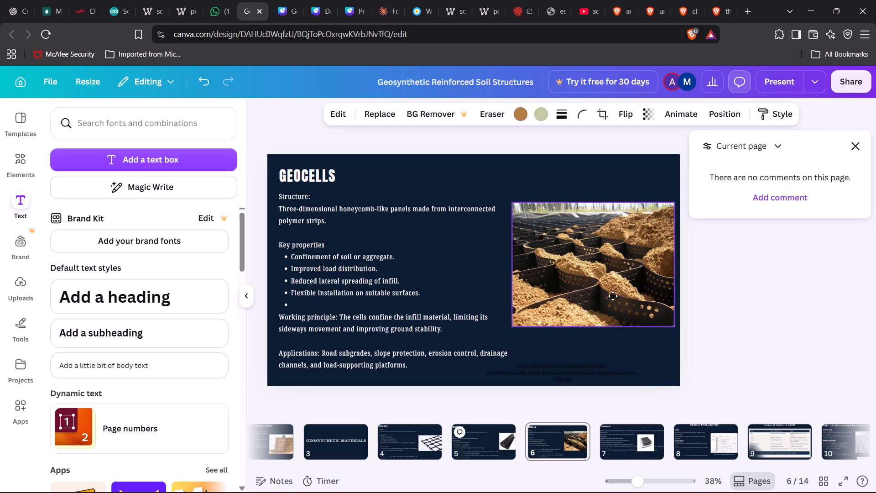
pyautogui.moveTo(613, 296); pyautogui.dragTo(611, 302)
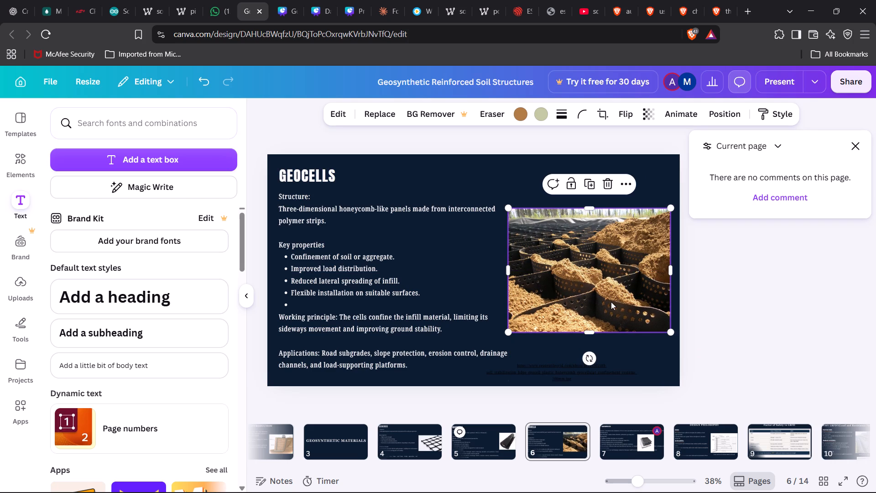
pyautogui.click(596, 272)
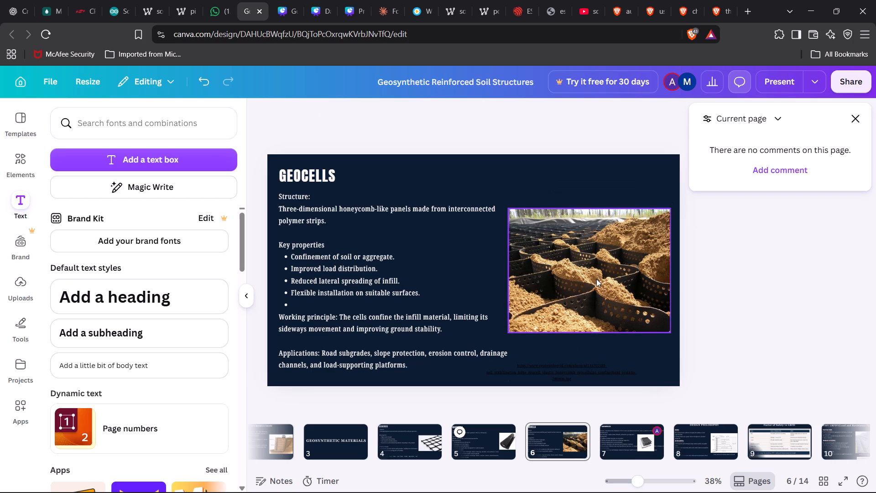
pyautogui.moveTo(596, 279); pyautogui.dragTo(596, 289)
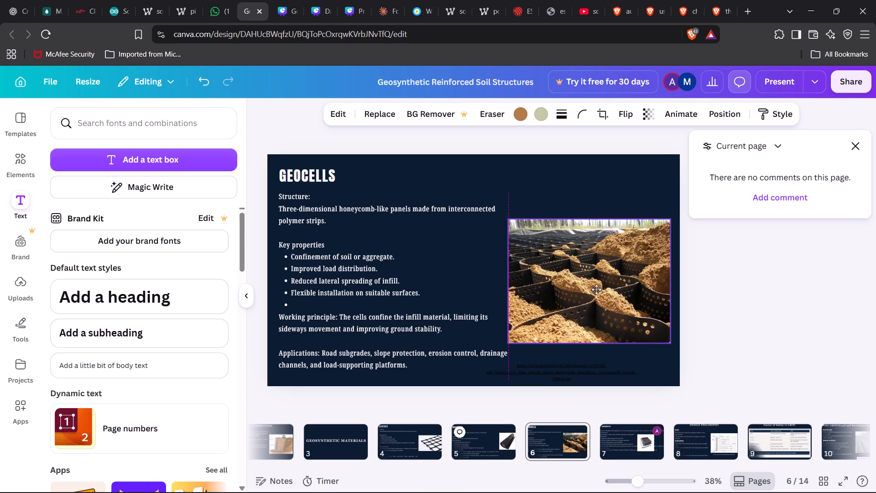
pyautogui.moveTo(596, 289); pyautogui.dragTo(596, 291)
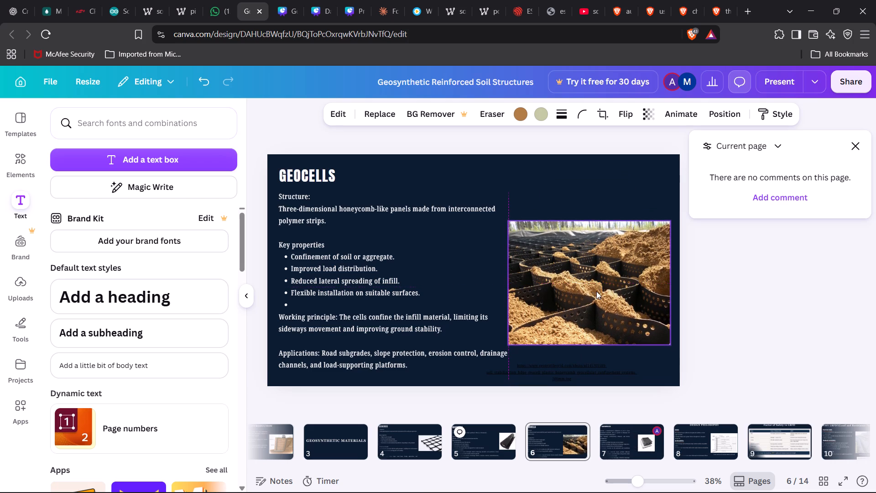
pyautogui.click(742, 303)
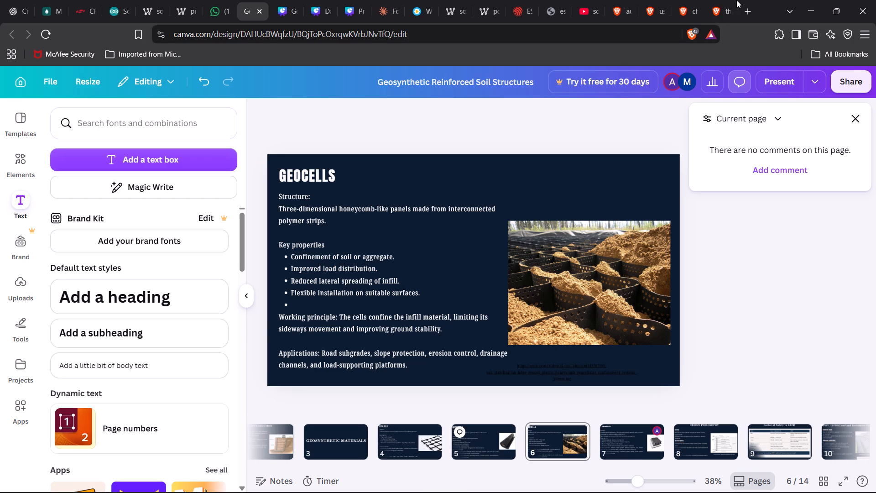
# Search the web in a new tab for images of "geocell grs material" and look through the pictures.
pyautogui.click(751, 10)
pyautogui.write('geocell')
pyautogui.press('space')
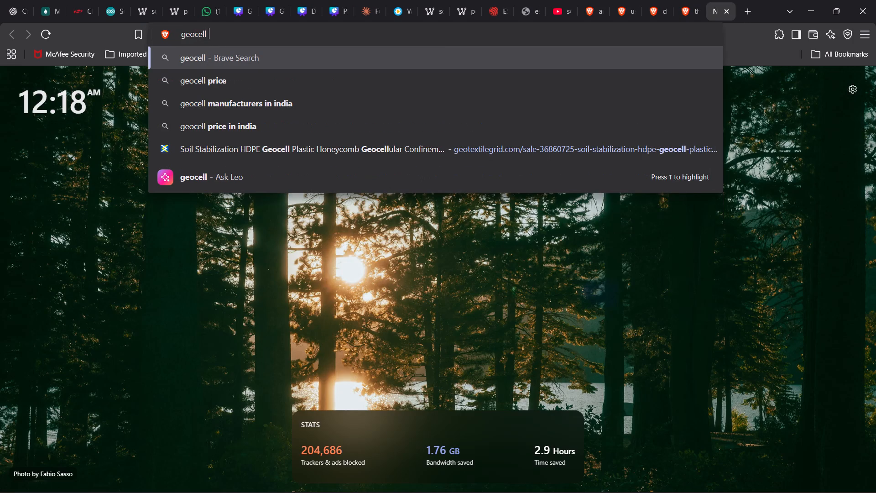
pyautogui.write('grs material')
pyautogui.press('Return')
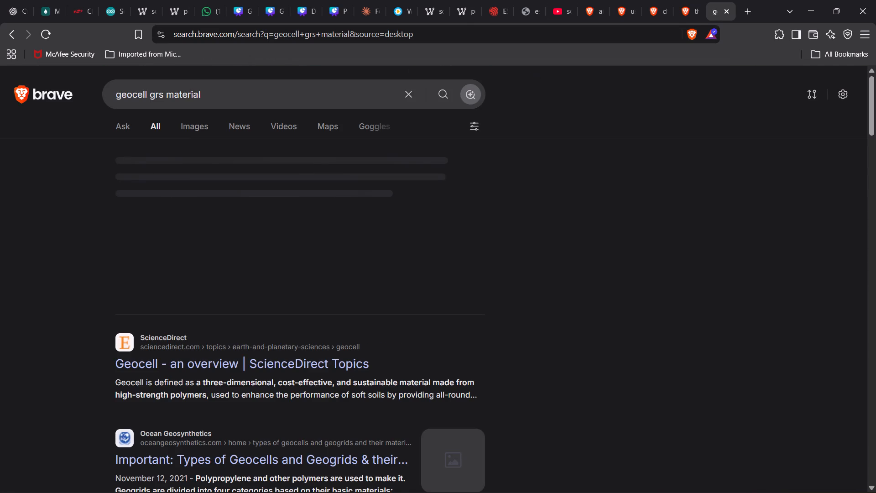
pyautogui.click(201, 130)
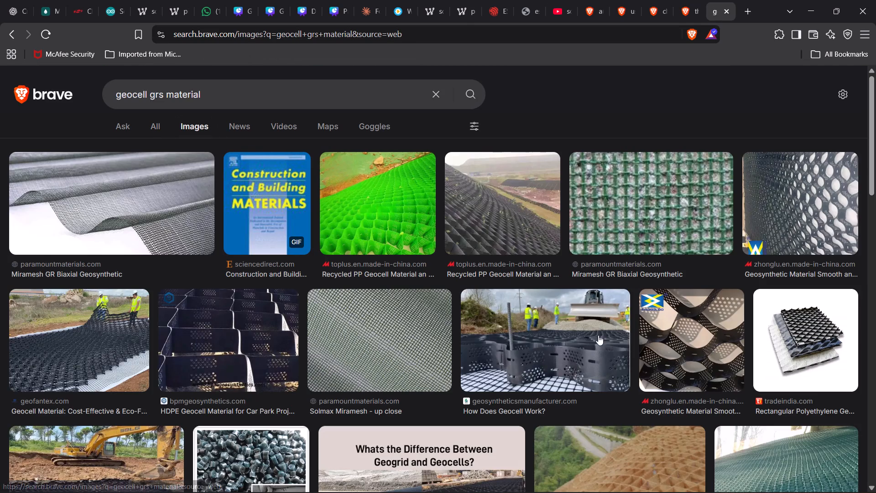
pyautogui.scroll(-3, 577, 347)
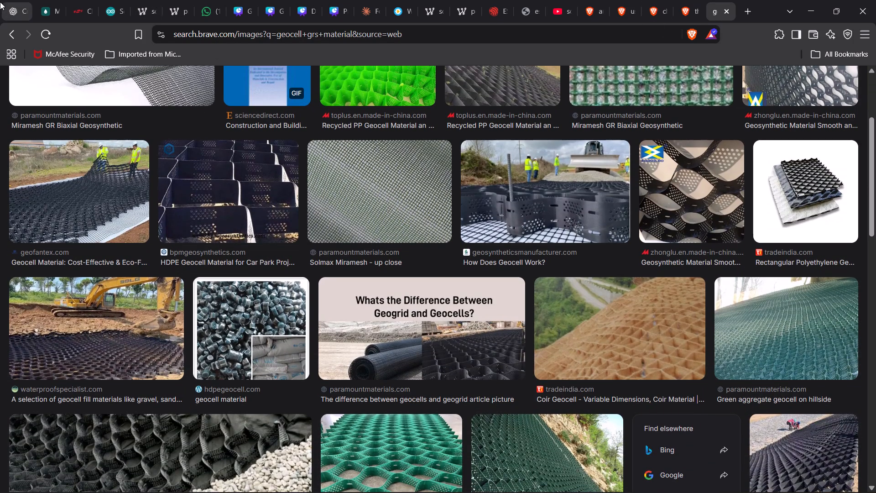
# Return to the Canva presentation and set the GEOCOMPOSITES heading on page 7 to font size 50.
pyautogui.click(238, 3)
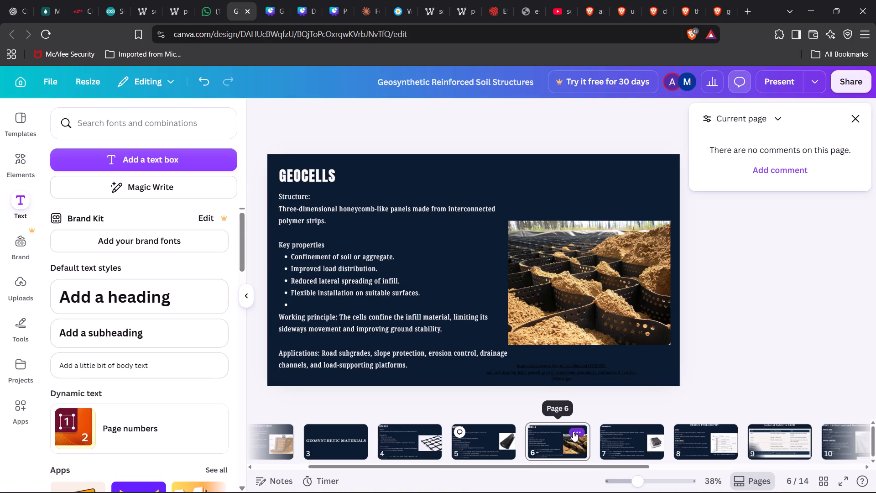
pyautogui.click(558, 437)
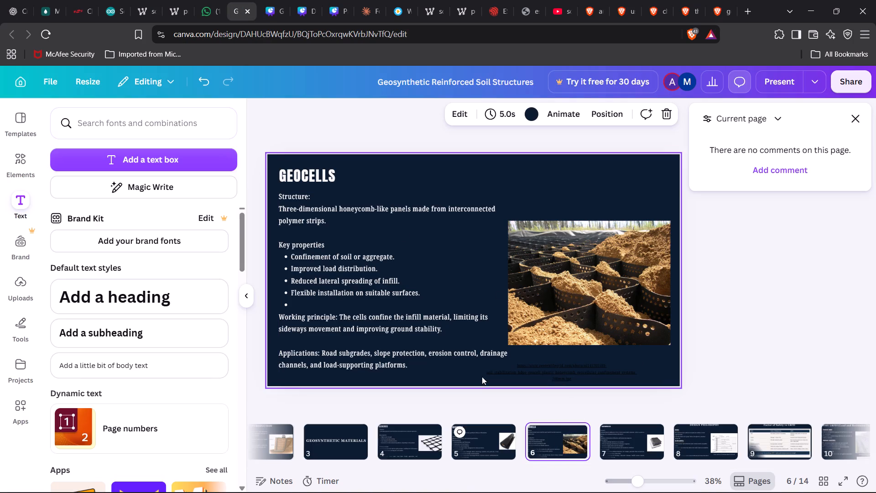
pyautogui.click(609, 437)
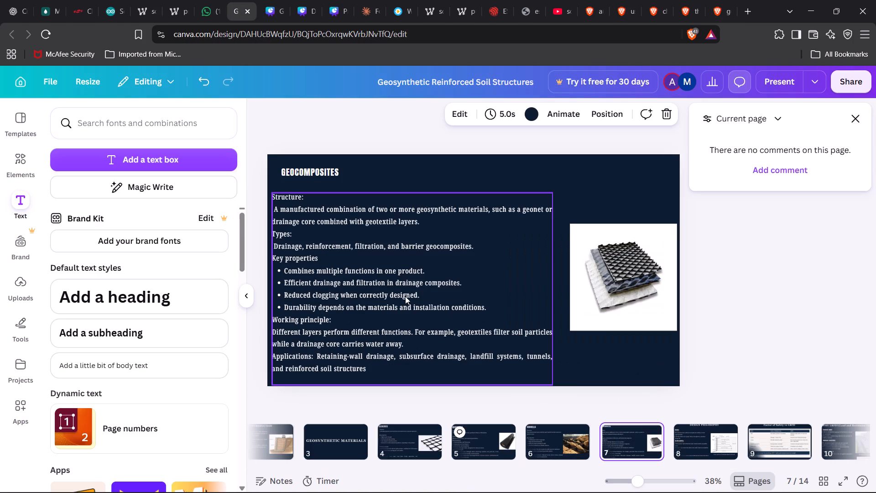
pyautogui.click(303, 173)
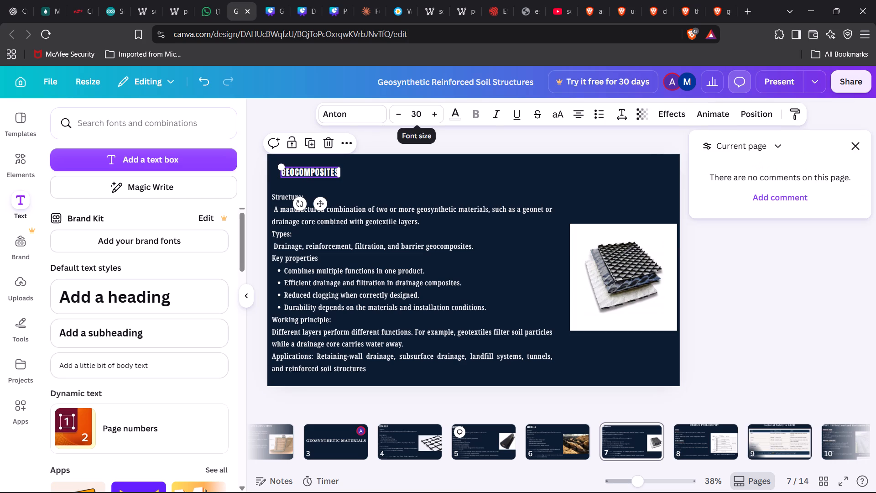
pyautogui.click(420, 115)
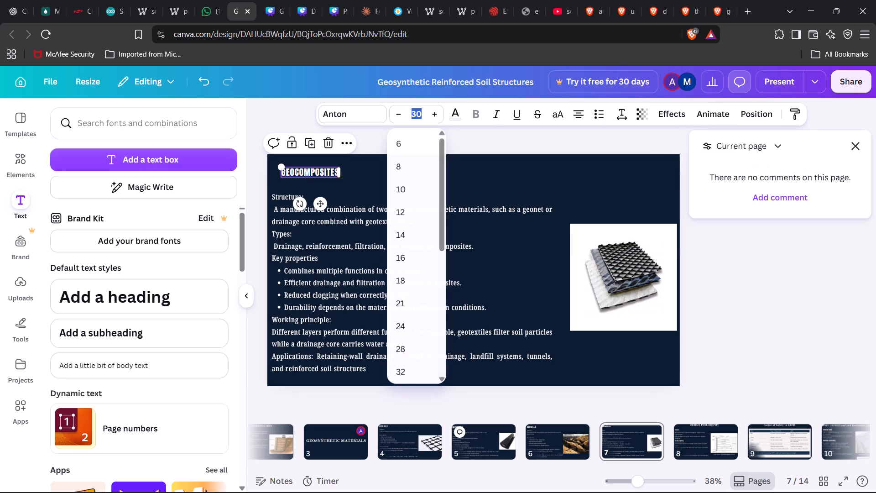
pyautogui.press('5')
pyautogui.press('0')
pyautogui.press('Return')
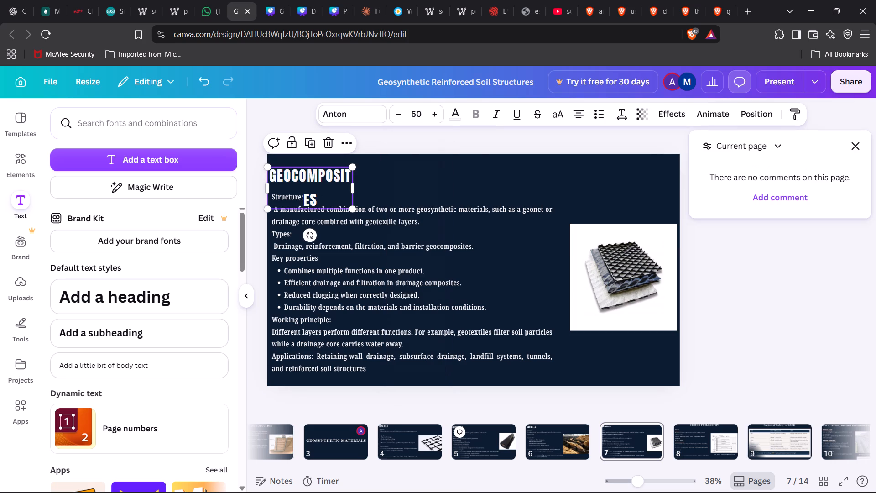
# Set the Geocomposites body text to font size 25.
pyautogui.click(362, 270)
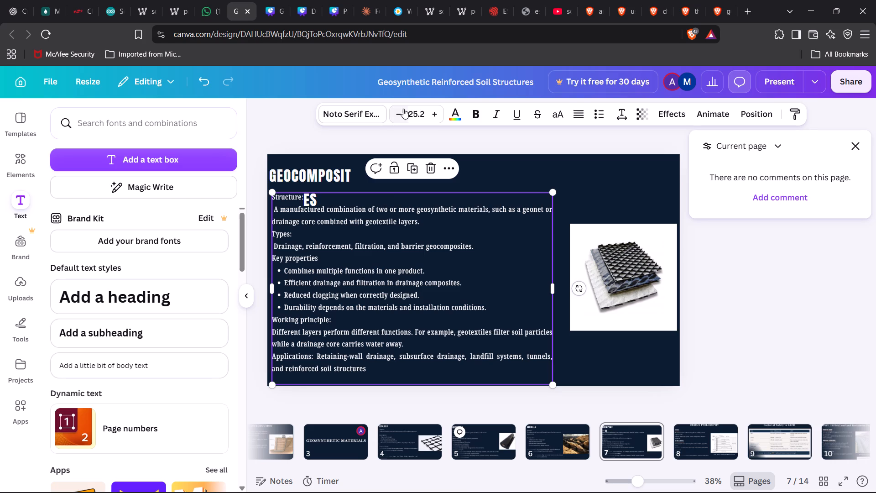
pyautogui.click(424, 115)
pyautogui.write('25')
pyautogui.press('Return')
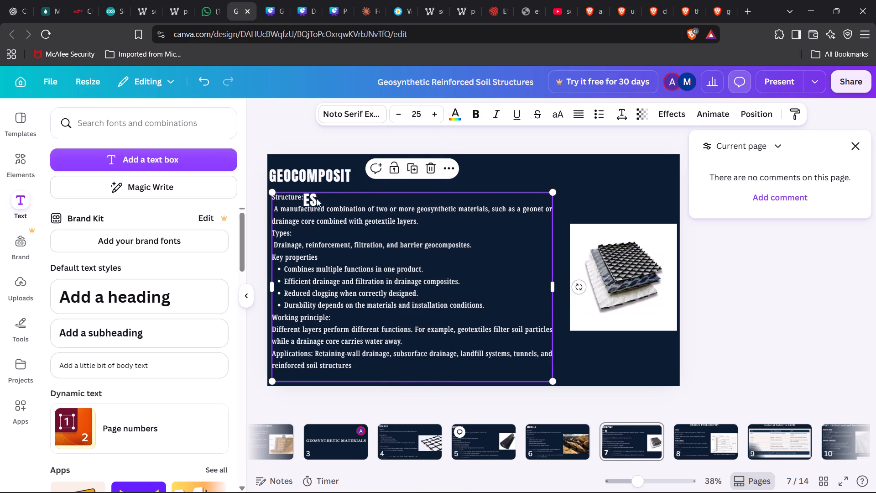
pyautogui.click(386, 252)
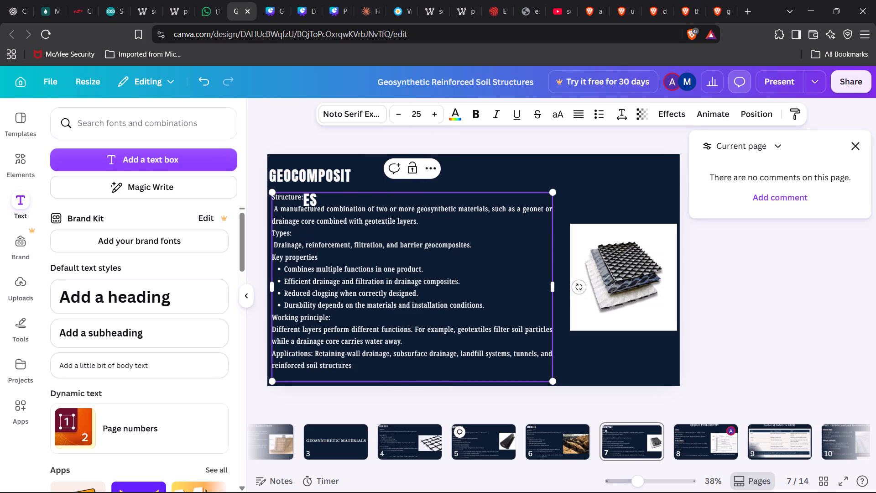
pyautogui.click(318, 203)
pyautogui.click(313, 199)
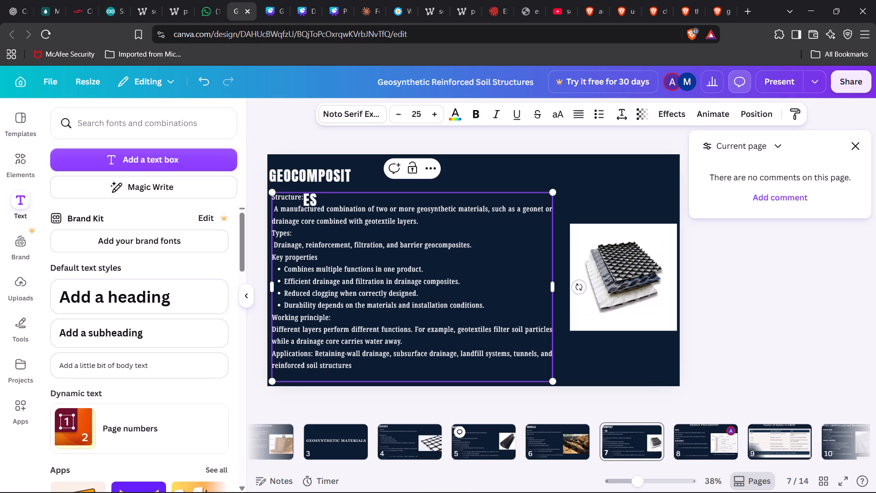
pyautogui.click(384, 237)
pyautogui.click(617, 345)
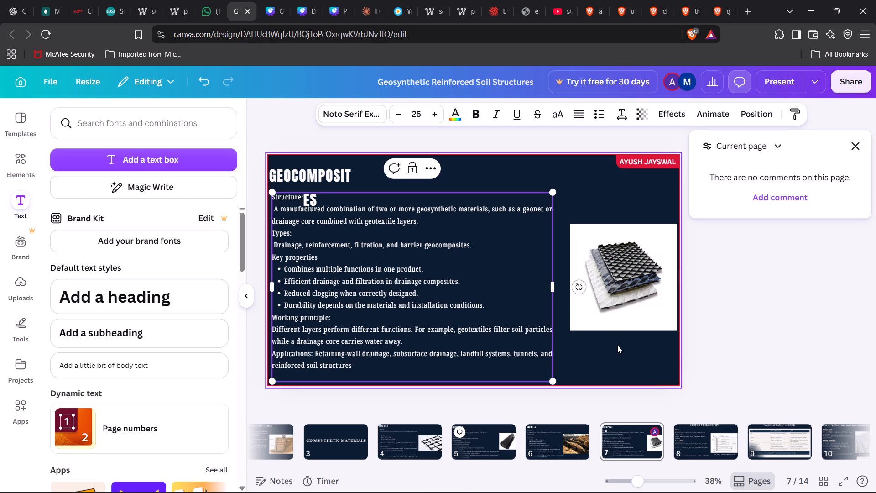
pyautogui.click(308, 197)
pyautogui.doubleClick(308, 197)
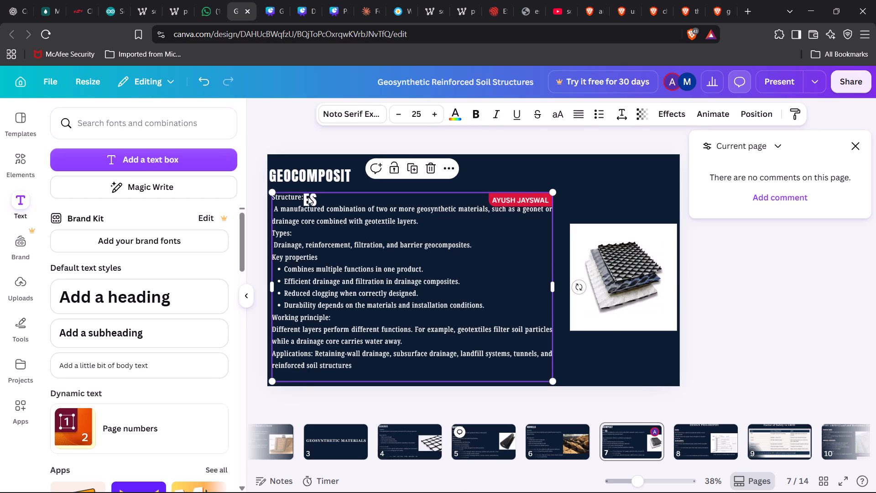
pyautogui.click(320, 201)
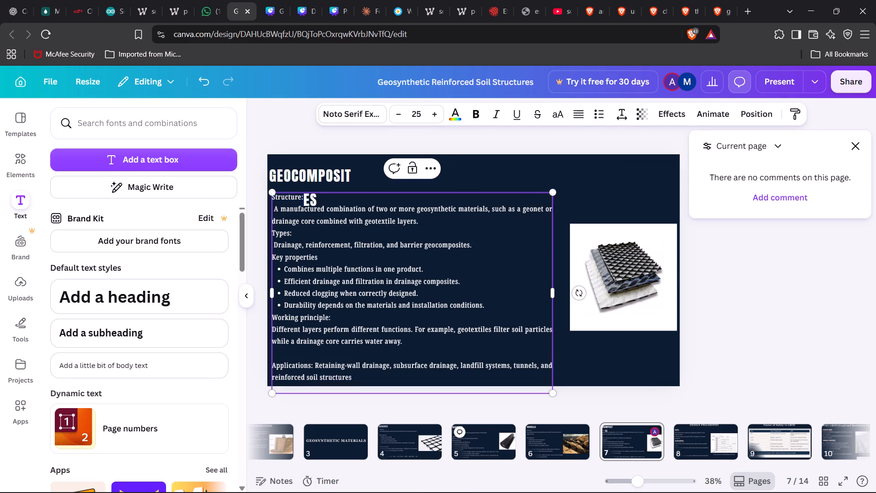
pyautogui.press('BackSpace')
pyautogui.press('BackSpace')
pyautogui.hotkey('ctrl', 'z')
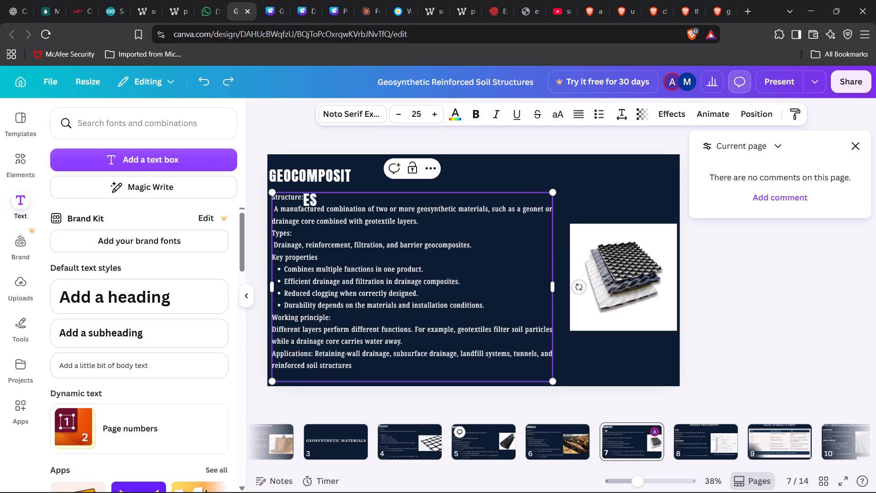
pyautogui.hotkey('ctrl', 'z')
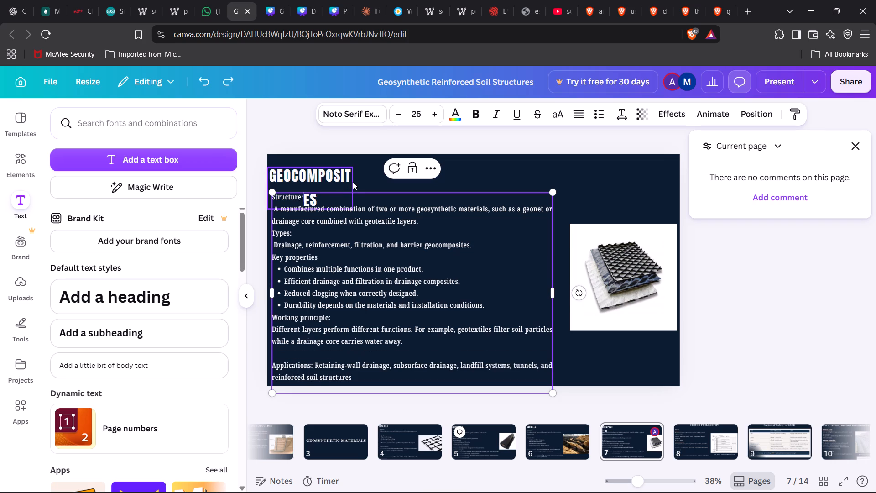
# Widen the GEOCOMPOSITES heading's text box to about 500 so the title fits on one line.
pyautogui.click(351, 181)
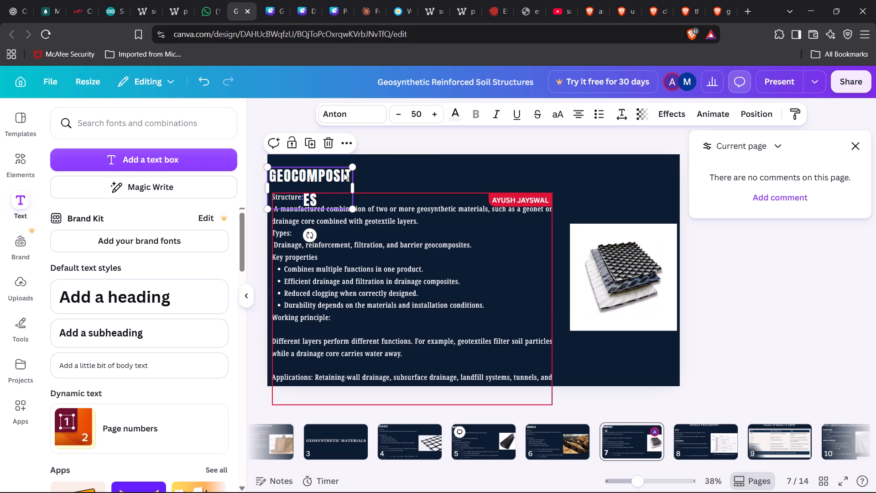
pyautogui.click(344, 173)
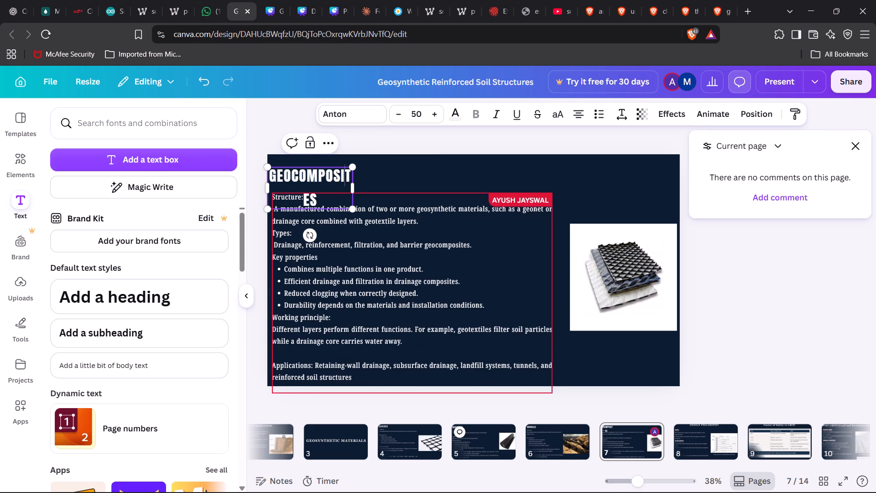
pyautogui.click(352, 189)
pyautogui.moveTo(355, 188); pyautogui.dragTo(377, 183)
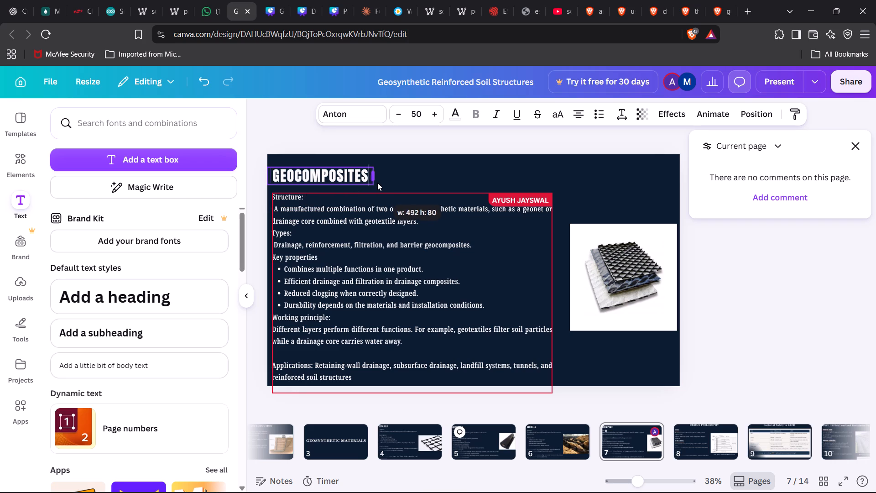
pyautogui.moveTo(377, 183); pyautogui.dragTo(381, 181)
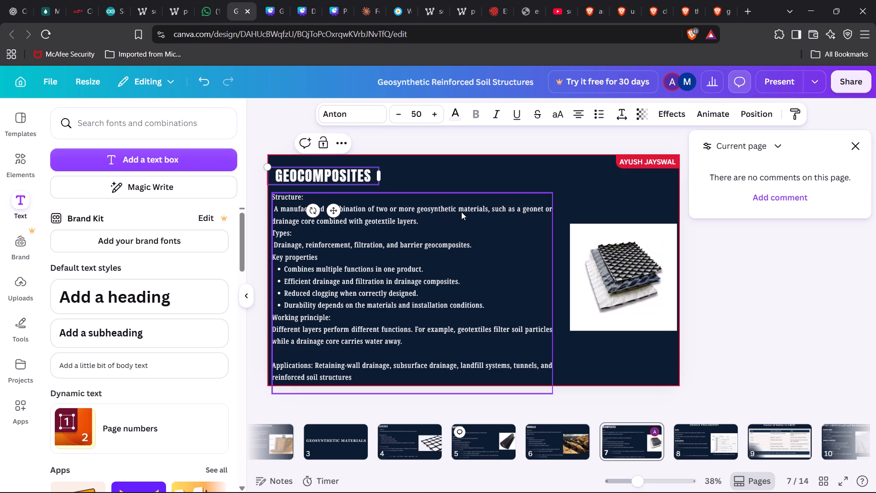
pyautogui.click(589, 357)
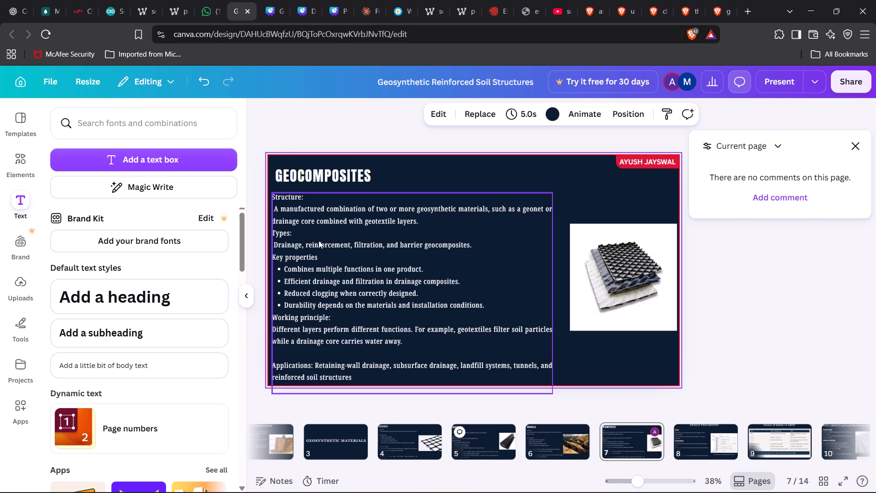
# Delete the Types heading and its line from the Geocomposites body text, leaving one blank line before Key properties.
pyautogui.click(470, 242)
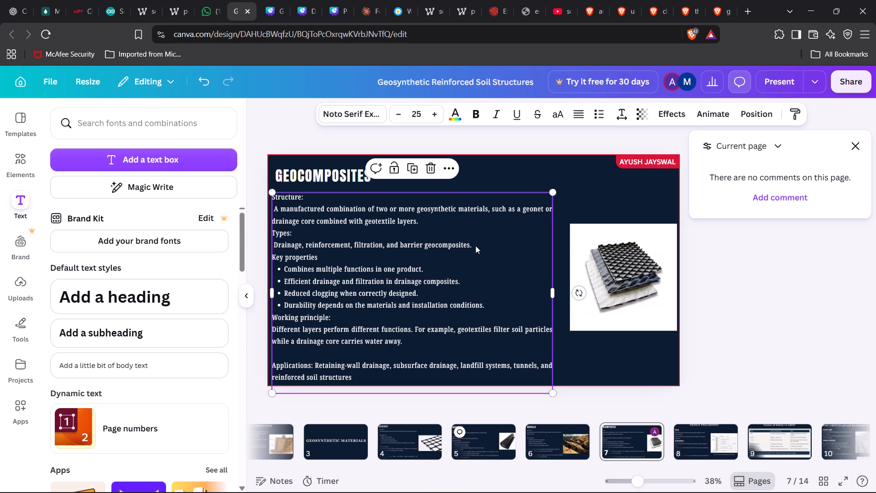
pyautogui.click(475, 246)
pyautogui.press('BackSpace')
pyautogui.press('BackSpace')
pyautogui.press('BackSpace')
pyautogui.press('BackSpace')
pyautogui.press('BackSpace')
pyautogui.press('BackSpace')
pyautogui.press('BackSpace')
pyautogui.press('BackSpace')
pyautogui.press('BackSpace')
pyautogui.press('BackSpace')
pyautogui.press('BackSpace')
pyautogui.press('BackSpace')
pyautogui.press('BackSpace')
pyautogui.press('BackSpace')
pyautogui.press('BackSpace')
pyautogui.press('BackSpace')
pyautogui.press('BackSpace')
pyautogui.press('BackSpace')
pyautogui.press('BackSpace')
pyautogui.press('BackSpace')
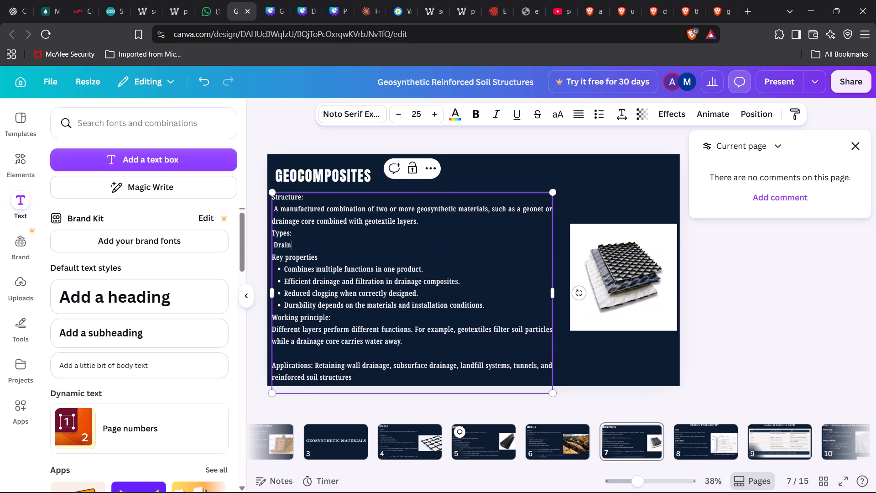
pyautogui.press('BackSpace')
pyautogui.press('BackSpace')
pyautogui.press('BackSpace')
pyautogui.press('BackSpace')
pyautogui.press('BackSpace')
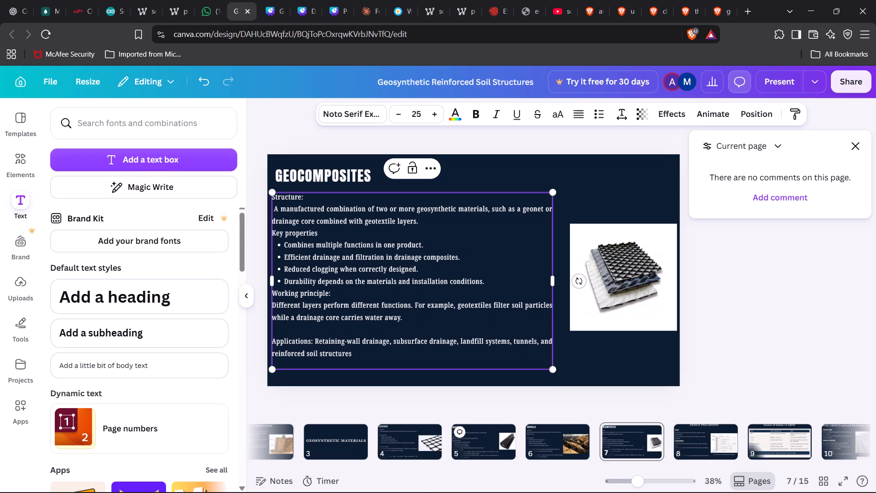
pyautogui.press('Return')
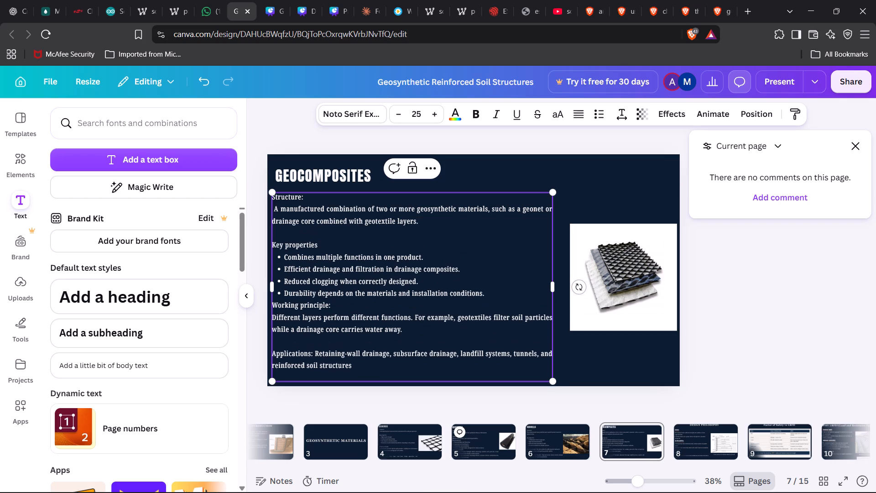
# Insert a blank line without a bullet between the last key property and the Working principle heading.
pyautogui.click(487, 297)
pyautogui.press('Return')
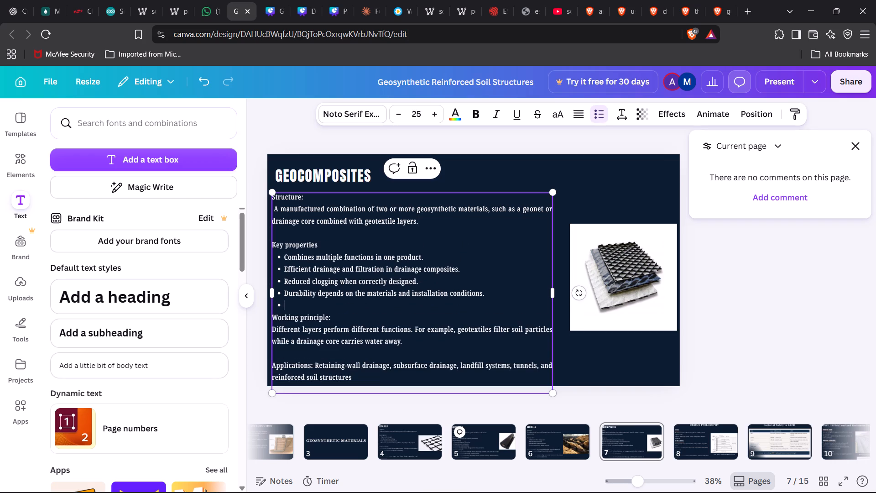
pyautogui.click(294, 354)
pyautogui.click(269, 396)
pyautogui.click(250, 377)
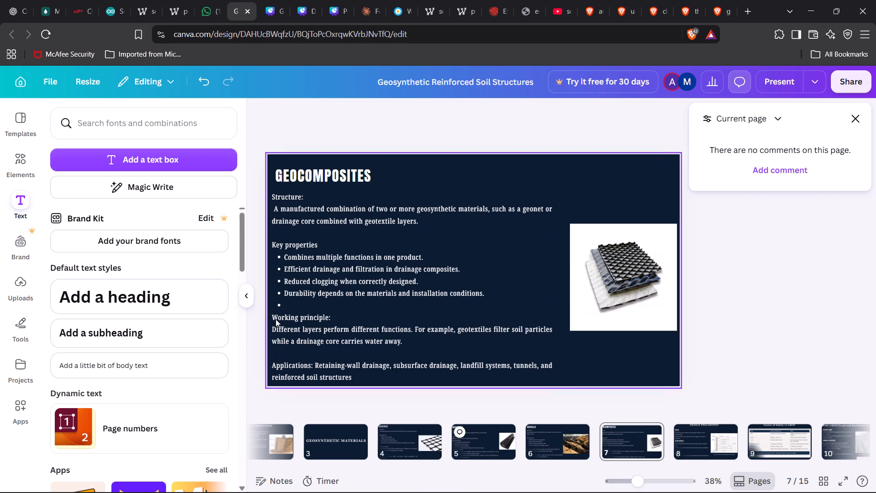
pyautogui.click(282, 306)
pyautogui.click(282, 306)
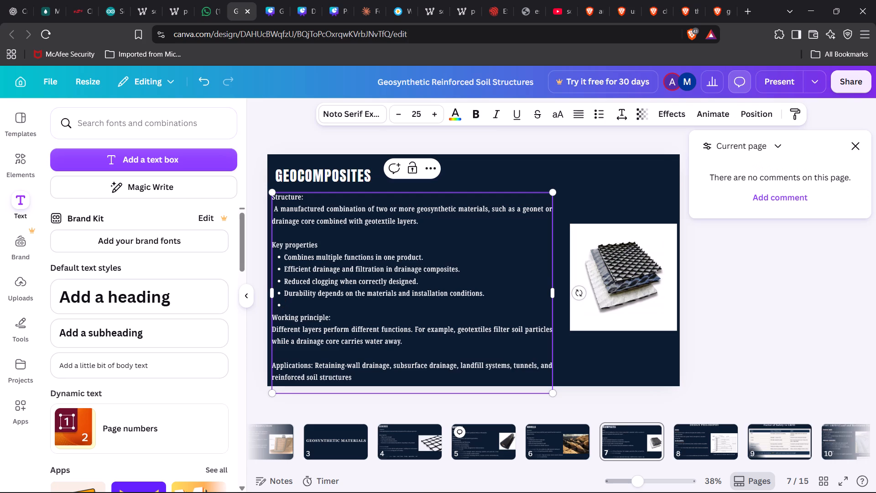
pyautogui.press('Return')
pyautogui.press('BackSpace')
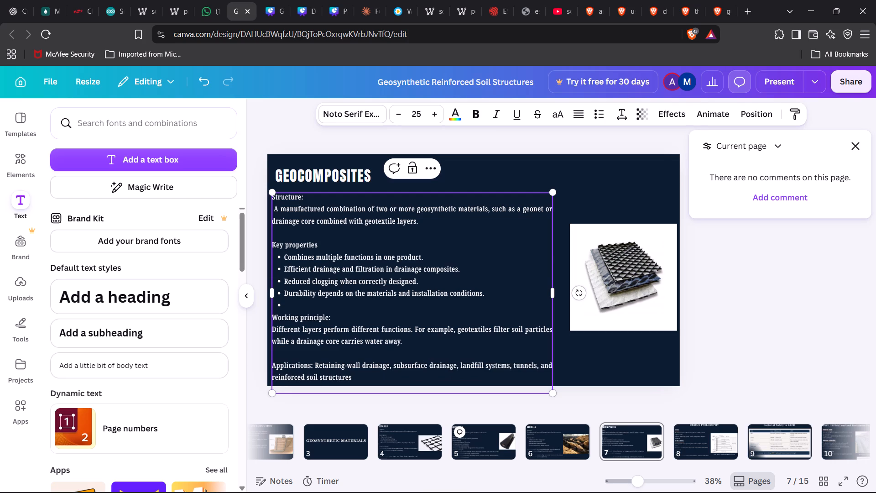
pyautogui.click(285, 303)
pyautogui.press('BackSpace')
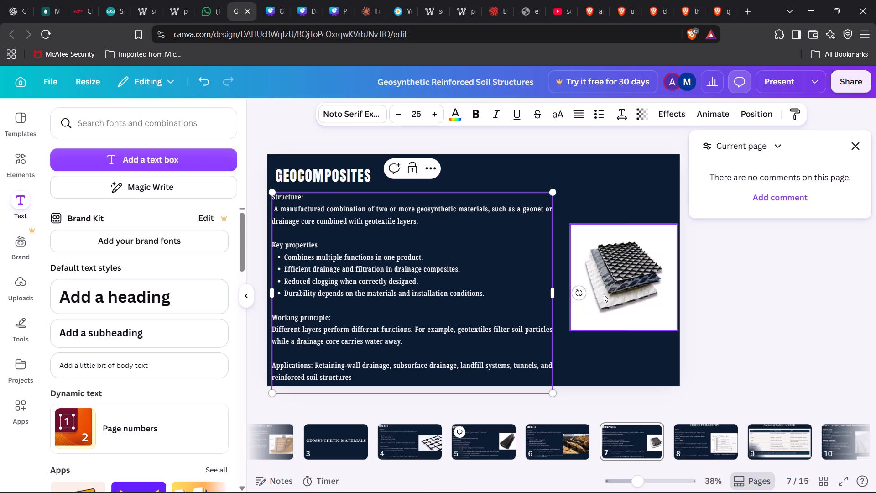
# Enlarge the geocomposite photo to about 560 by 560 and move it slightly down, its left edge aligned with the body text's right edge.
pyautogui.moveTo(604, 294); pyautogui.dragTo(596, 294)
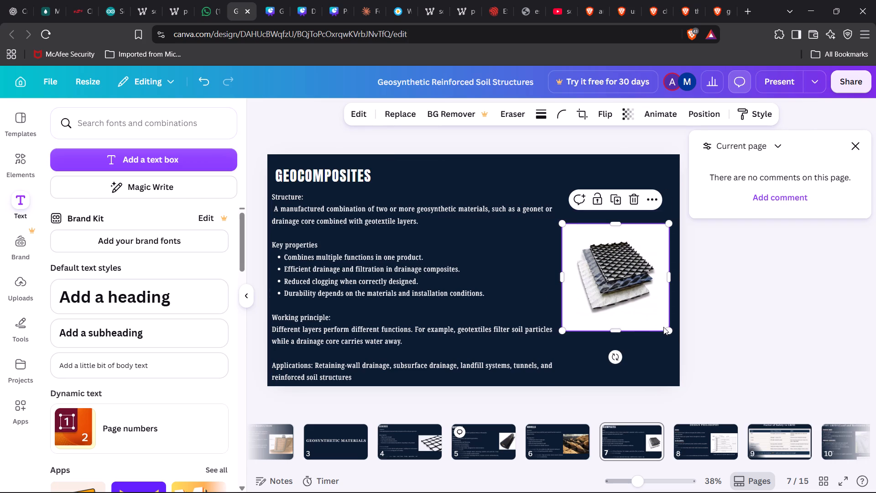
pyautogui.moveTo(670, 333); pyautogui.dragTo(676, 338)
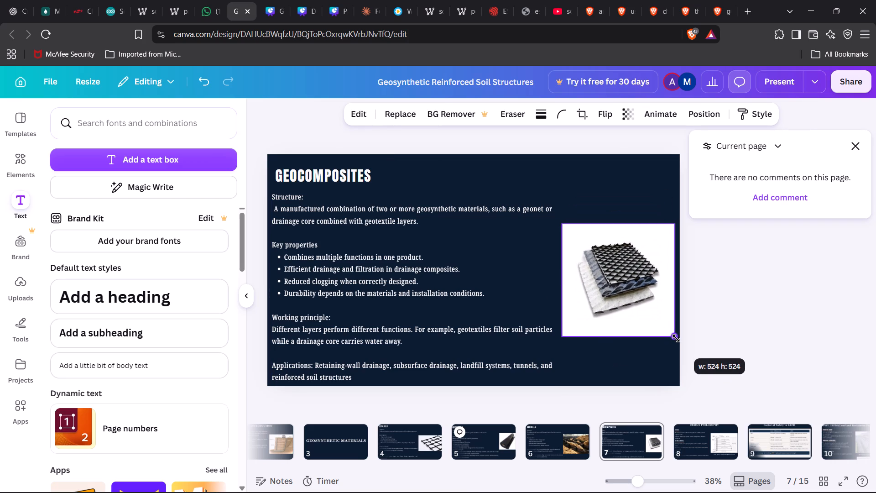
pyautogui.moveTo(676, 338); pyautogui.dragTo(679, 341)
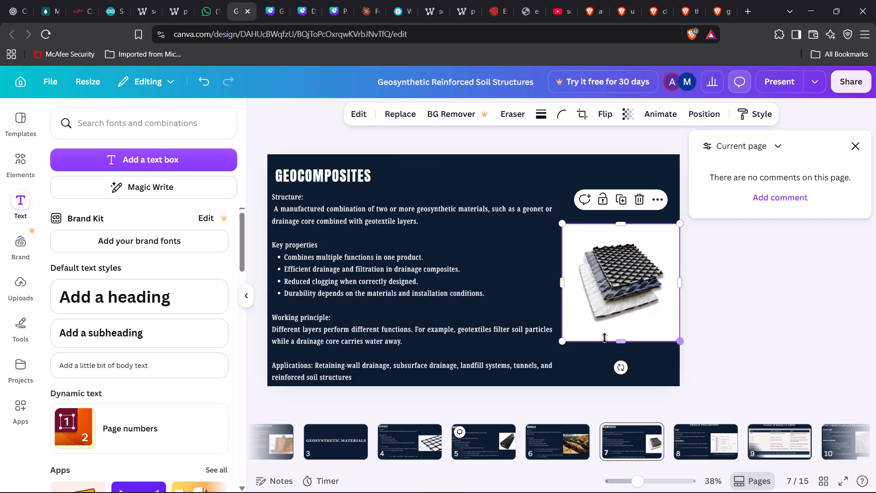
pyautogui.moveTo(563, 342); pyautogui.dragTo(557, 343)
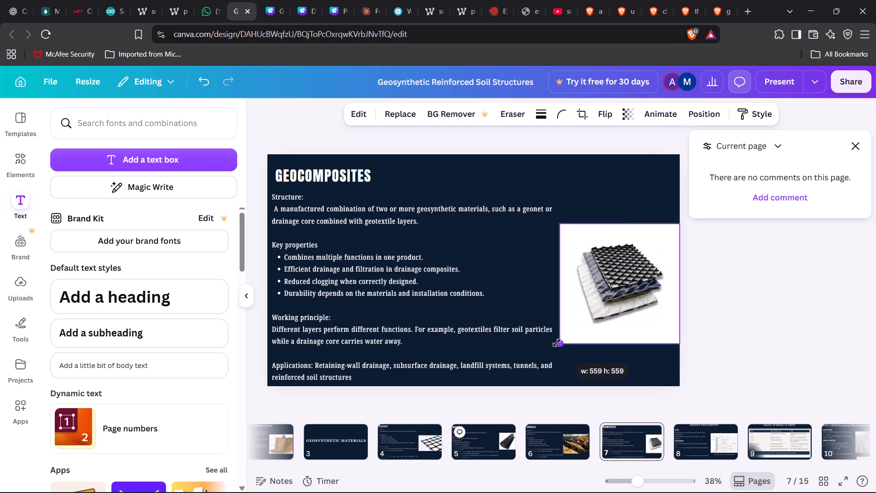
pyautogui.moveTo(557, 343); pyautogui.dragTo(556, 343)
pyautogui.click(490, 313)
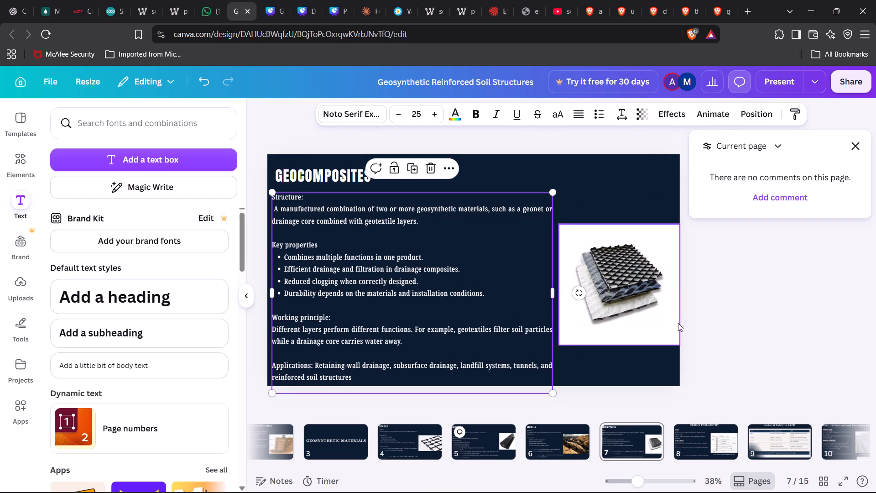
pyautogui.click(705, 328)
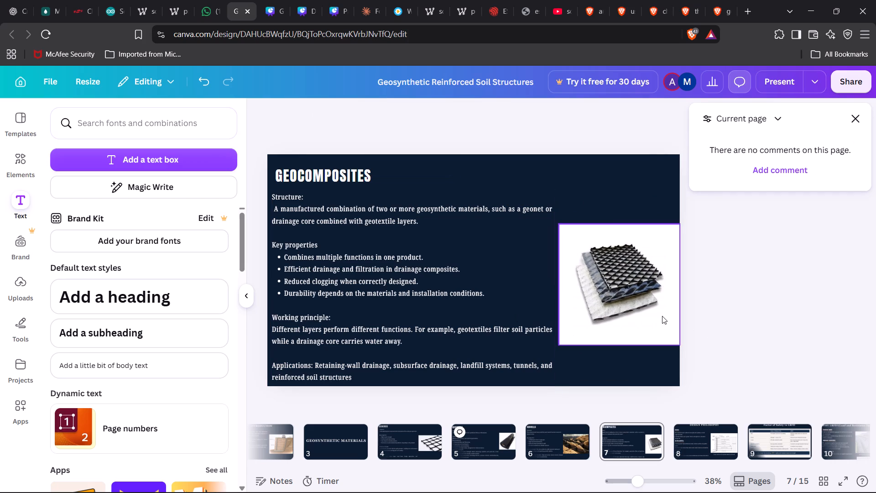
pyautogui.moveTo(662, 316); pyautogui.dragTo(659, 316)
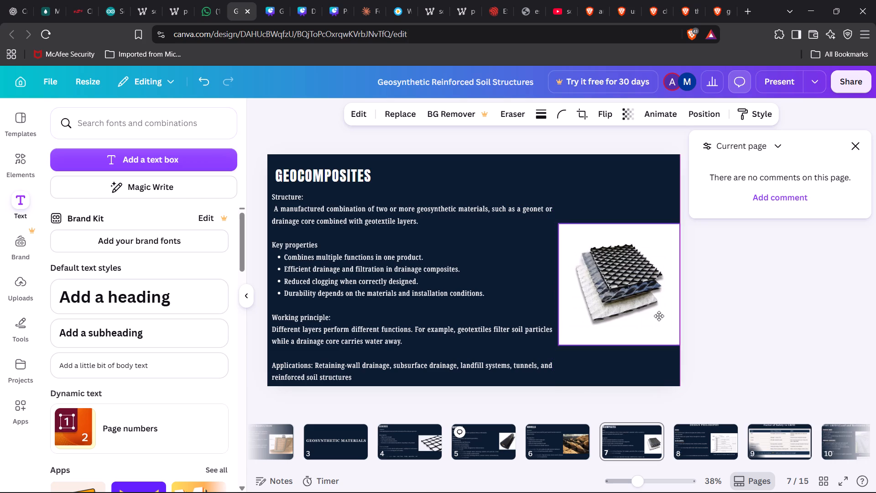
pyautogui.moveTo(659, 316); pyautogui.dragTo(657, 325)
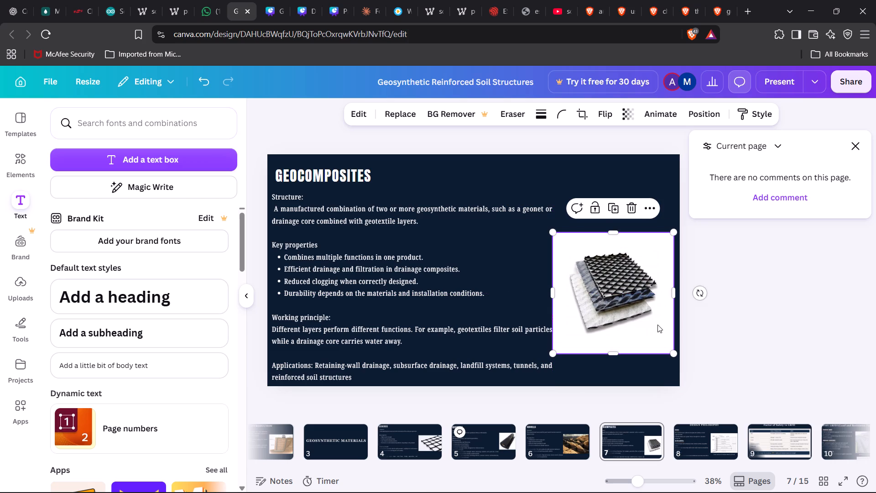
pyautogui.click(768, 314)
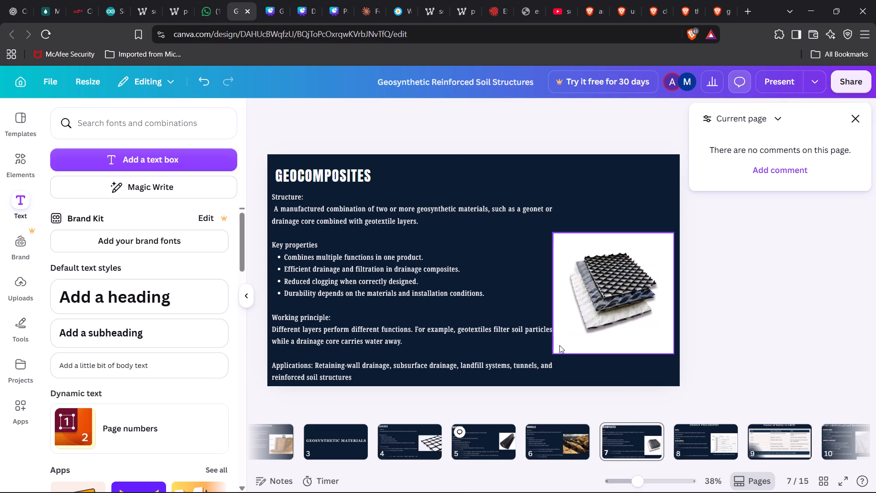
# Narrow the Geocomposites body text box to about 1,140 wide, leaving a gap between the text and the photo.
pyautogui.click(542, 337)
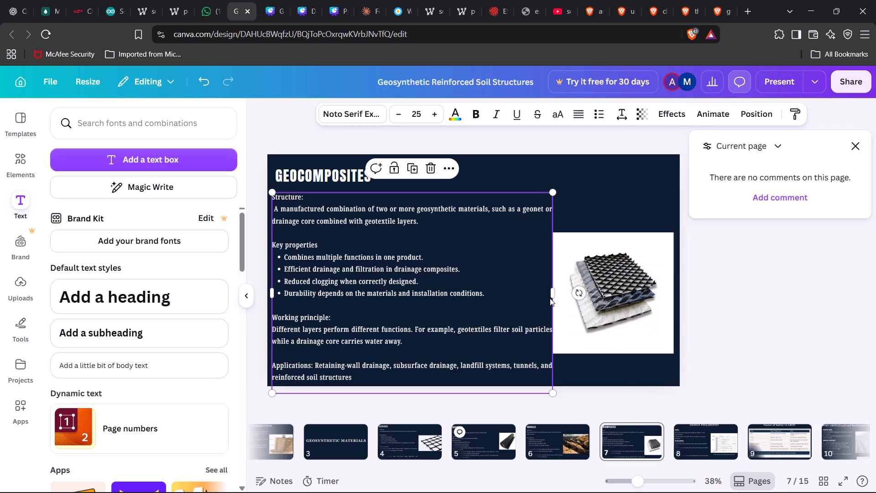
pyautogui.moveTo(553, 295); pyautogui.dragTo(549, 295)
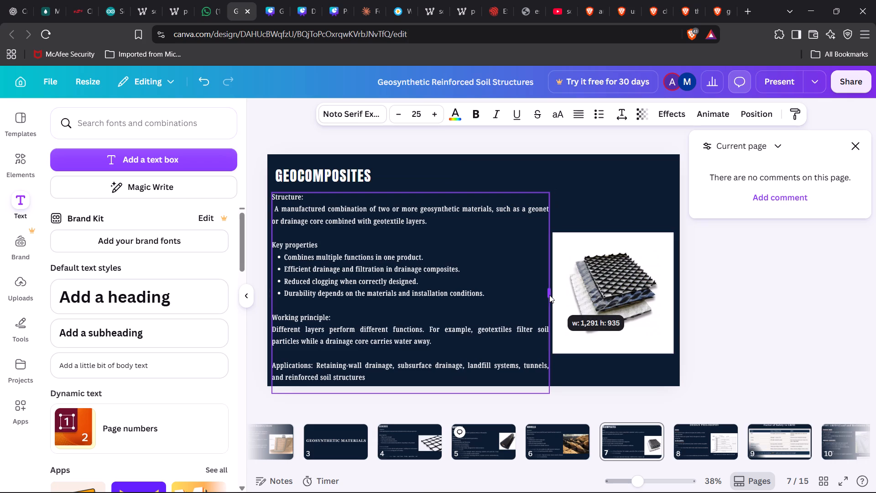
pyautogui.moveTo(549, 295); pyautogui.dragTo(537, 294)
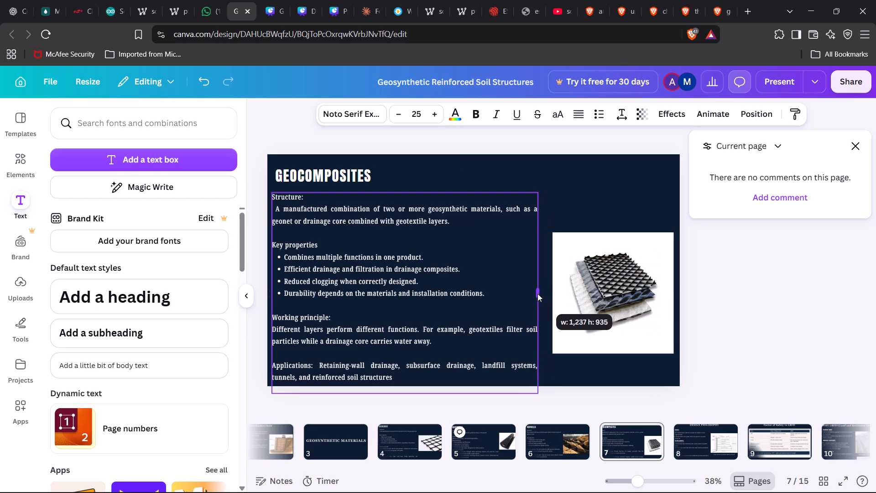
pyautogui.moveTo(537, 294); pyautogui.dragTo(529, 294)
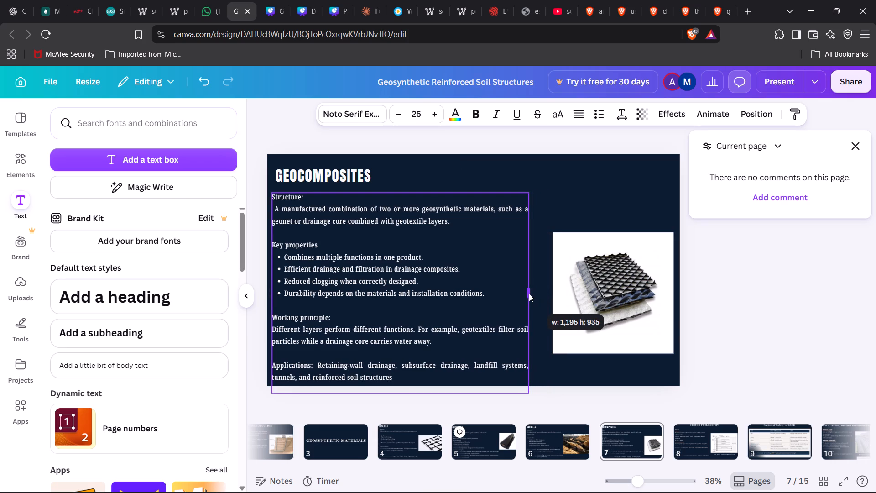
pyautogui.moveTo(529, 294); pyautogui.dragTo(519, 293)
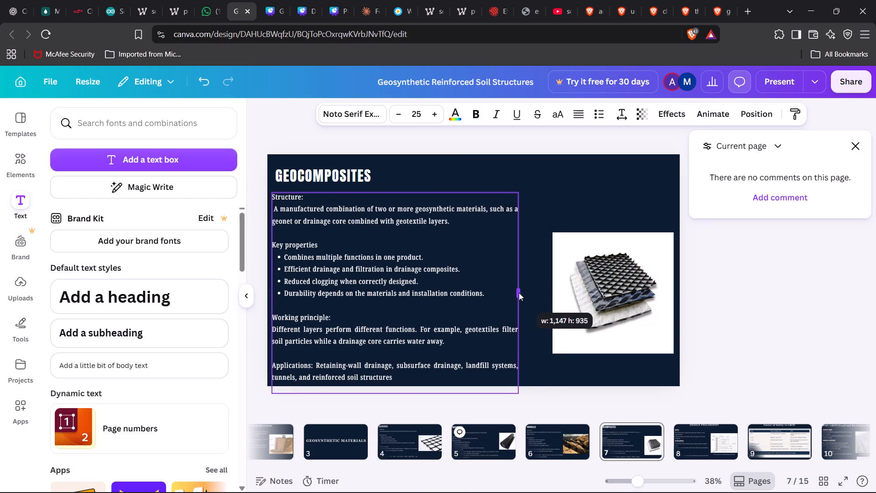
pyautogui.moveTo(519, 293); pyautogui.dragTo(506, 290)
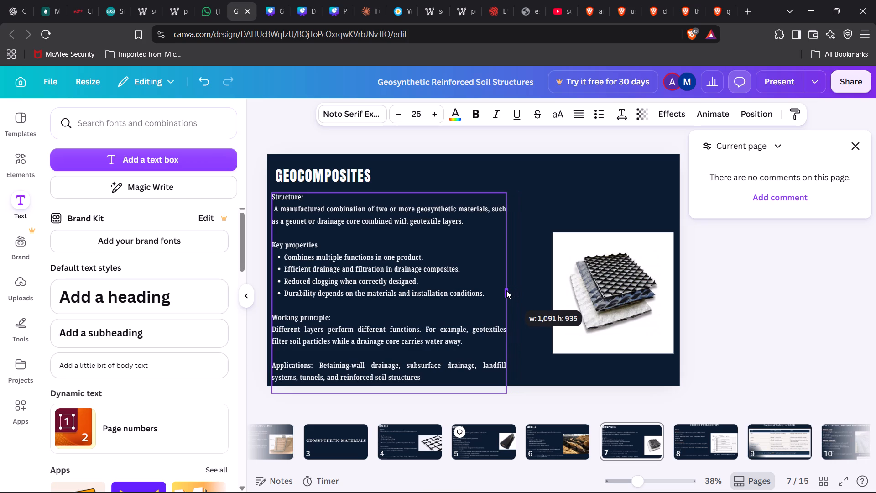
pyautogui.moveTo(506, 290); pyautogui.dragTo(507, 290)
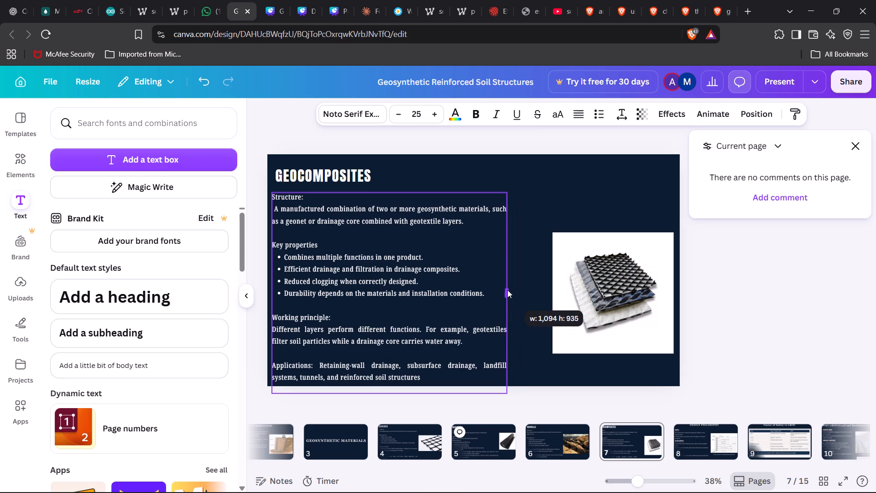
pyautogui.moveTo(507, 290); pyautogui.dragTo(517, 290)
# Enlarge the geocomposite photo and centre it vertically beside the body text, filling the space towards the slide's right edge.
pyautogui.moveTo(640, 303); pyautogui.dragTo(625, 302)
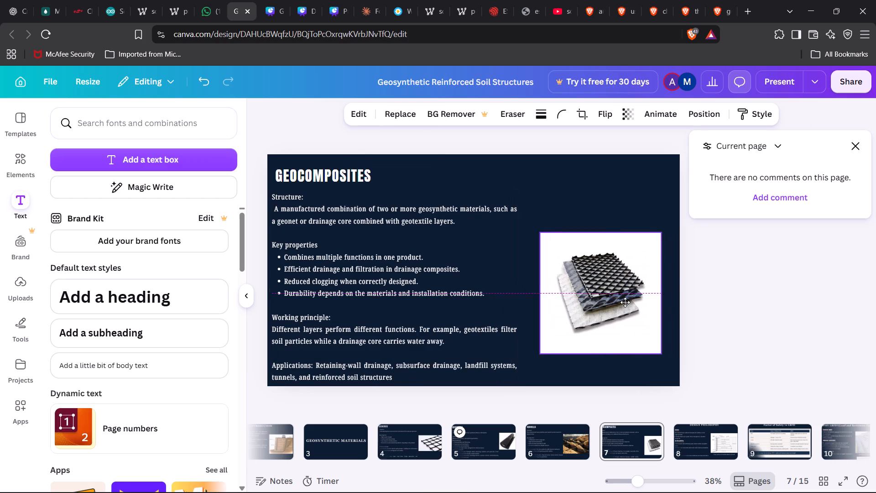
pyautogui.moveTo(625, 302); pyautogui.dragTo(618, 302)
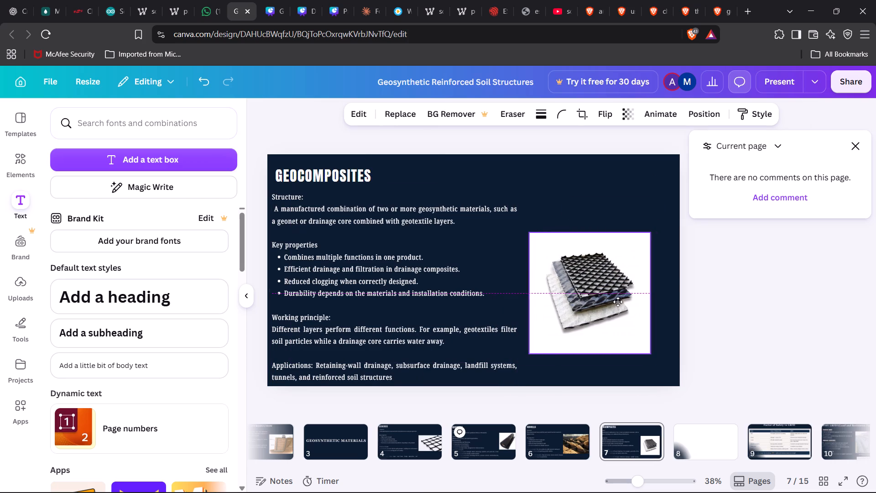
pyautogui.moveTo(618, 302); pyautogui.dragTo(618, 302)
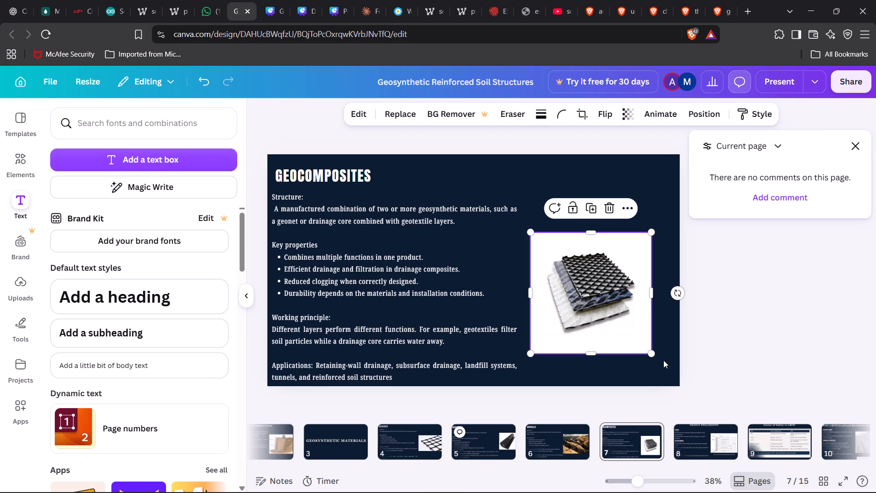
pyautogui.moveTo(652, 354); pyautogui.dragTo(657, 358)
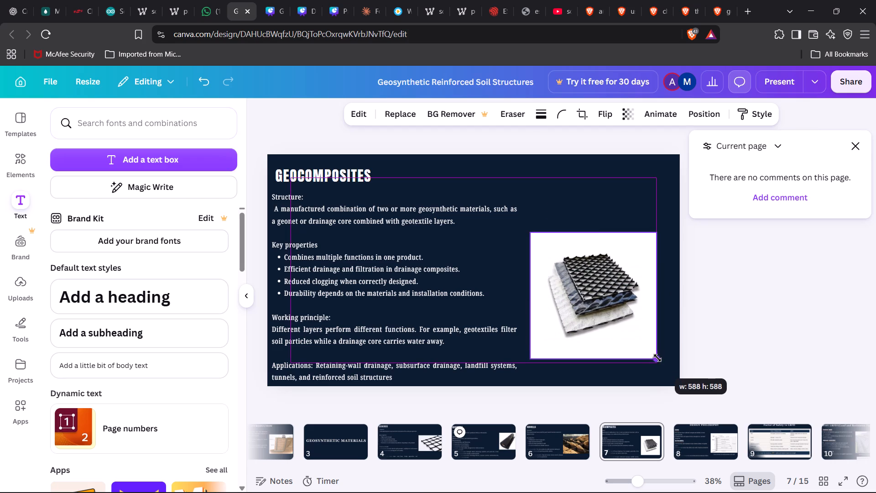
pyautogui.moveTo(657, 358); pyautogui.dragTo(673, 364)
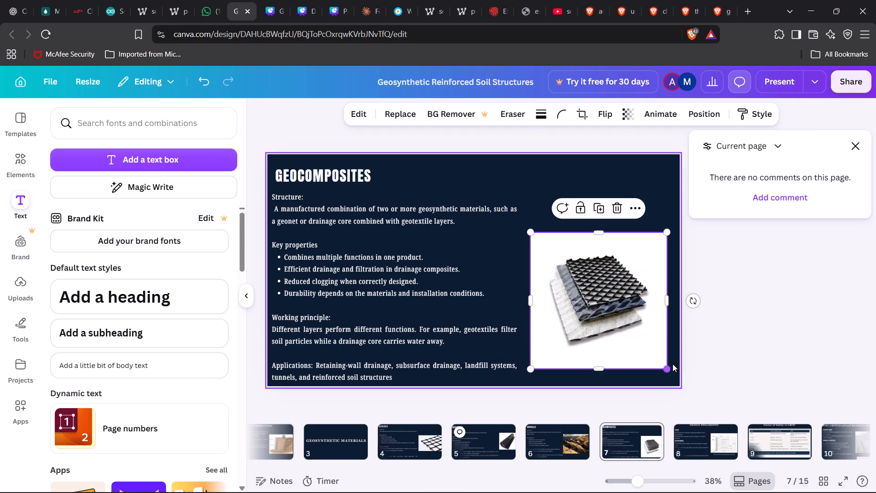
pyautogui.moveTo(618, 327); pyautogui.dragTo(617, 318)
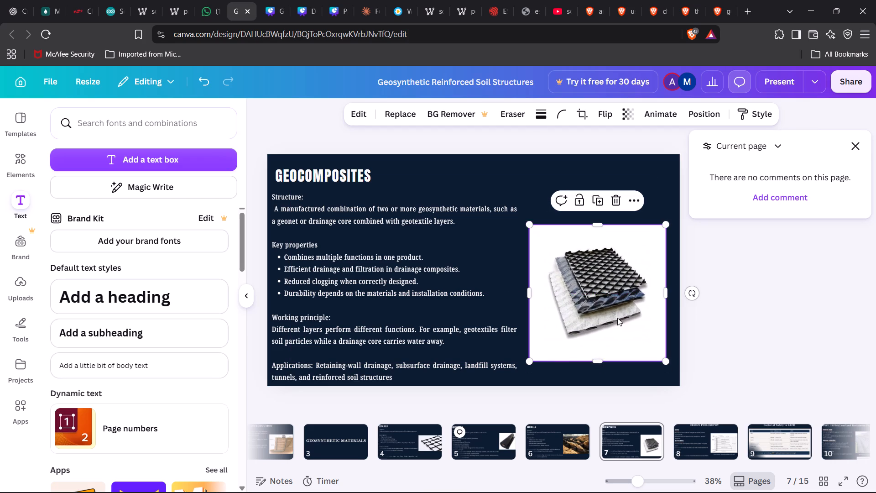
pyautogui.click(612, 314)
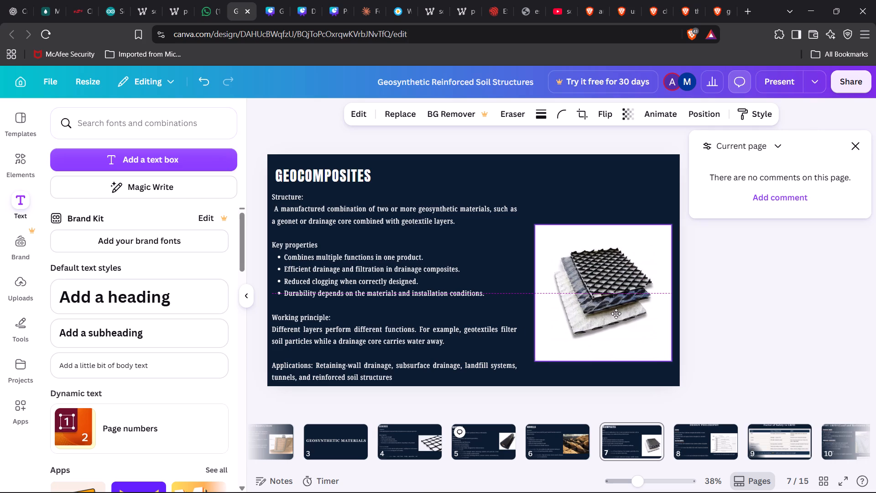
pyautogui.click(721, 330)
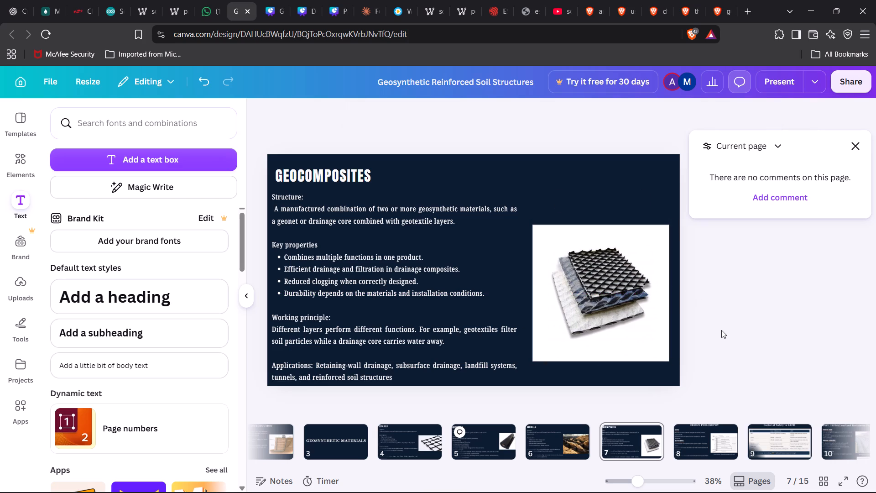
# Set the body text on the Introduction slide to font size 25.
pyautogui.hscroll(-7, 723, 436)
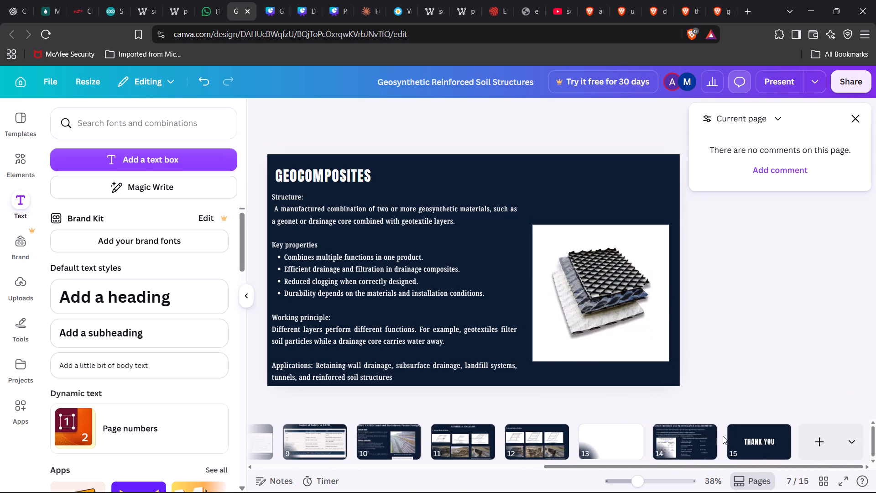
pyautogui.hscroll(-1, 723, 436)
pyautogui.hscroll(6, 861, 431)
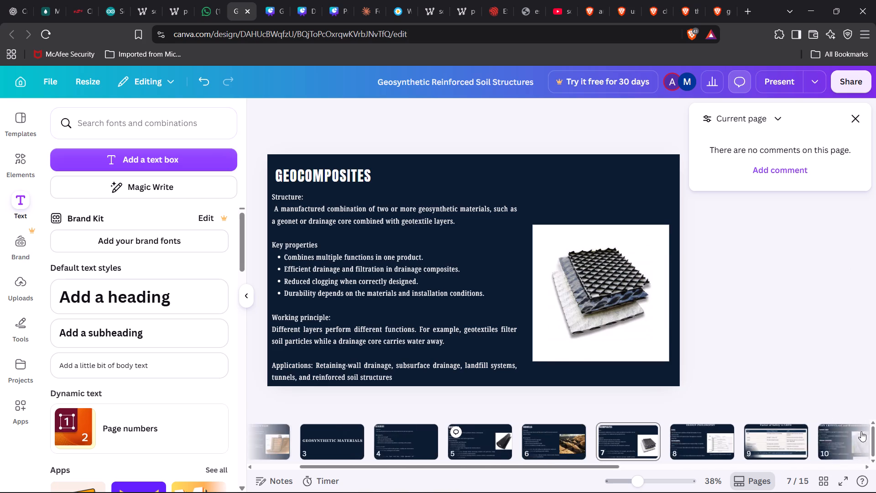
pyautogui.hscroll(2, 766, 429)
pyautogui.click(448, 437)
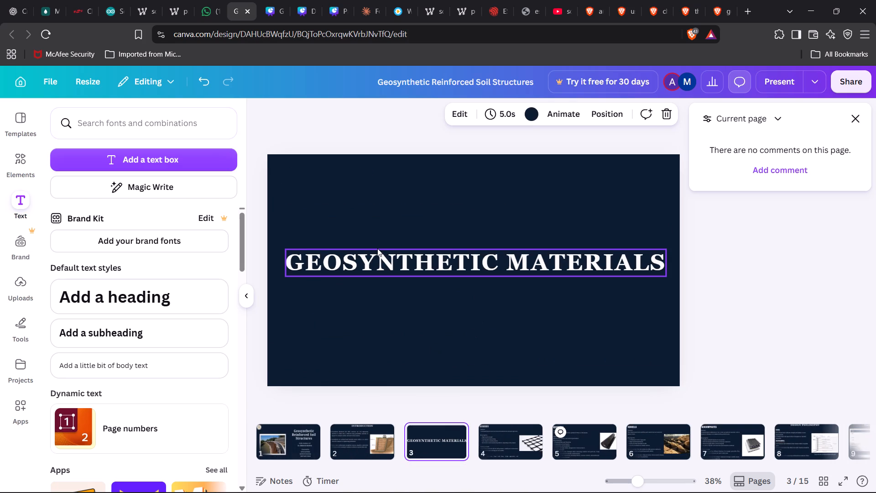
pyautogui.click(368, 448)
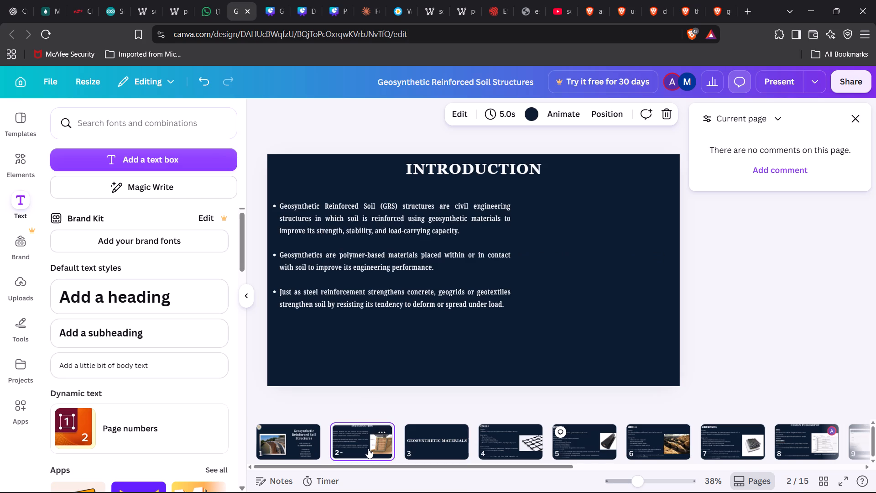
pyautogui.click(426, 266)
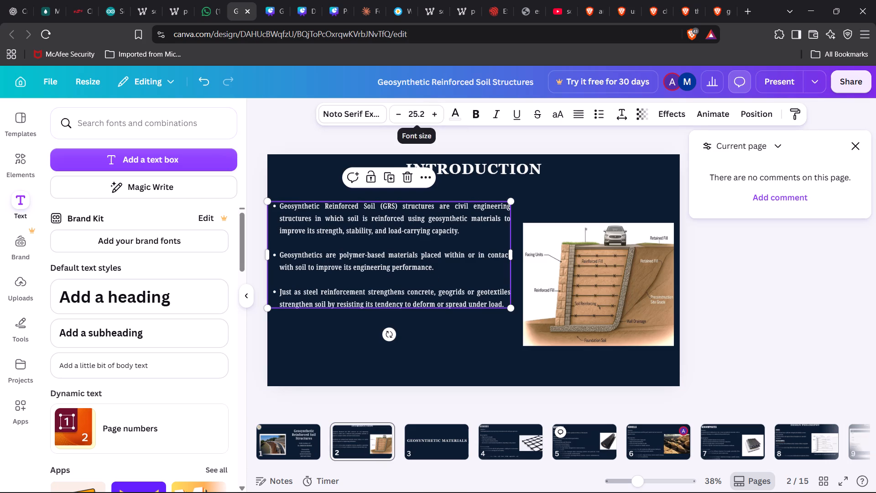
pyautogui.click(417, 116)
pyautogui.write('25')
pyautogui.press('Return')
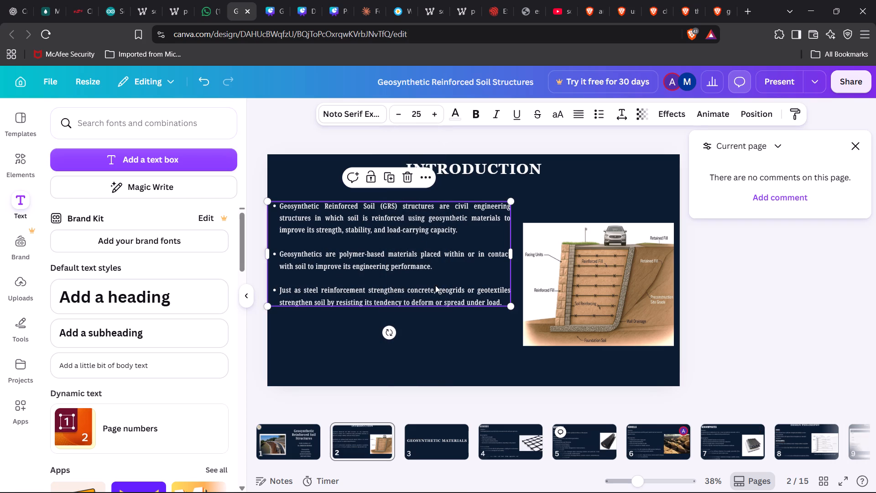
pyautogui.click(437, 320)
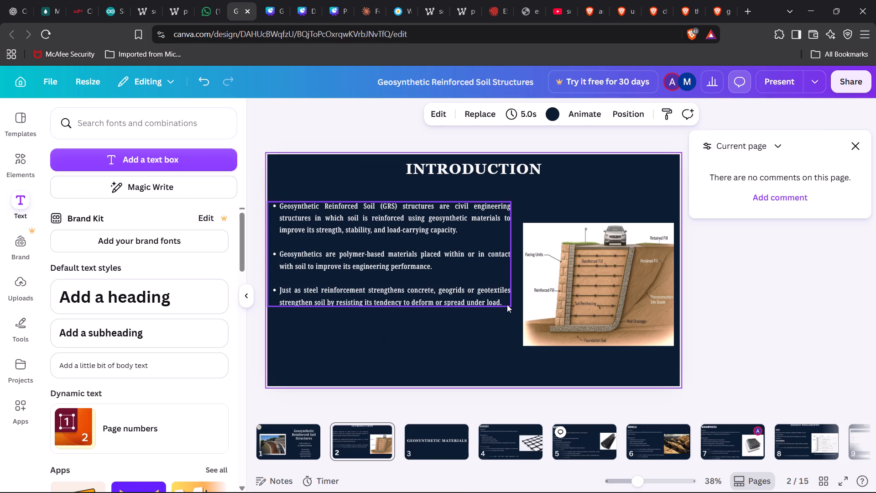
# Move the Introduction body text down until it is vertically centred beside the retaining wall diagram.
pyautogui.moveTo(397, 257); pyautogui.dragTo(399, 293)
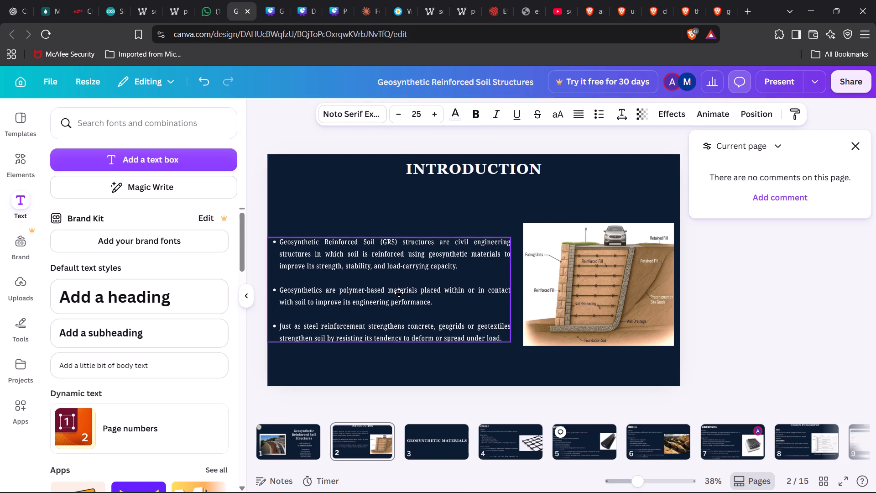
pyautogui.moveTo(399, 293); pyautogui.dragTo(399, 287)
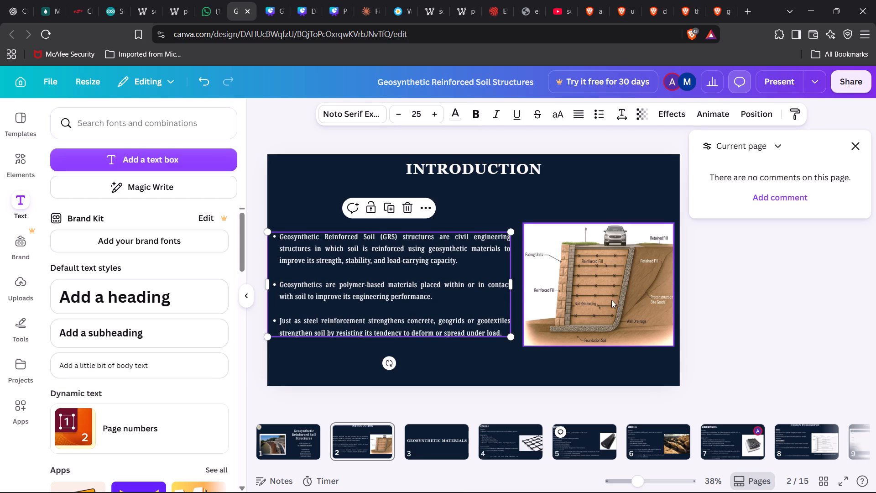
pyautogui.click(740, 308)
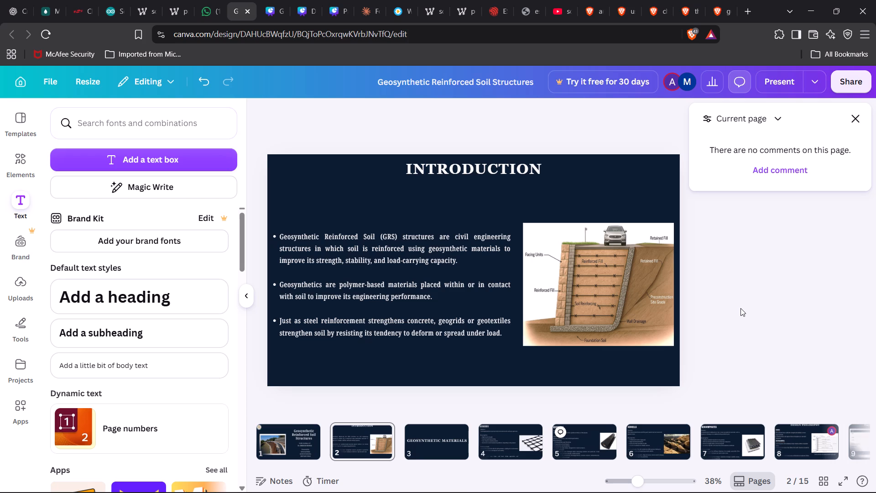
# Make the word Structure bold in the body text of the Geogrids slide.
pyautogui.press('Right')
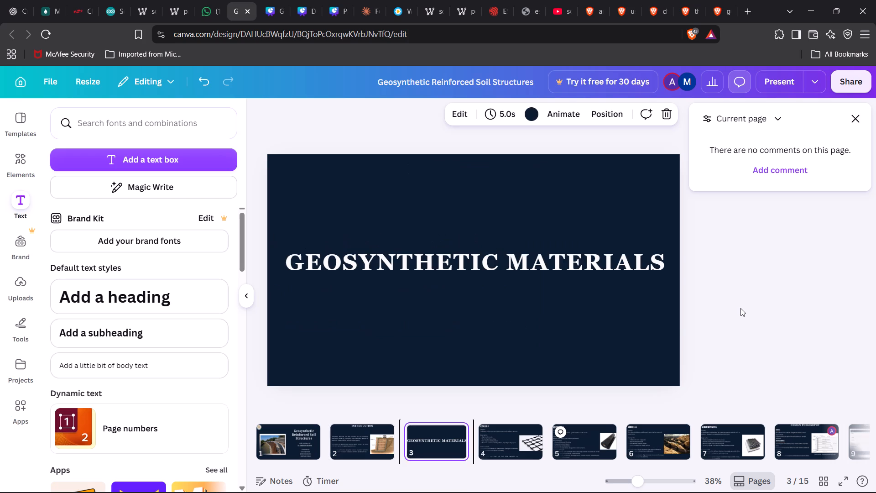
pyautogui.press('Right')
pyautogui.press('Left')
pyautogui.press('Right')
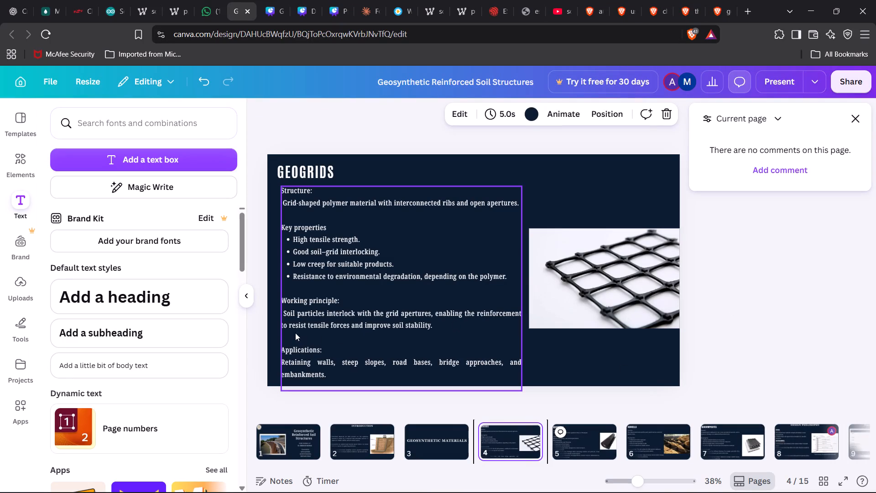
pyautogui.click(287, 310)
pyautogui.click(292, 313)
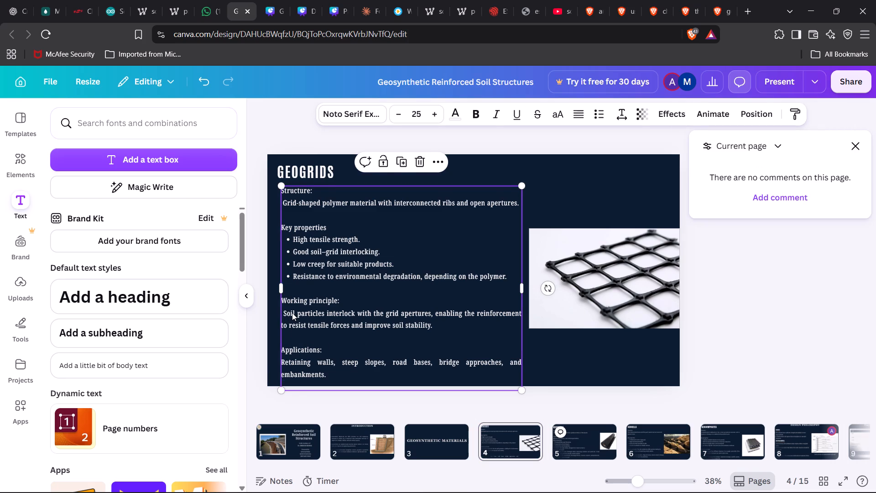
pyautogui.click(424, 253)
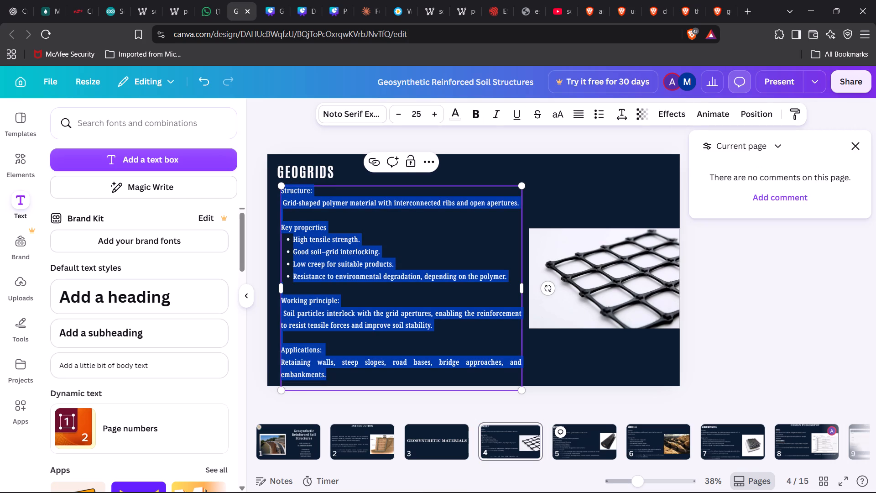
pyautogui.doubleClick(299, 193)
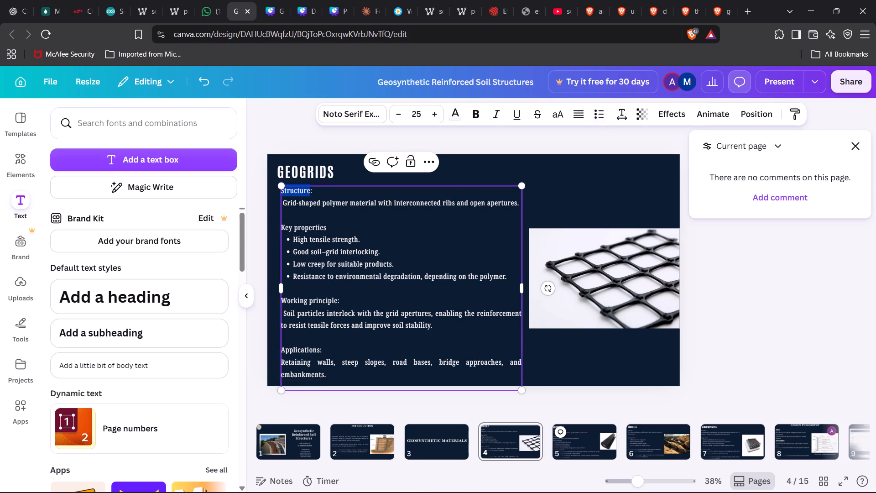
pyautogui.click(475, 115)
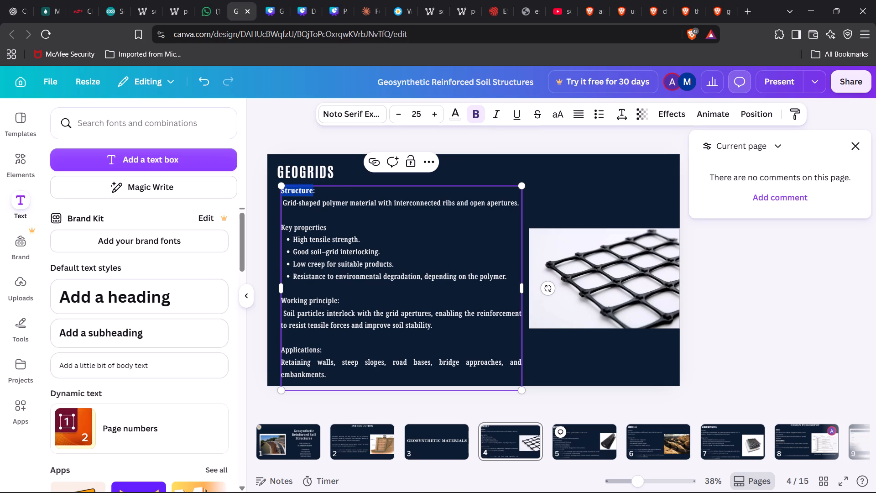
# Make the Key properties heading bold in the Geogrids body text and add a colon after it.
pyautogui.doubleClick(312, 229)
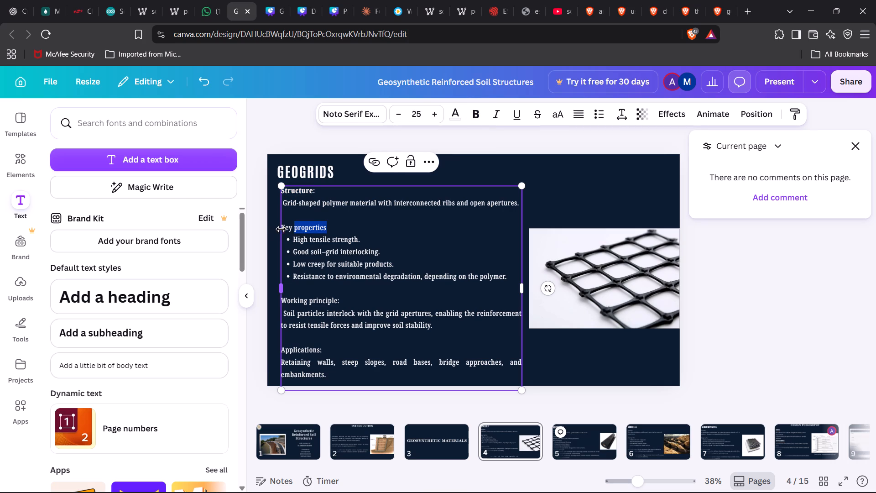
pyautogui.moveTo(288, 229); pyautogui.dragTo(300, 229)
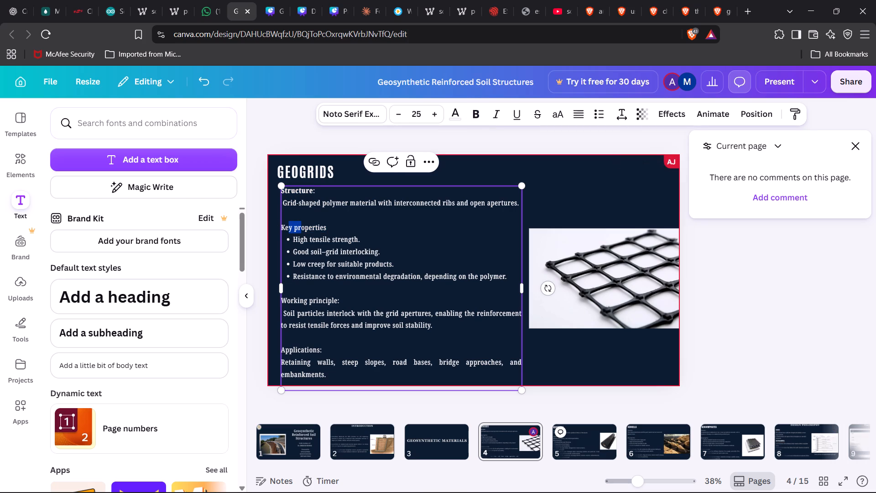
pyautogui.moveTo(328, 228); pyautogui.dragTo(276, 226)
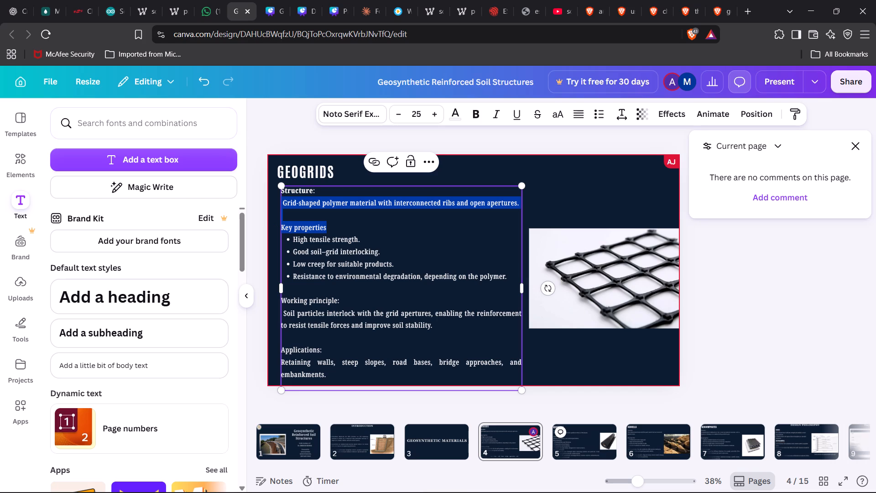
pyautogui.click(333, 230)
pyautogui.moveTo(333, 230); pyautogui.dragTo(282, 228)
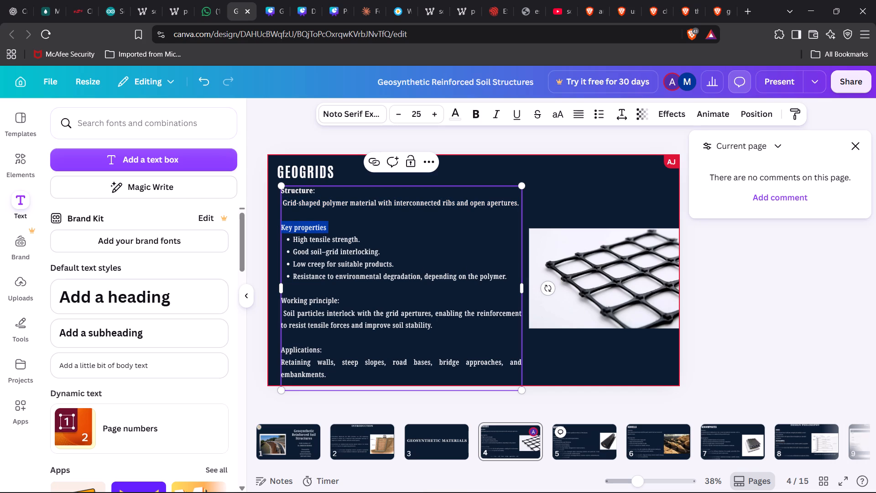
pyautogui.click(474, 115)
pyautogui.click(332, 226)
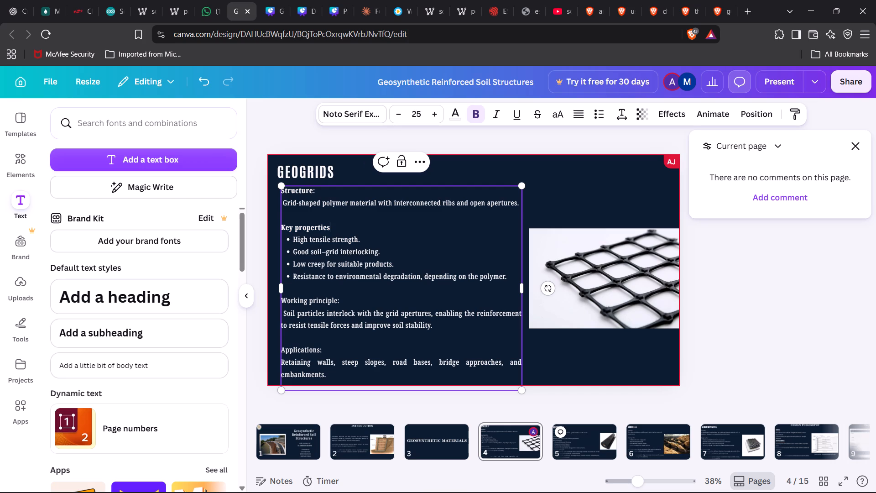
pyautogui.hotkey('shift', ':')
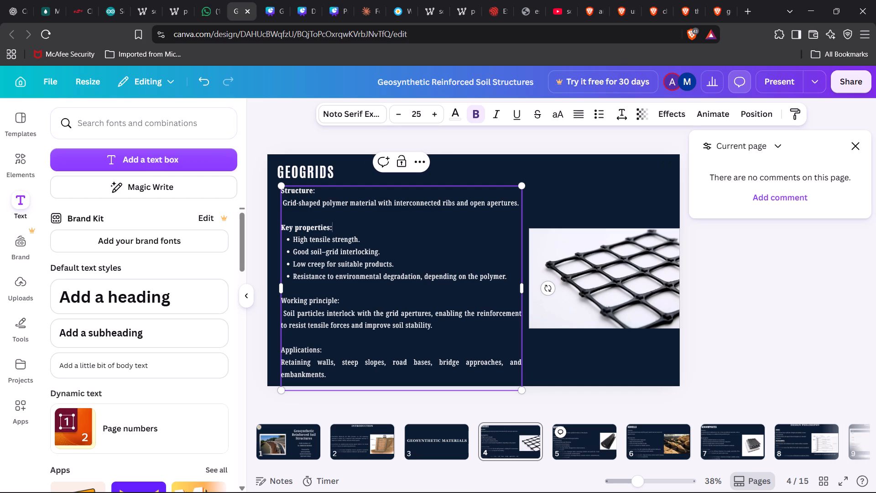
pyautogui.click(565, 361)
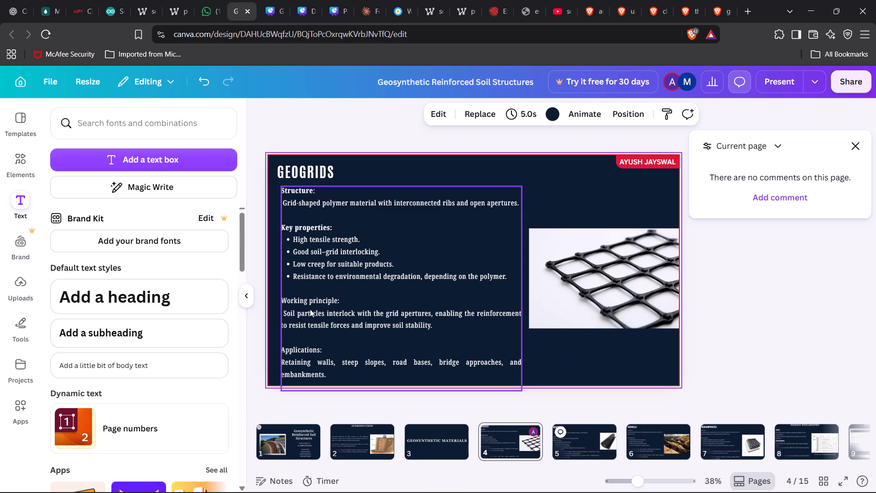
# Remove the leading space before "Soil particles" under Working principle on the Geogrids slide.
pyautogui.click(284, 311)
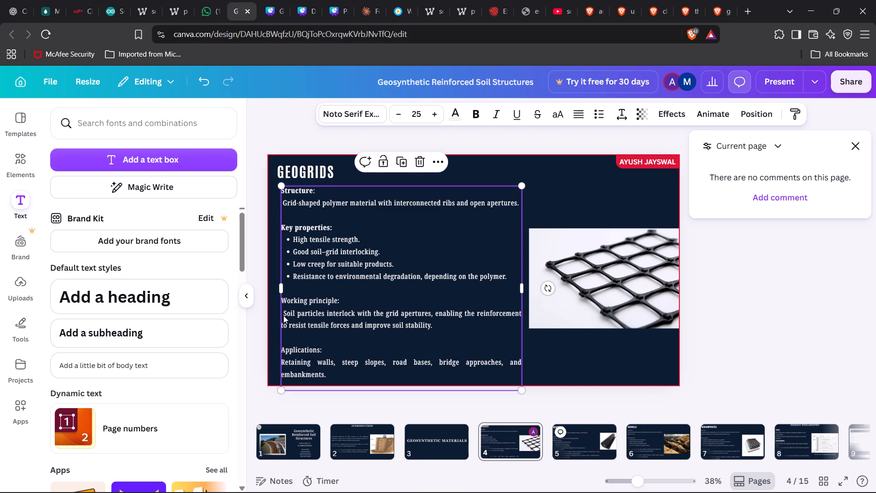
pyautogui.click(283, 315)
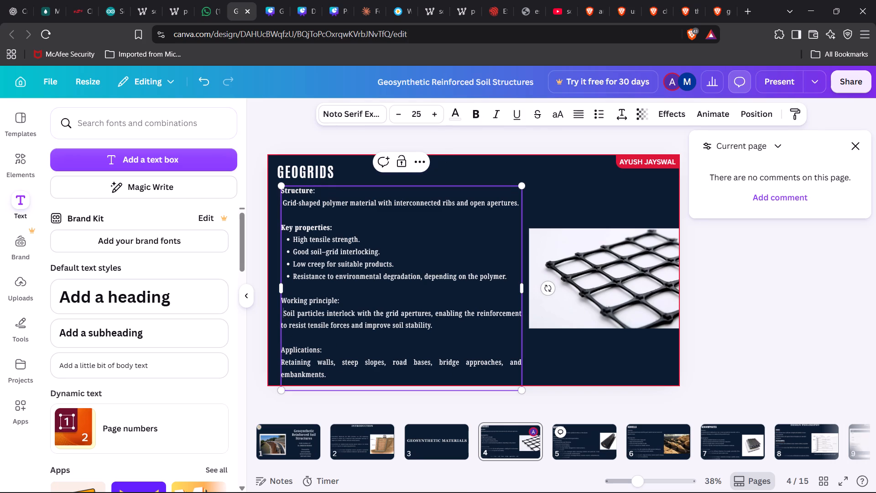
pyautogui.press('BackSpace')
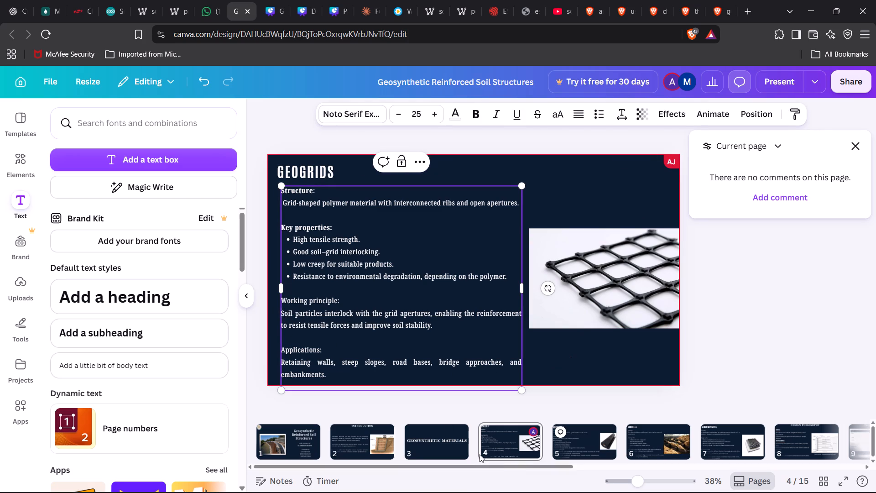
# Move the geotextile roll photo on the Geotextile slide inward from the slide's right edge and centre it vertically.
pyautogui.click(595, 440)
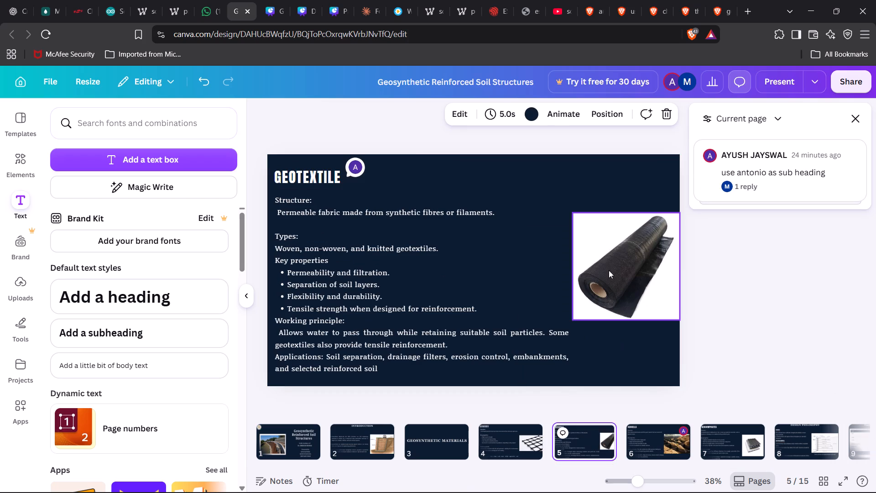
pyautogui.moveTo(614, 261); pyautogui.dragTo(605, 263)
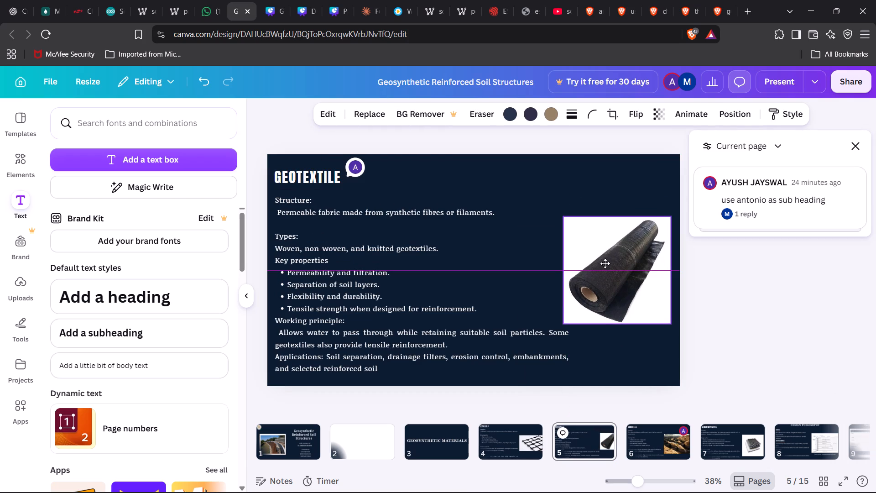
pyautogui.moveTo(605, 263); pyautogui.dragTo(591, 264)
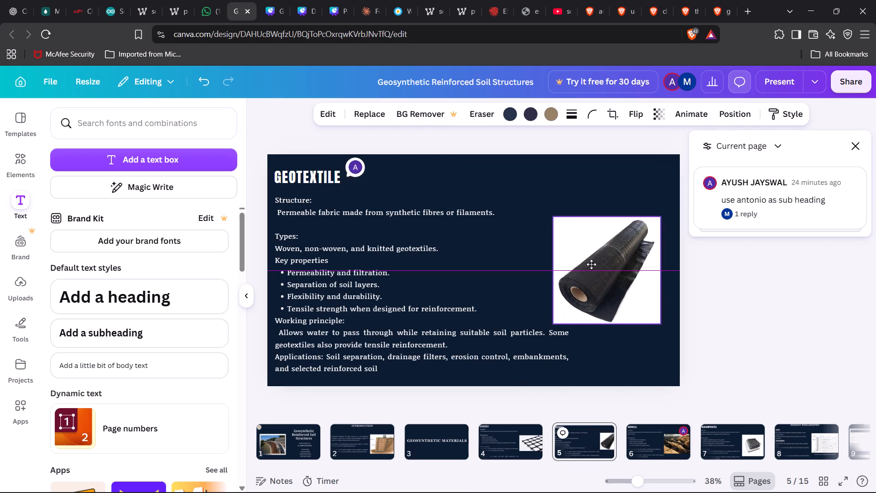
pyautogui.moveTo(591, 264); pyautogui.dragTo(598, 264)
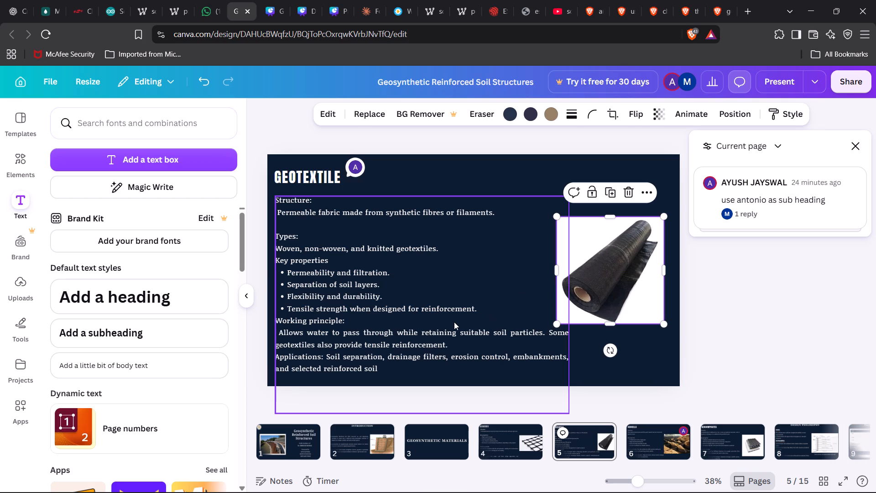
# Set all the body text on the Geotextile slide to font size 25.
pyautogui.click(454, 322)
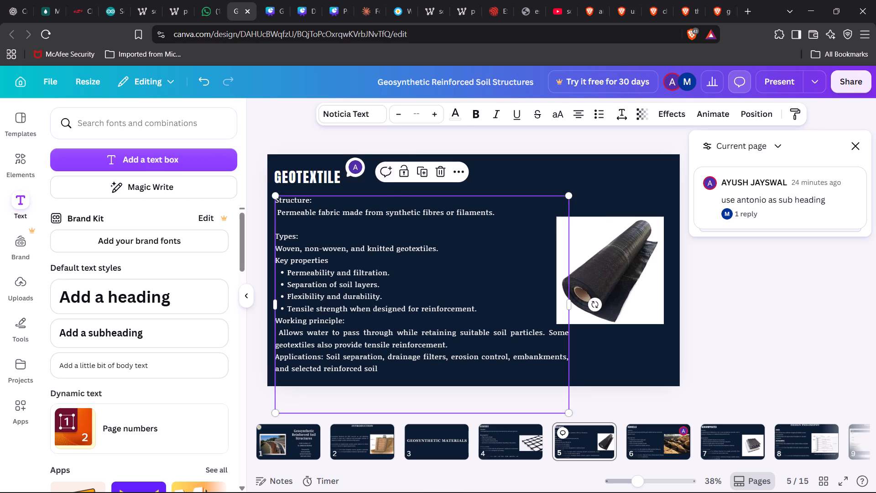
pyautogui.click(416, 113)
pyautogui.click(471, 282)
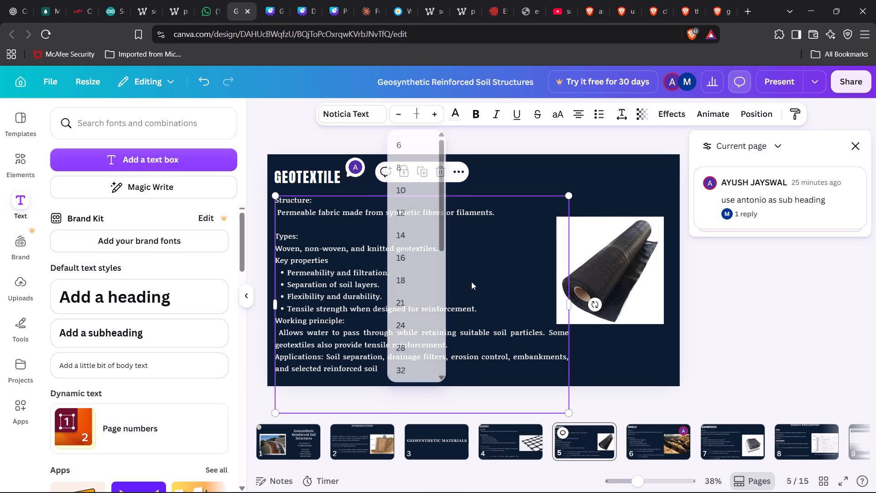
pyautogui.moveTo(407, 370); pyautogui.dragTo(277, 209)
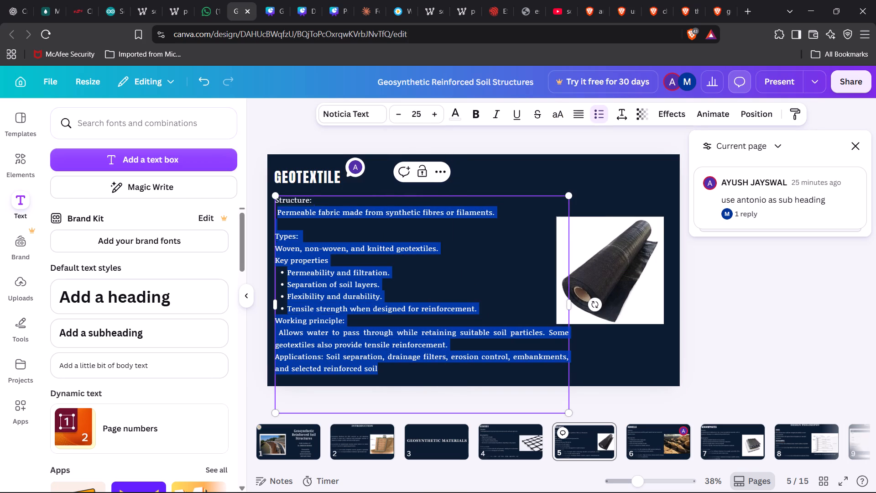
pyautogui.moveTo(277, 209); pyautogui.dragTo(277, 193)
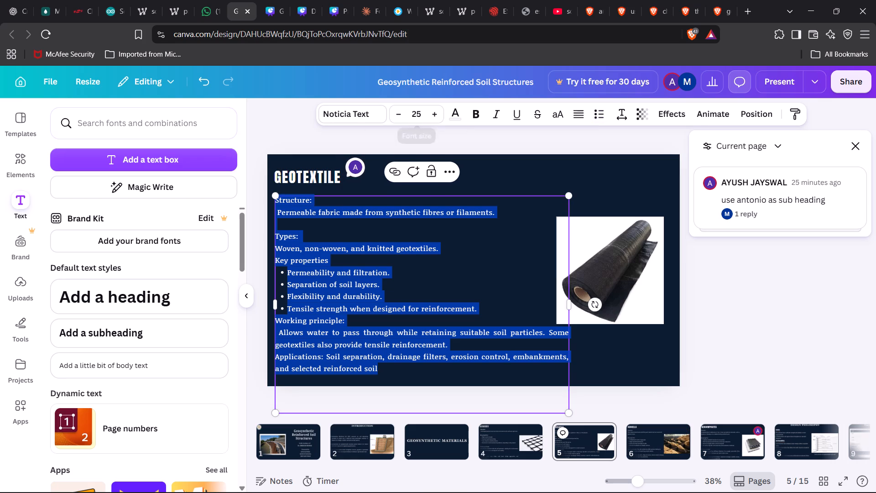
pyautogui.click(418, 113)
pyautogui.write('25')
pyautogui.press('Return')
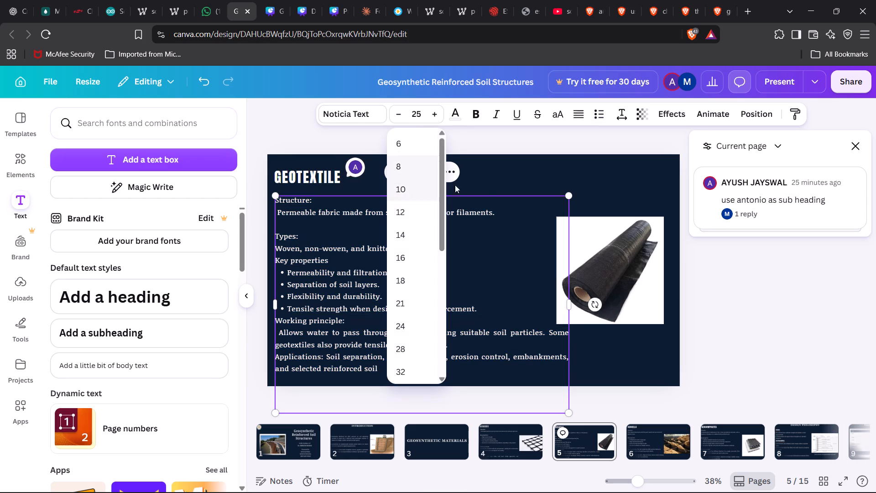
pyautogui.click(525, 262)
# Narrow the Geotextile body text box from its right side so it clears the roll photo.
pyautogui.click(501, 294)
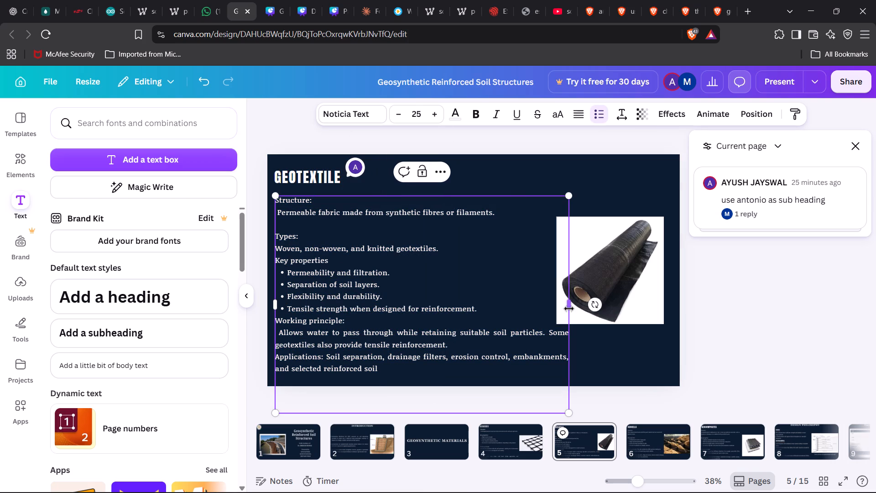
pyautogui.moveTo(569, 309); pyautogui.dragTo(519, 309)
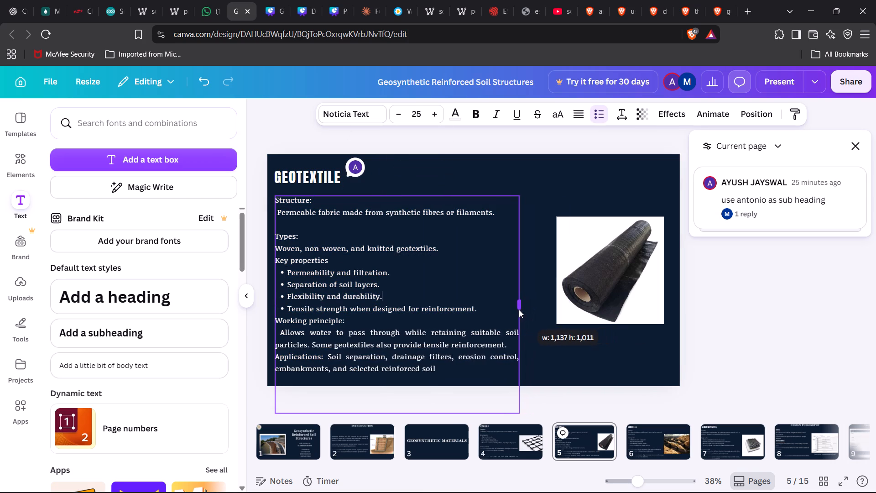
pyautogui.moveTo(519, 309); pyautogui.dragTo(529, 311)
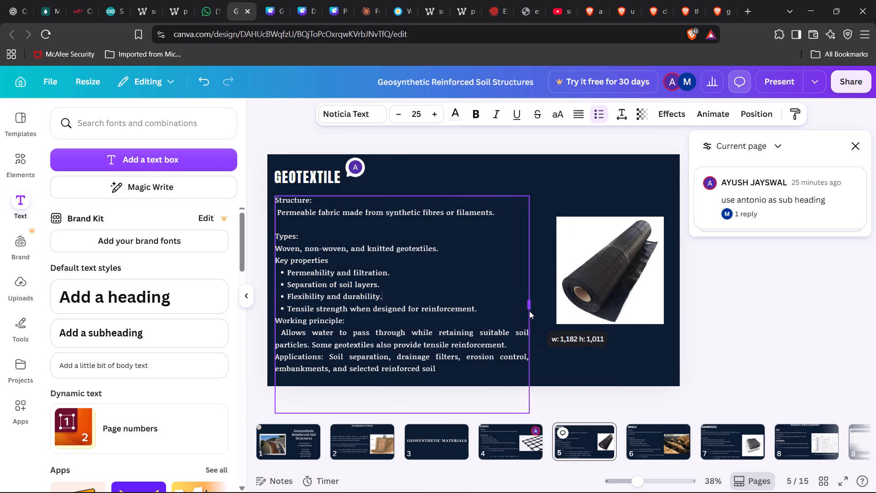
pyautogui.moveTo(529, 311); pyautogui.dragTo(533, 312)
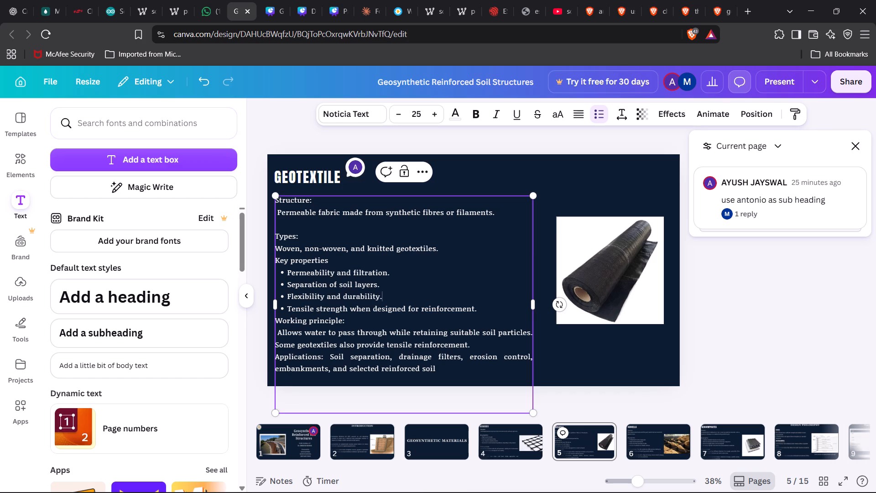
# Delete the Types heading and its line about woven, non-woven and knitted geotextiles from the Geotextile body text.
pyautogui.moveTo(442, 252); pyautogui.dragTo(282, 233)
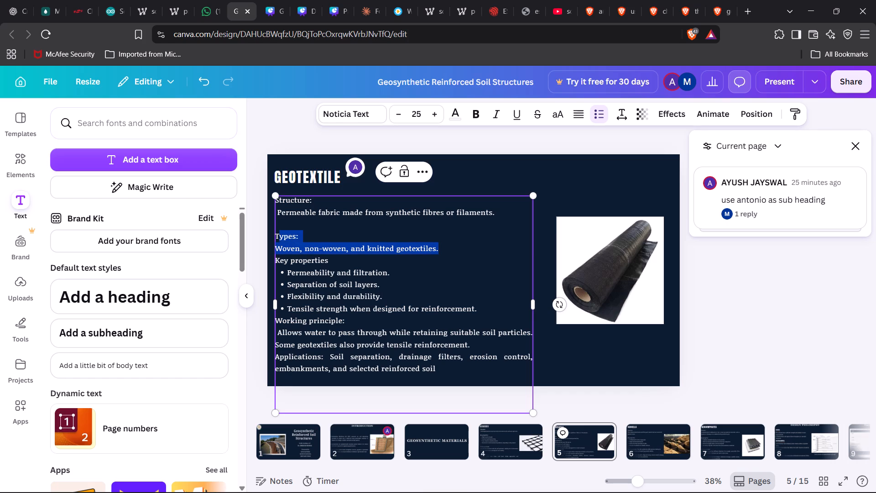
pyautogui.moveTo(282, 233); pyautogui.dragTo(277, 240)
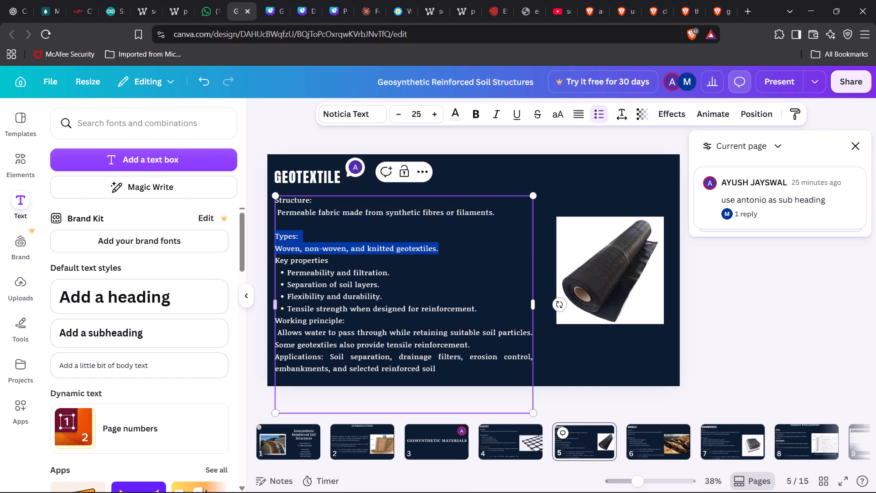
pyautogui.moveTo(277, 240); pyautogui.dragTo(277, 239)
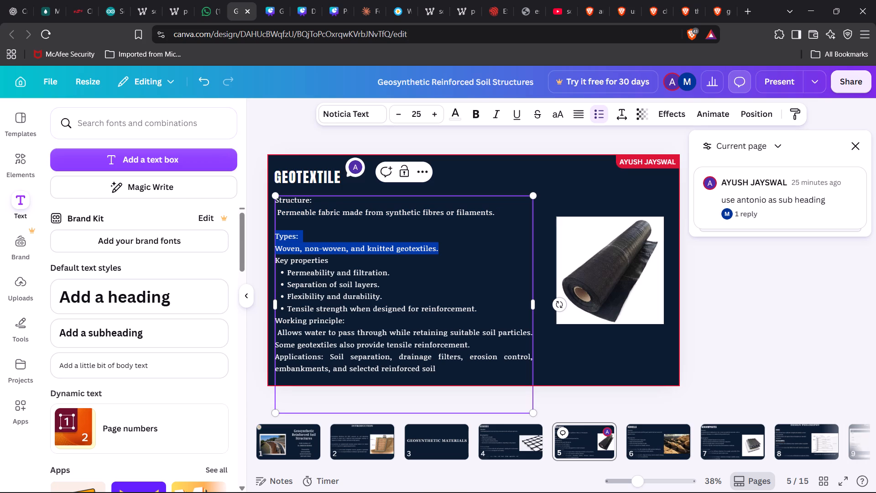
pyautogui.moveTo(277, 239); pyautogui.dragTo(276, 239)
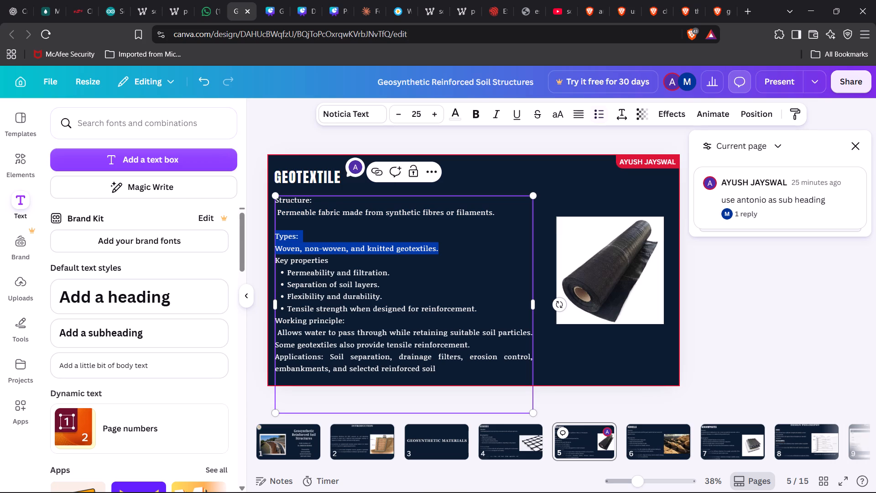
pyautogui.press('BackSpace')
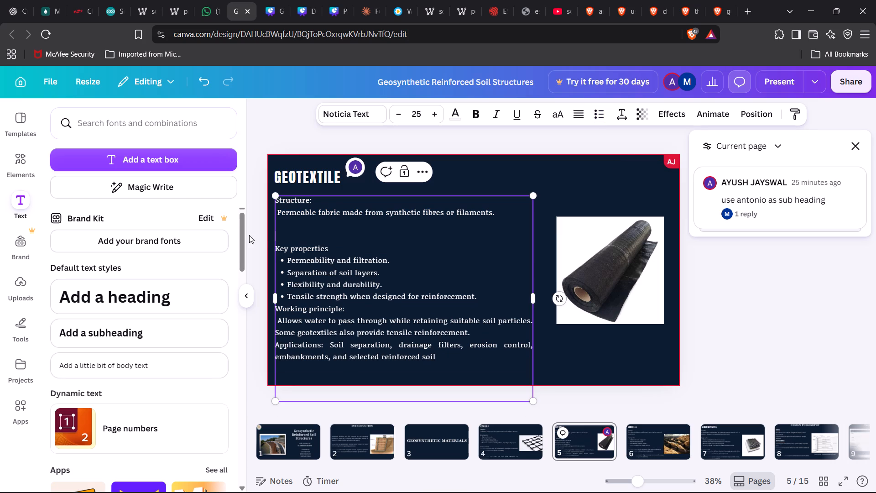
# Remove the surplus empty lines above Key properties in the Geotextile body text, leaving a single blank line after the Structure section.
pyautogui.click(290, 240)
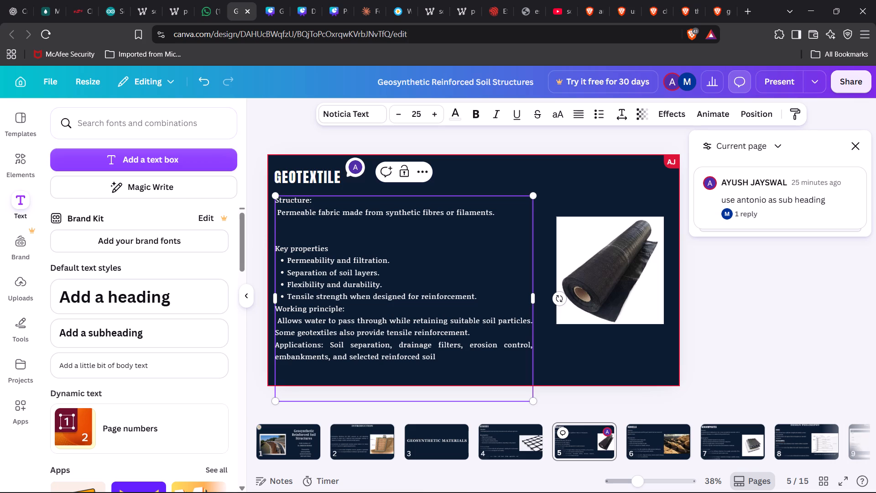
pyautogui.click(287, 237)
pyautogui.click(307, 236)
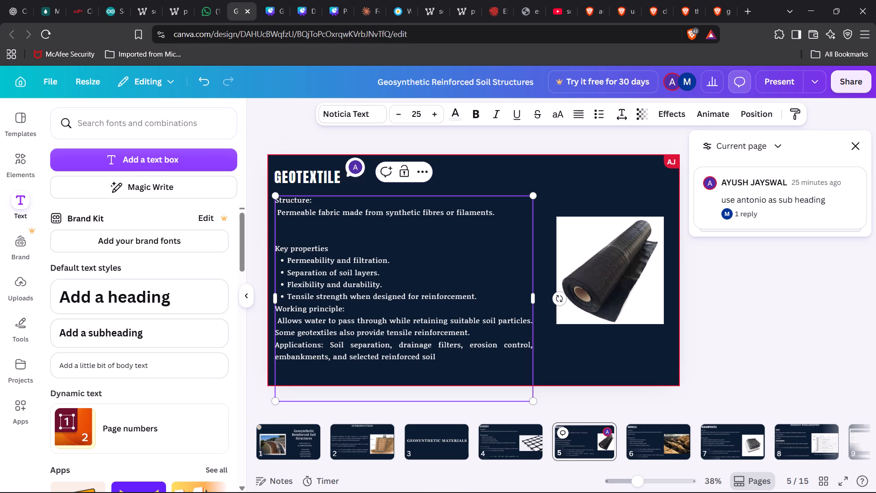
pyautogui.click(307, 236)
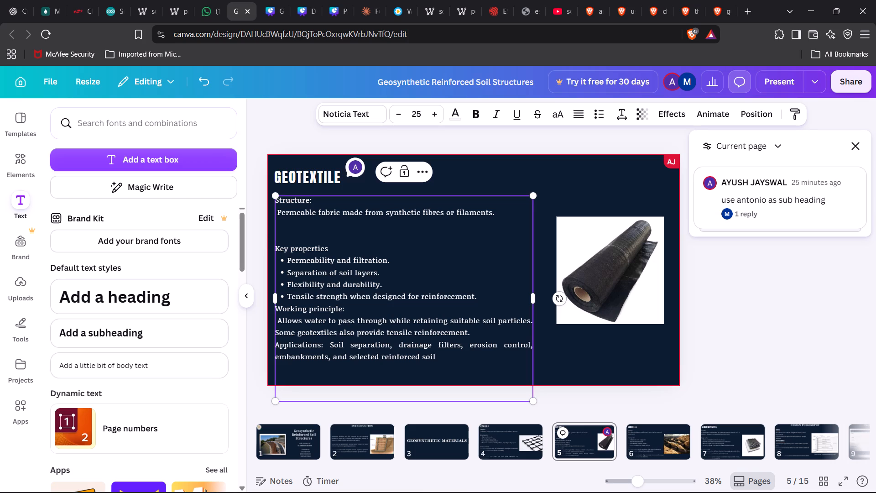
pyautogui.click(290, 236)
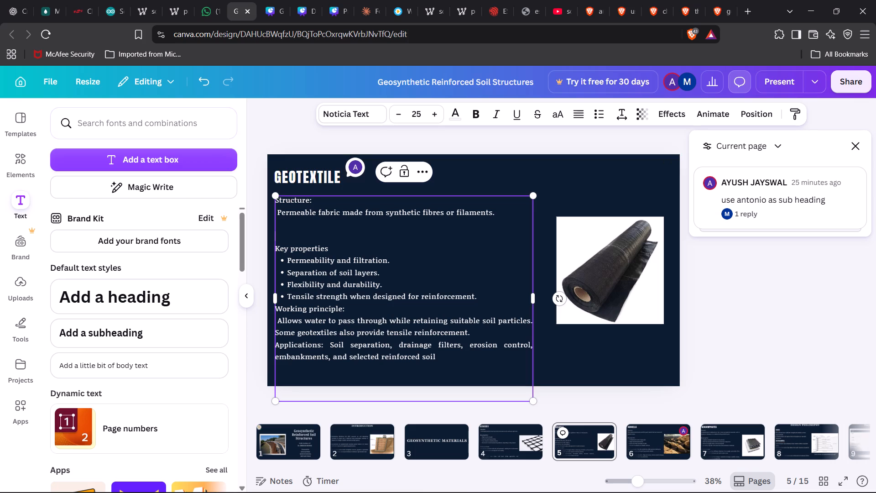
pyautogui.click(461, 228)
pyautogui.click(285, 236)
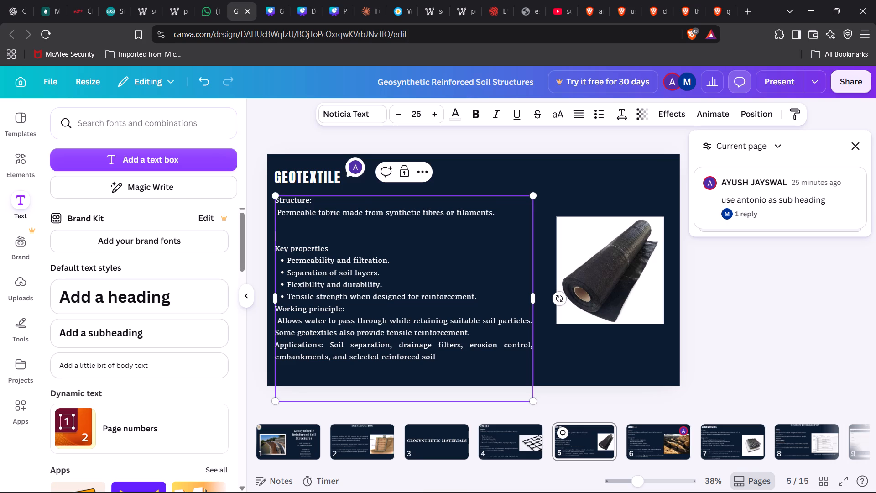
pyautogui.doubleClick(295, 235)
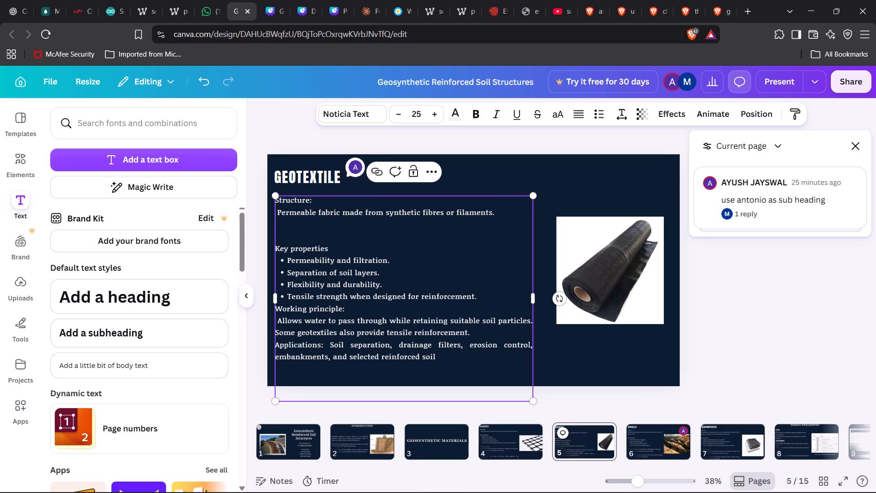
pyautogui.click(344, 234)
pyautogui.press('BackSpace')
pyautogui.press('BackSpace')
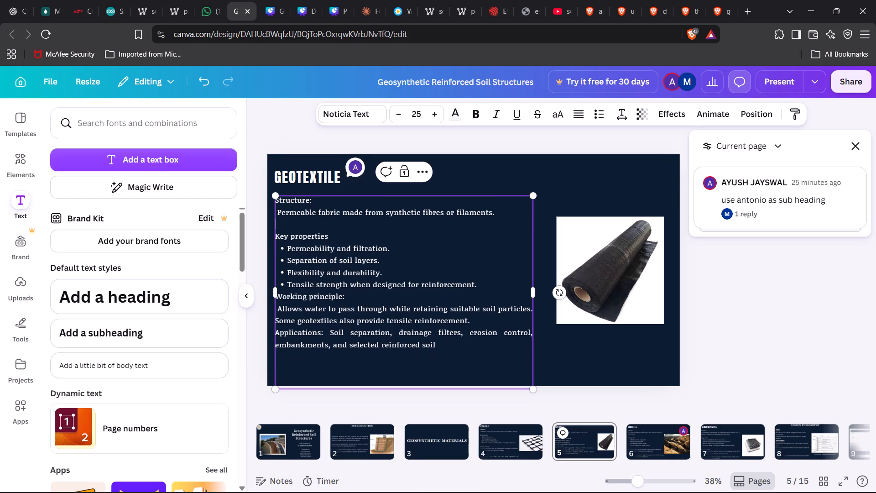
pyautogui.press('Return')
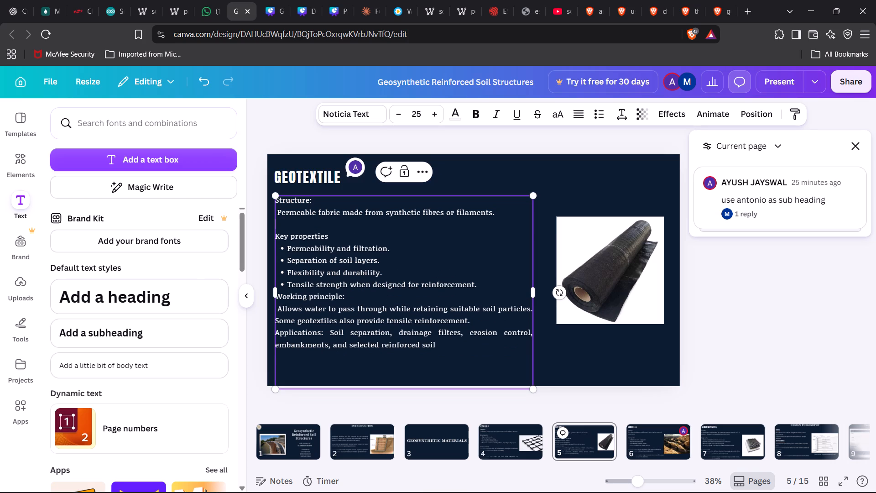
# Add a colon after the Key properties heading on the Geotextile slide.
pyautogui.click(330, 239)
pyautogui.hotkey('shift', ':')
pyautogui.click(484, 290)
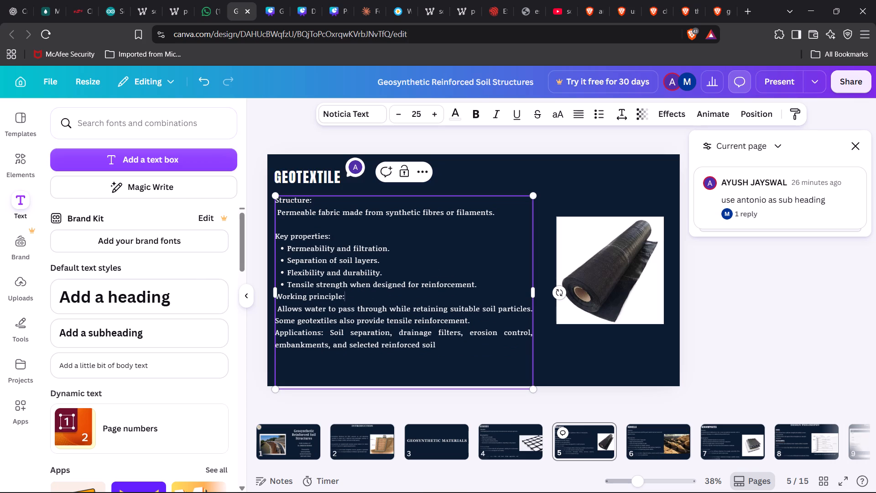
pyautogui.click(481, 285)
# Look through the Introduction, geosynthetic material, Design Philosophy and Why LRFD slides to compare their headings and text formatting.
pyautogui.click(731, 436)
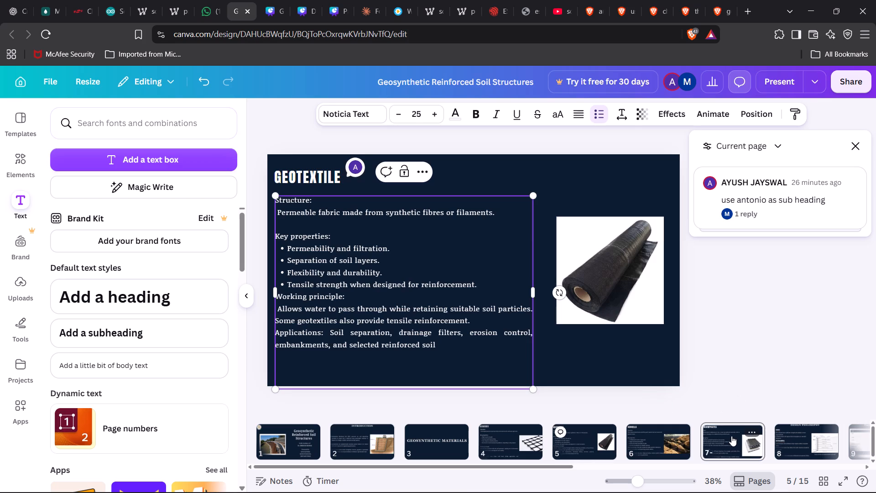
pyautogui.click(794, 446)
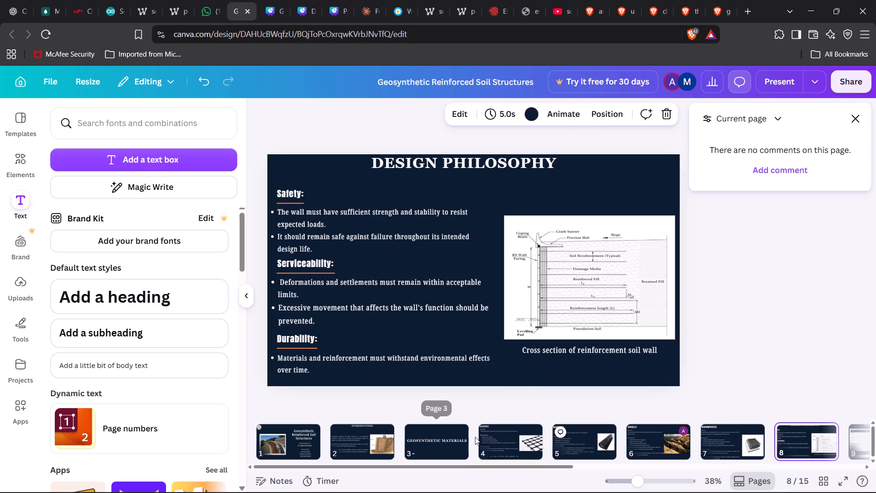
pyautogui.click(492, 437)
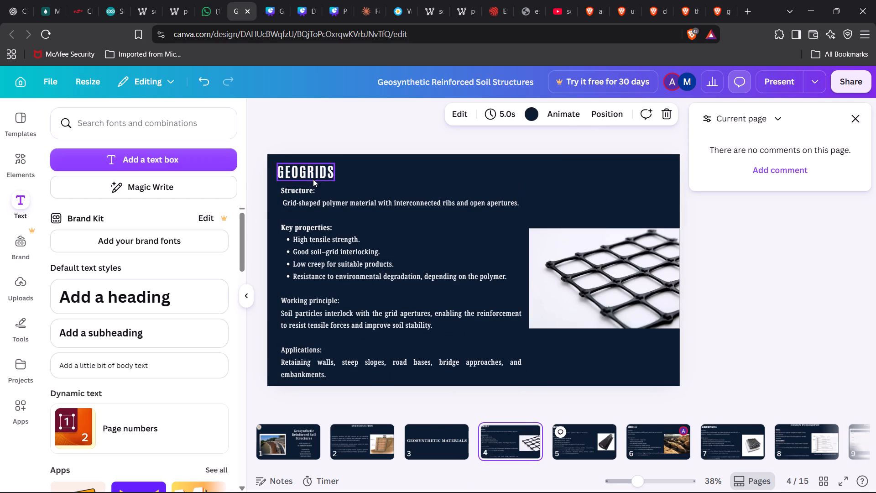
pyautogui.click(313, 179)
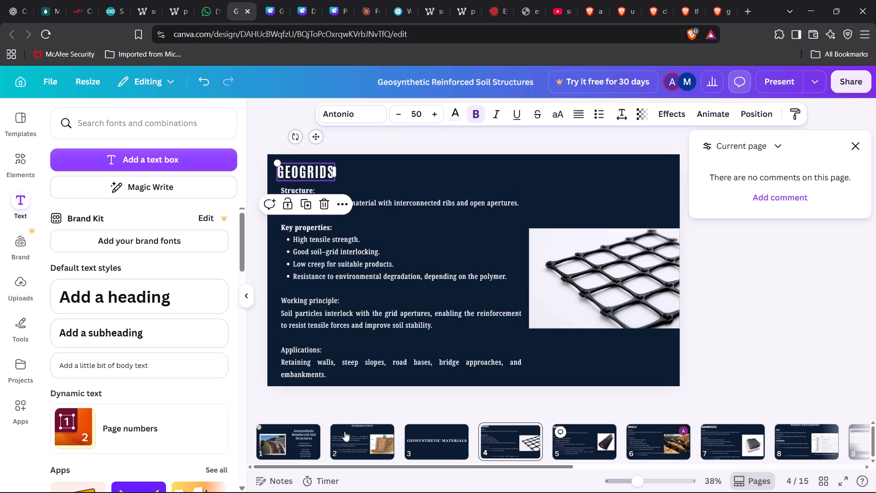
pyautogui.click(345, 433)
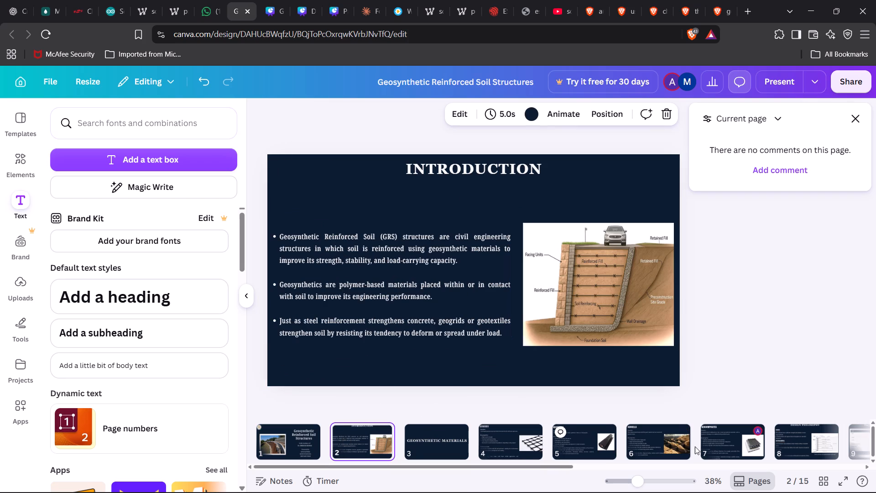
pyautogui.hscroll(-1, 695, 446)
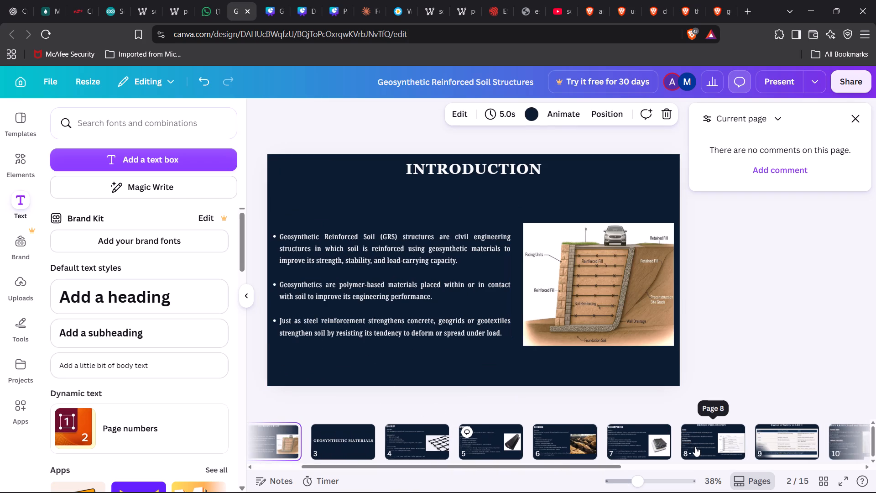
pyautogui.click(563, 436)
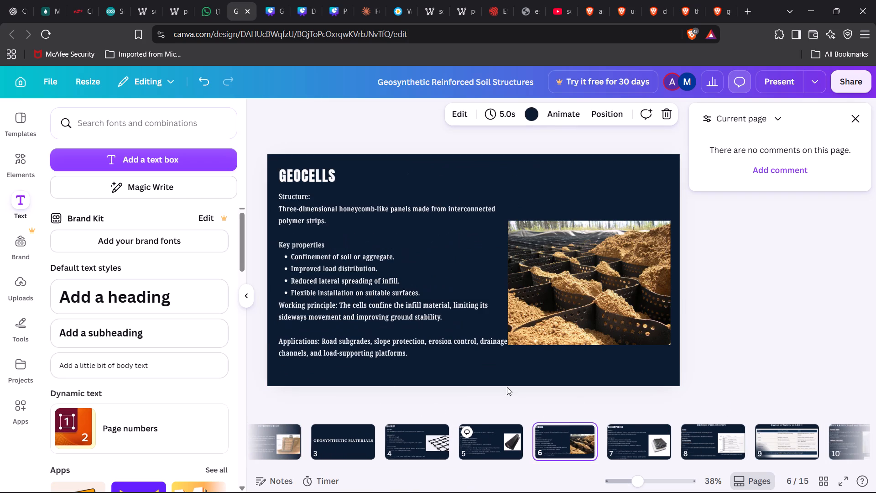
pyautogui.click(649, 446)
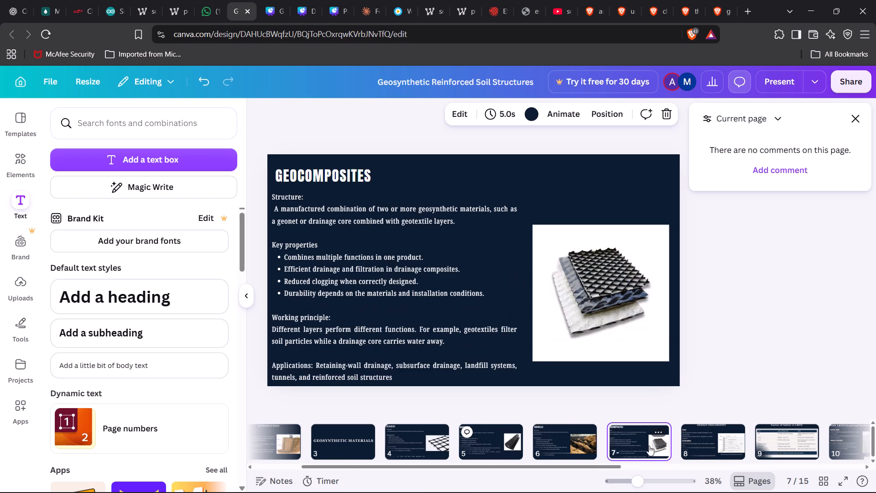
pyautogui.hscroll(-2, 649, 446)
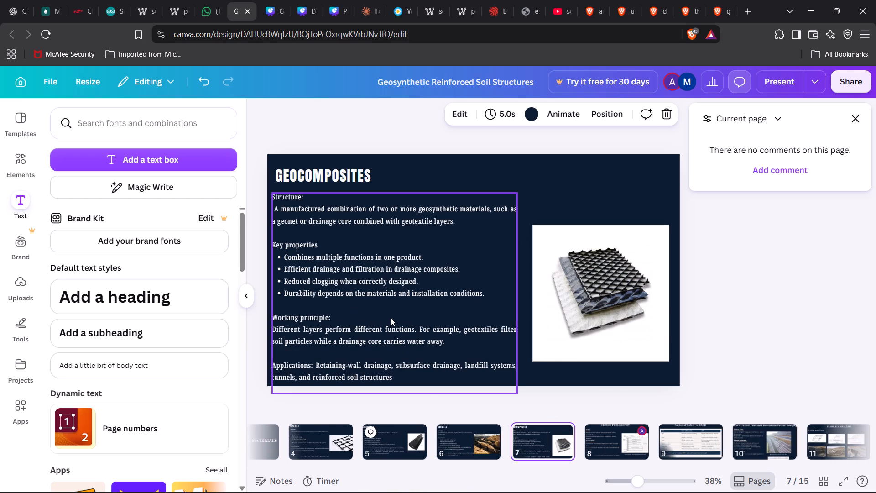
pyautogui.click(622, 450)
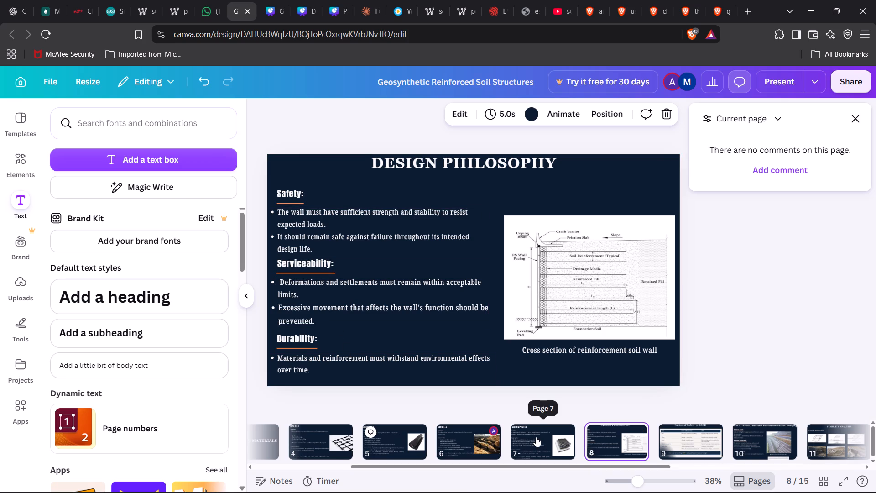
pyautogui.hscroll(6, 536, 437)
pyautogui.click(424, 435)
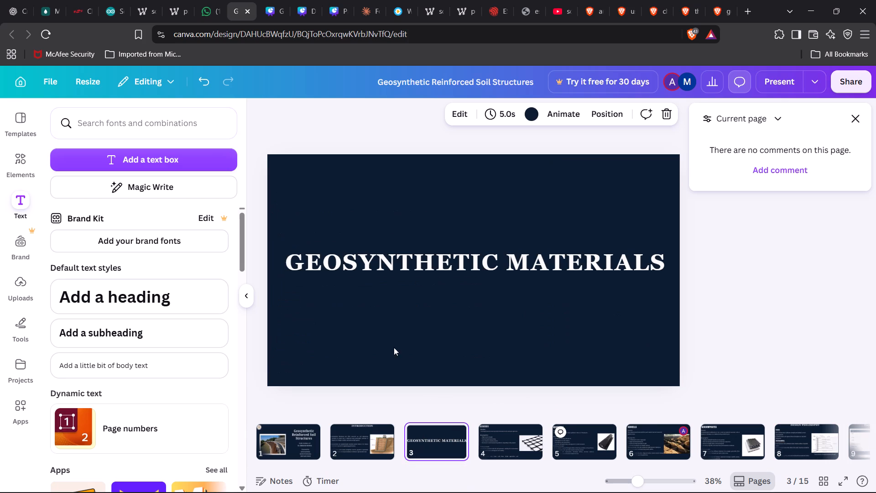
pyautogui.hscroll(-4, 722, 437)
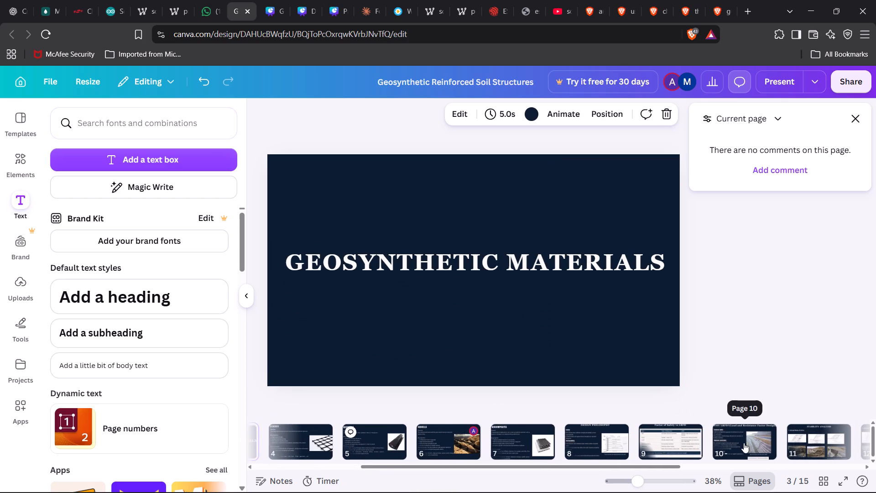
pyautogui.click(744, 443)
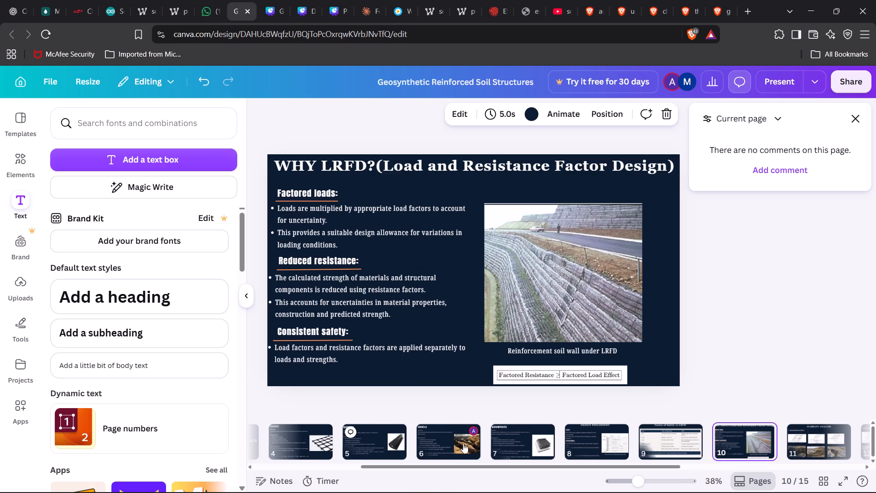
pyautogui.click(521, 435)
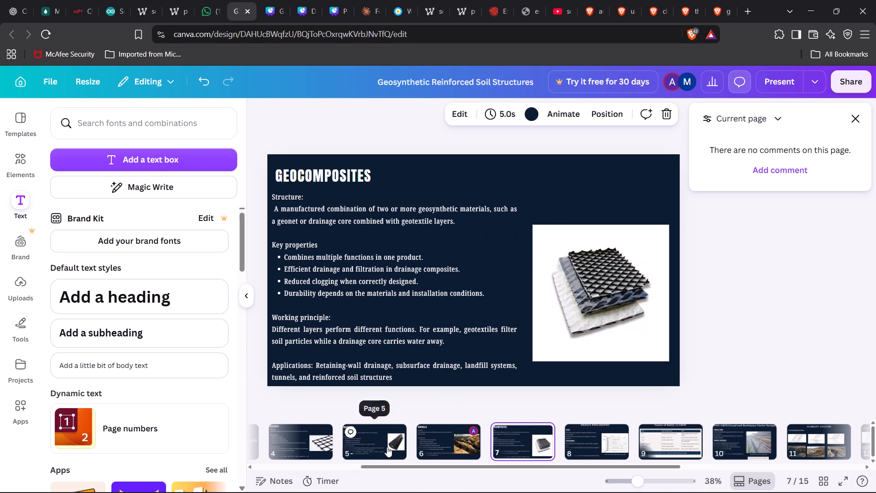
pyautogui.hscroll(2, 387, 447)
# Make the Working principle and Applications headings bold in the body text of the Geogrids slide.
pyautogui.click(372, 442)
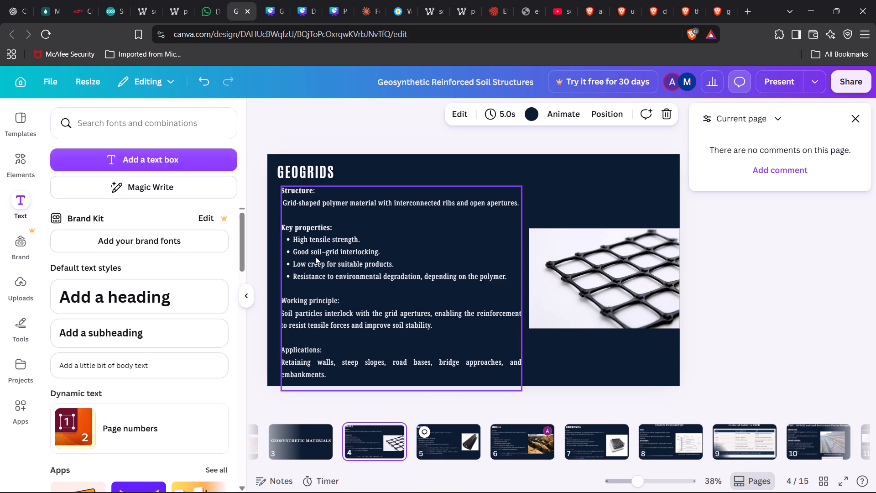
pyautogui.click(305, 227)
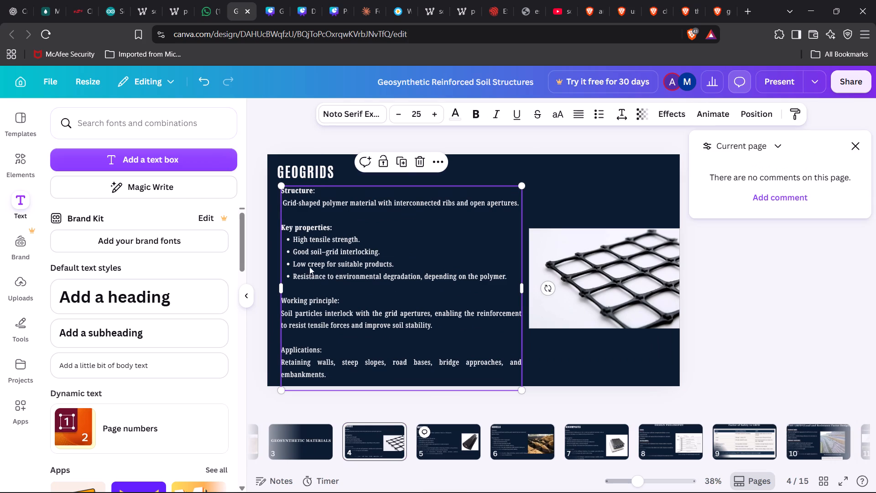
pyautogui.doubleClick(305, 299)
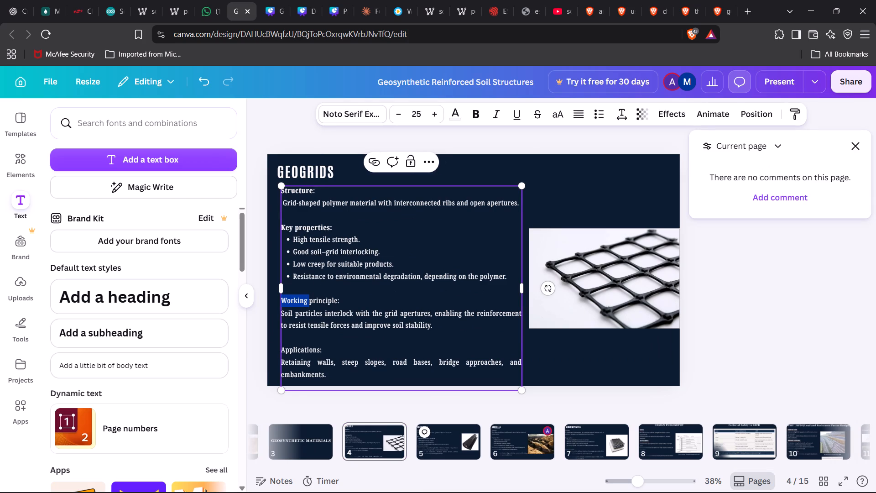
pyautogui.click(472, 110)
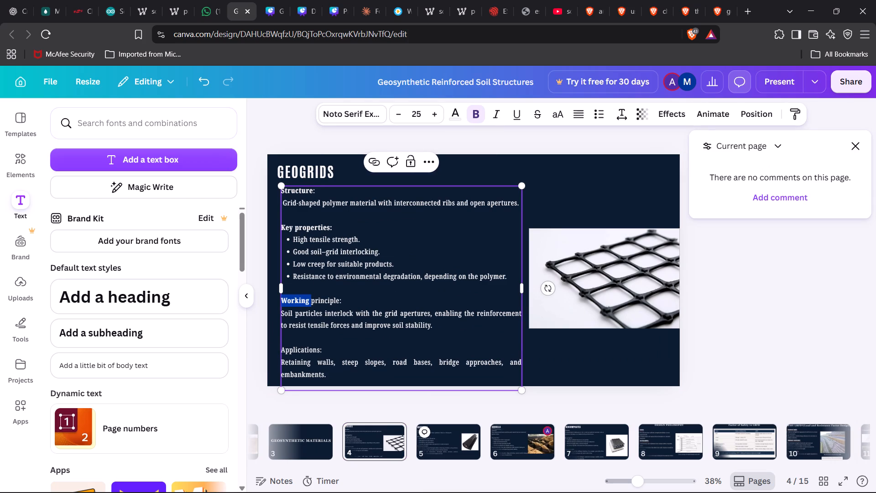
pyautogui.doubleClick(326, 307)
pyautogui.doubleClick(320, 299)
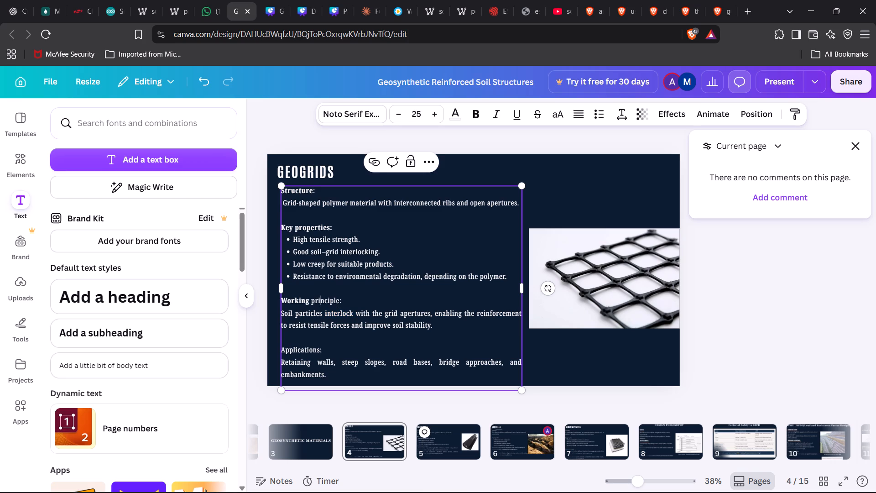
pyautogui.click(473, 114)
pyautogui.doubleClick(302, 351)
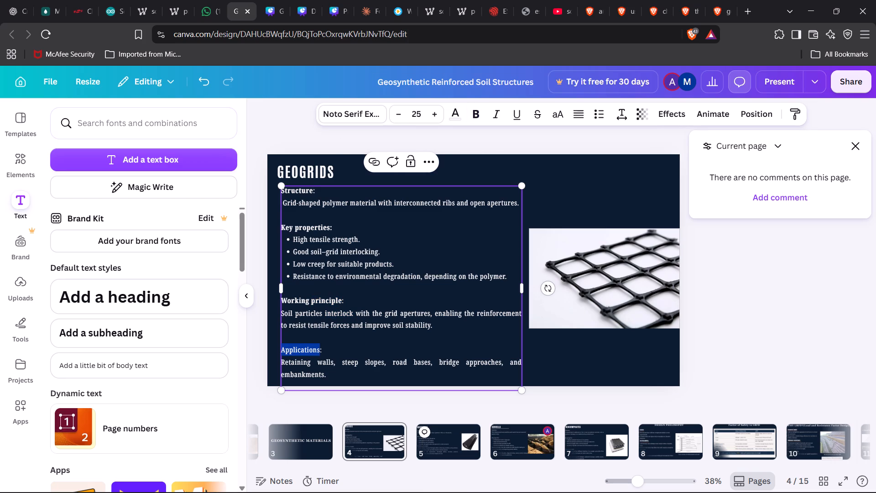
pyautogui.click(479, 116)
pyautogui.click(618, 365)
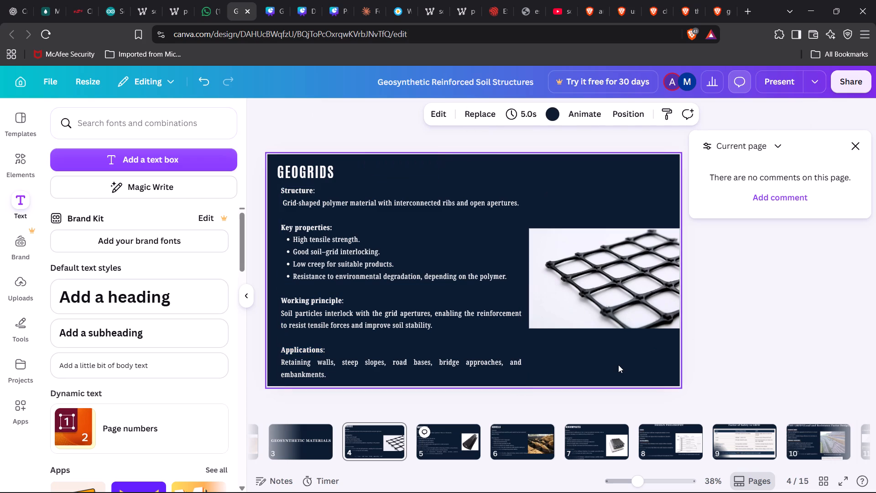
# Close the comments display beside the Geogrids slide.
pyautogui.click(859, 150)
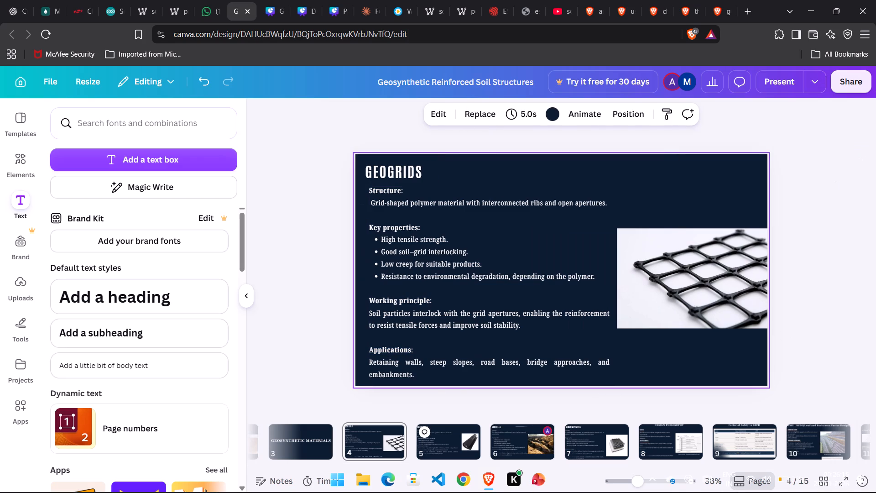
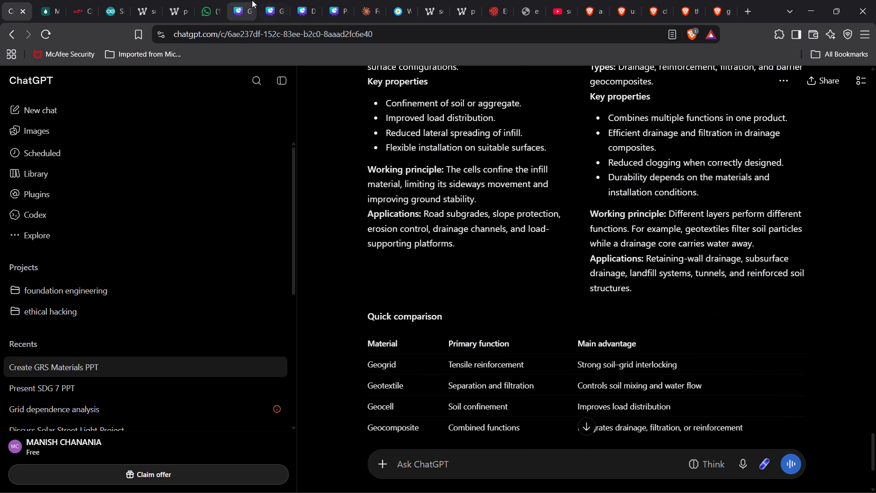
# Switch to the Canva presentation and make the "Key properties" heading on the Geotextile slide bold.
pyautogui.click(261, 1)
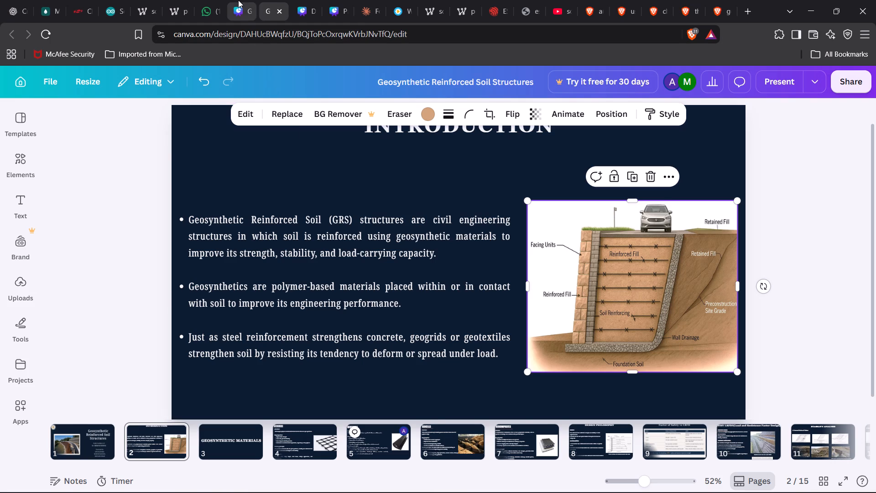
pyautogui.click(238, 0)
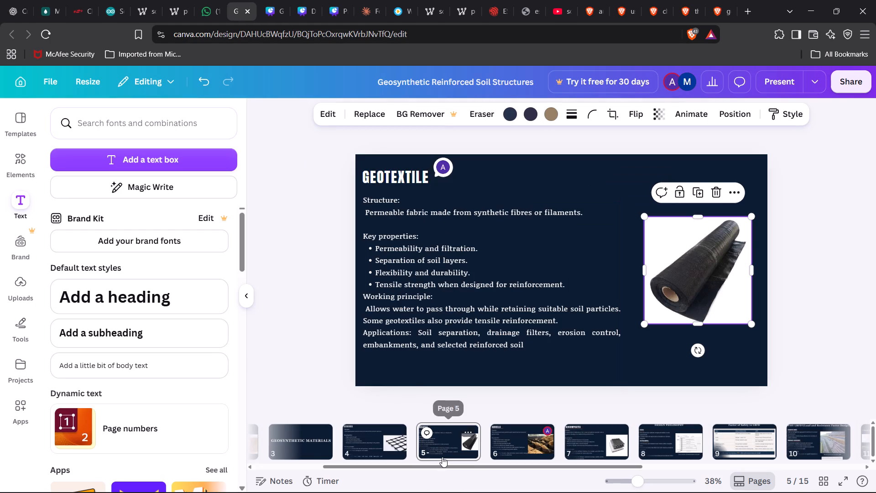
pyautogui.click(393, 241)
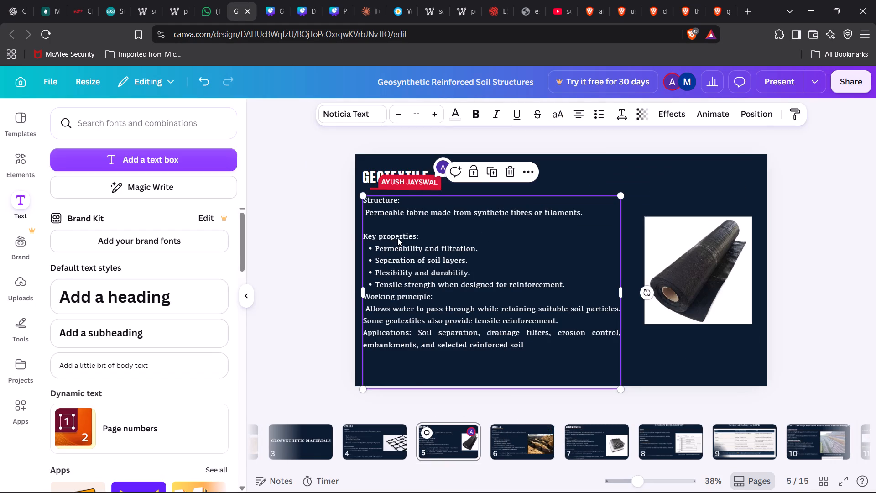
pyautogui.click(397, 238)
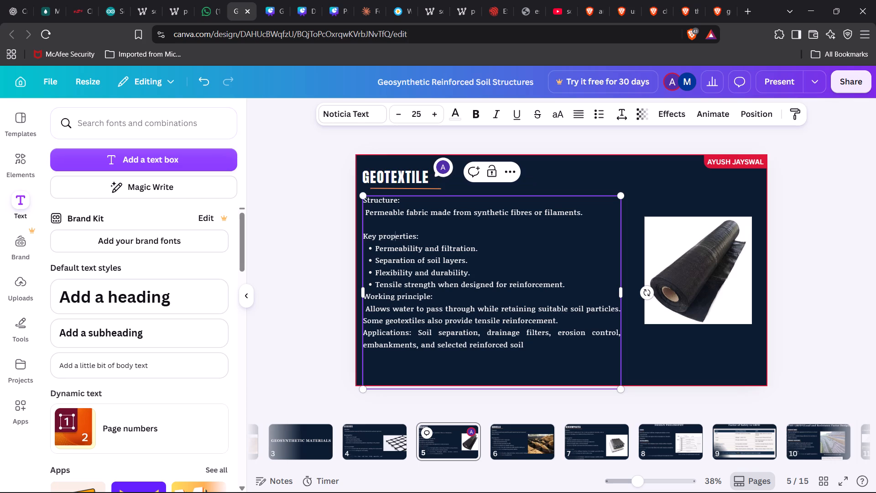
pyautogui.moveTo(415, 237); pyautogui.dragTo(366, 236)
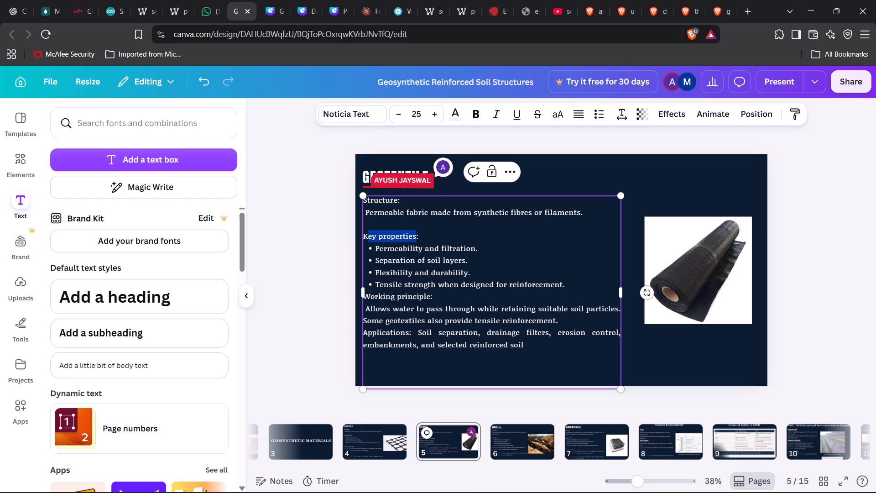
pyautogui.moveTo(366, 236); pyautogui.dragTo(363, 236)
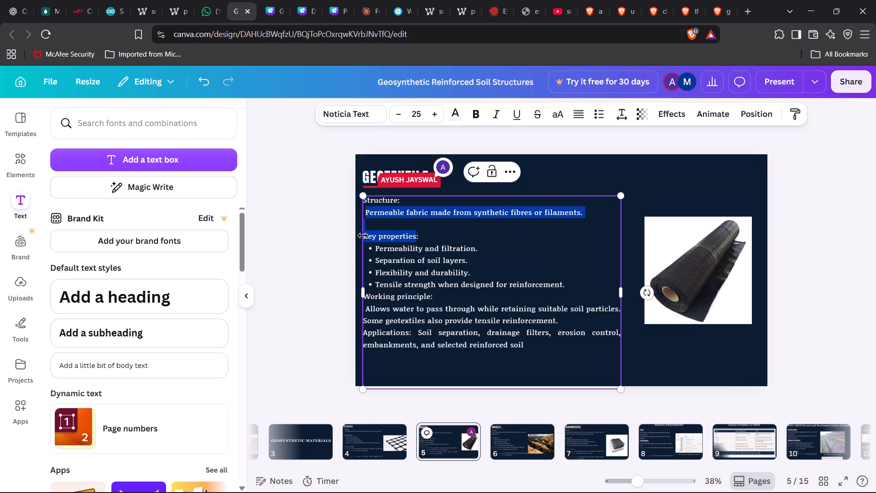
pyautogui.moveTo(363, 236); pyautogui.dragTo(365, 237)
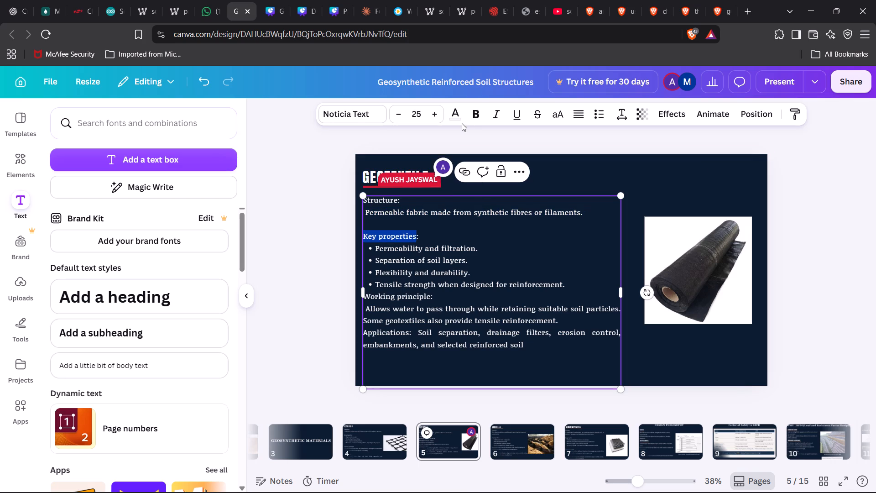
pyautogui.click(478, 111)
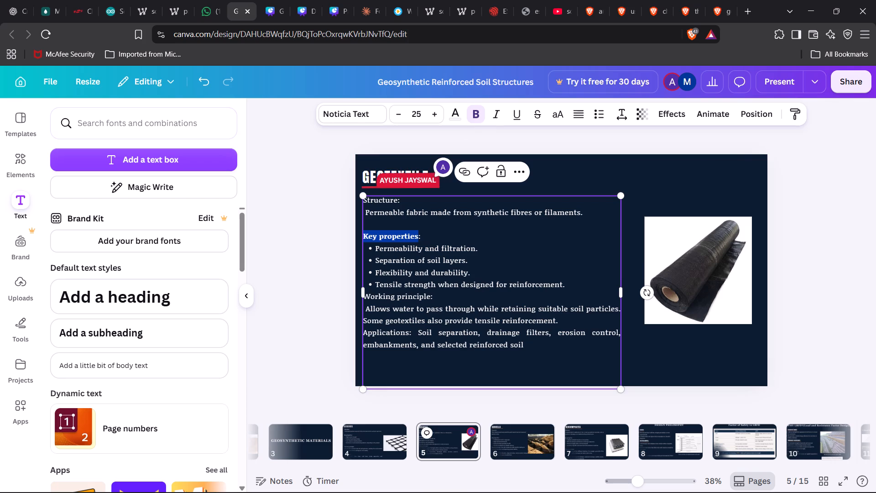
# Insert a blank line before both the Working principle and Applications sections of the Geotextile body text.
pyautogui.click(572, 288)
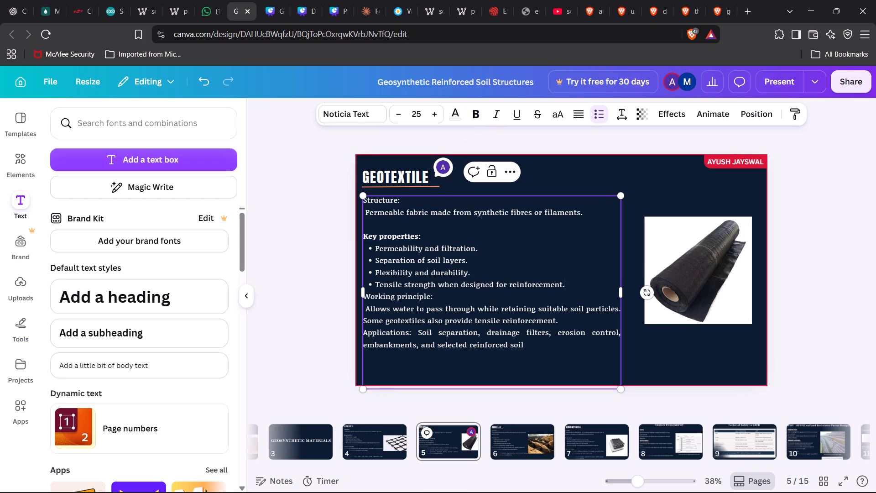
pyautogui.press('Return')
pyautogui.press('Return')
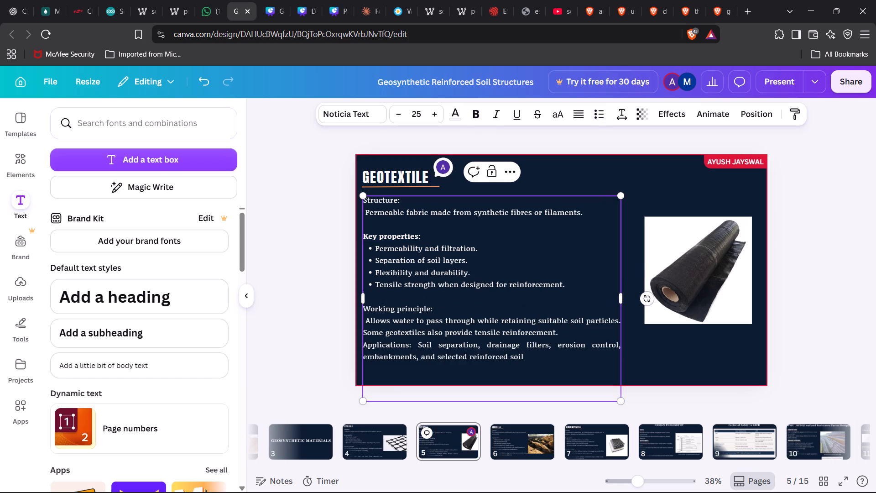
pyautogui.click(563, 333)
pyautogui.press('Return')
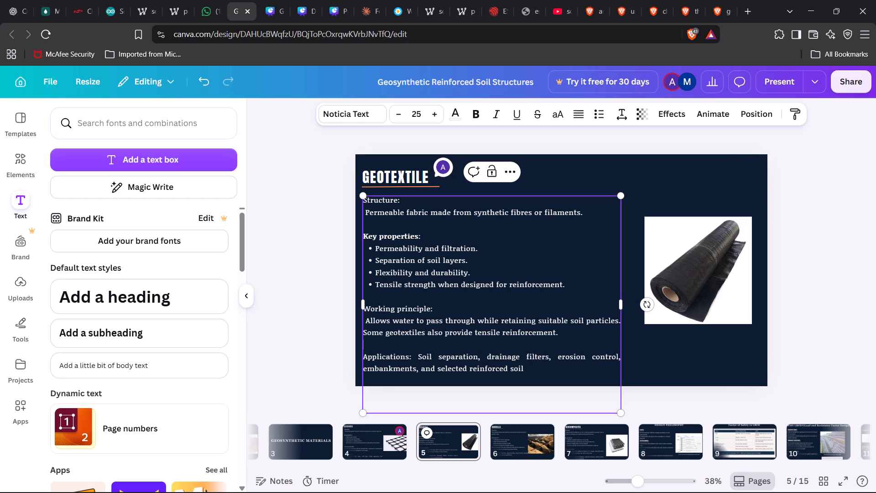
# Check the Geogrids slide's layout and put the Geotextile slide's Applications text on a new line beneath its heading.
pyautogui.click(395, 451)
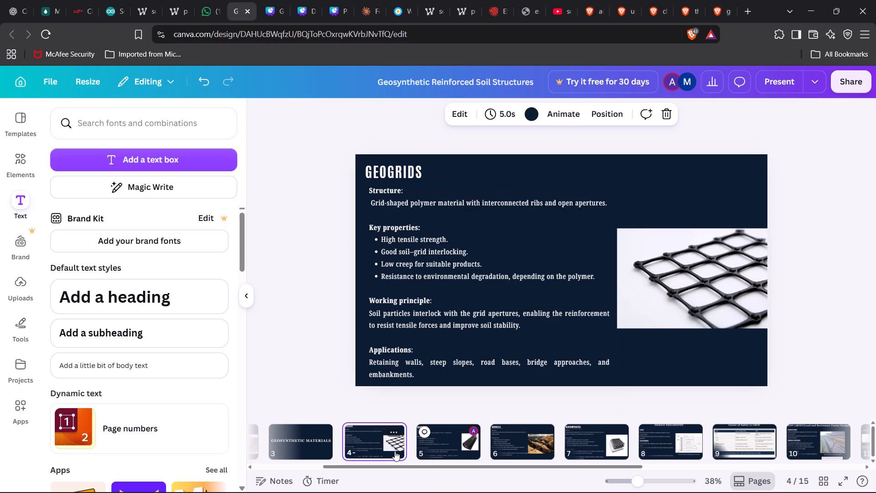
pyautogui.click(439, 441)
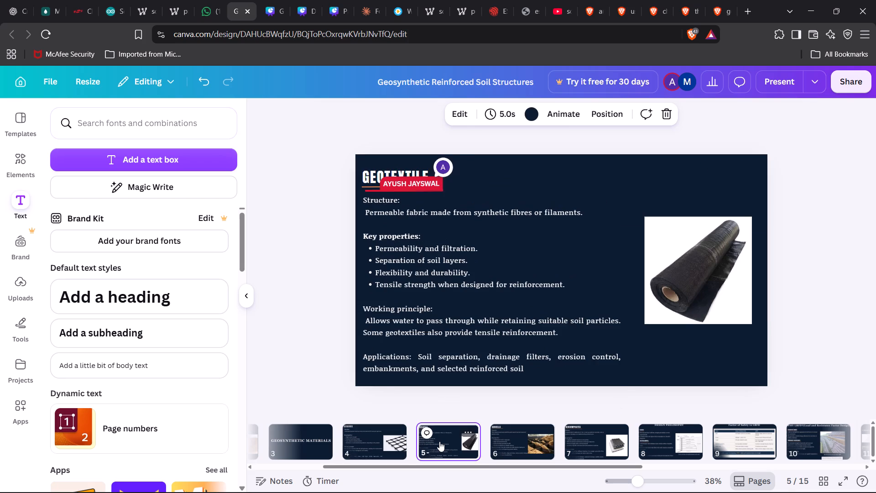
pyautogui.click(413, 356)
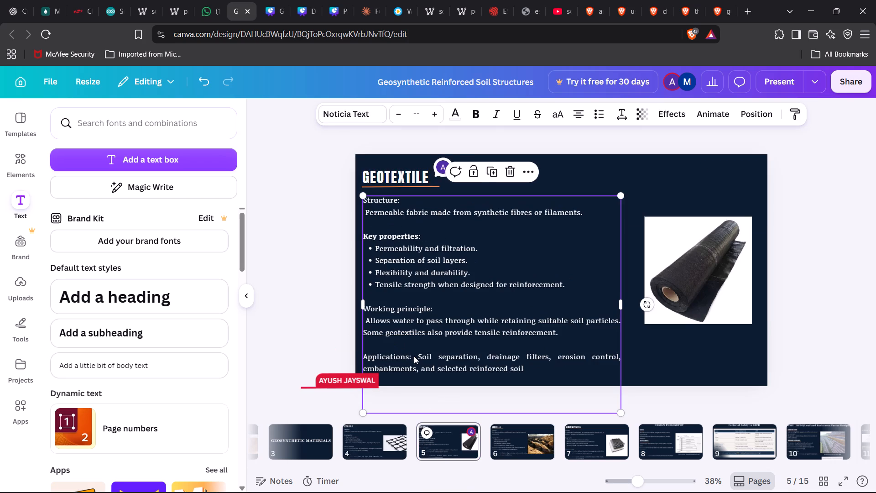
pyautogui.click(414, 356)
pyautogui.press('Return')
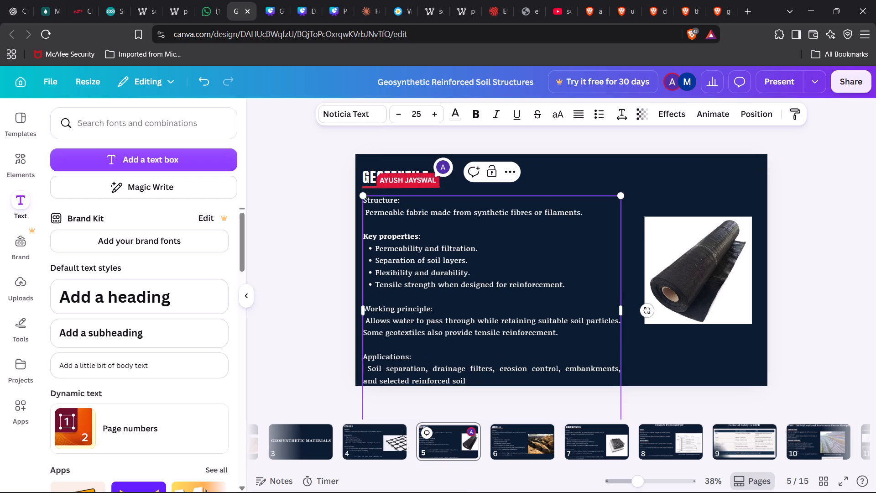
# Compare with the Geogrids slide and nudge the Geotextile body text box slightly upward, keeping it just below the title's underline.
pyautogui.scroll(-1, 582, 409)
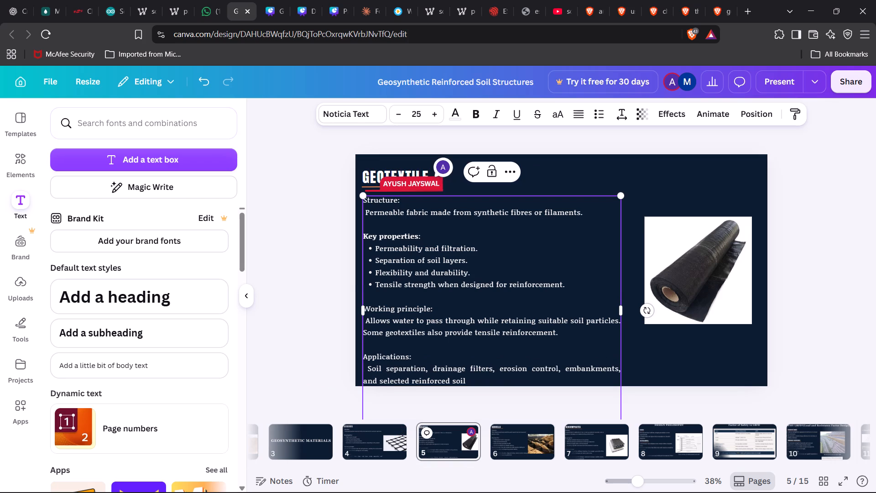
pyautogui.scroll(-2, 619, 405)
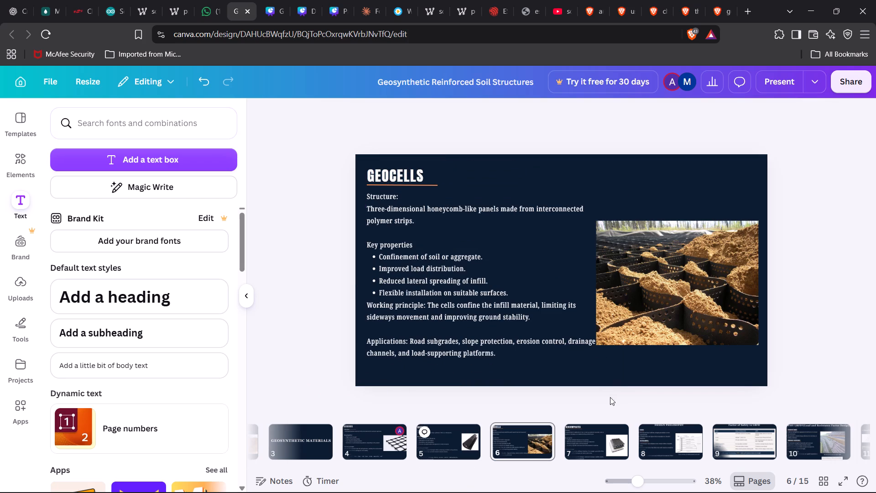
pyautogui.click(431, 430)
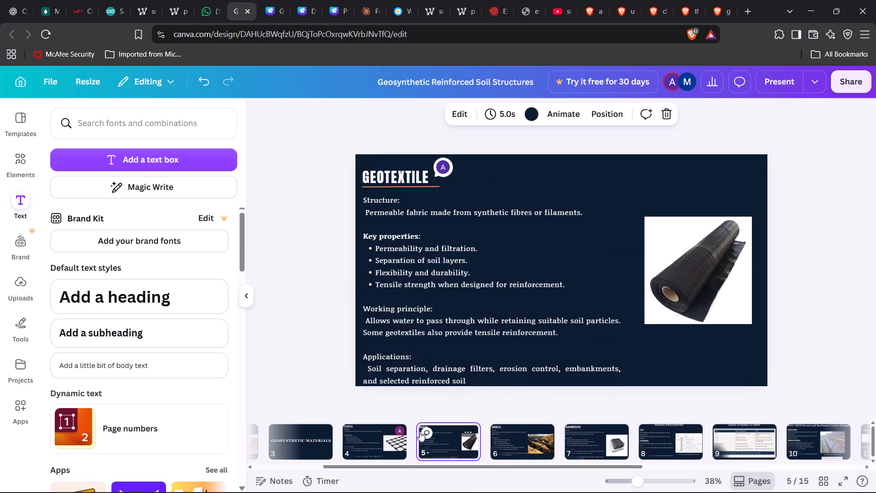
pyautogui.click(362, 432)
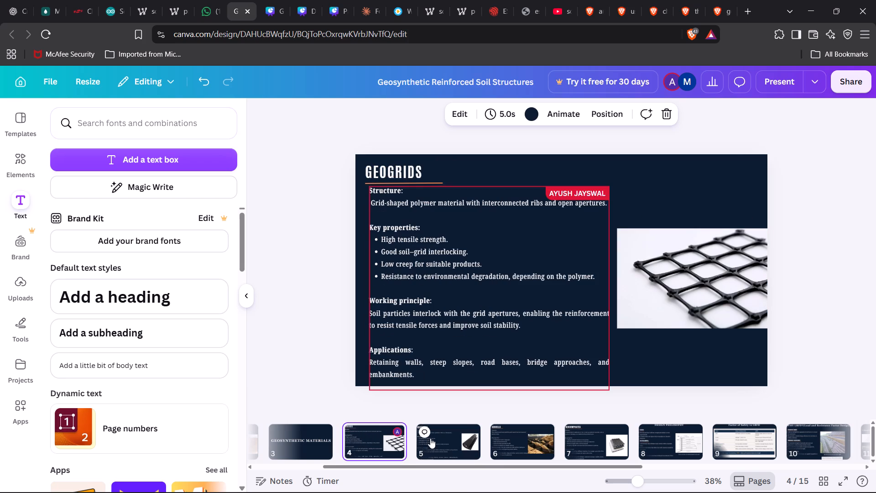
pyautogui.click(430, 438)
pyautogui.click(514, 315)
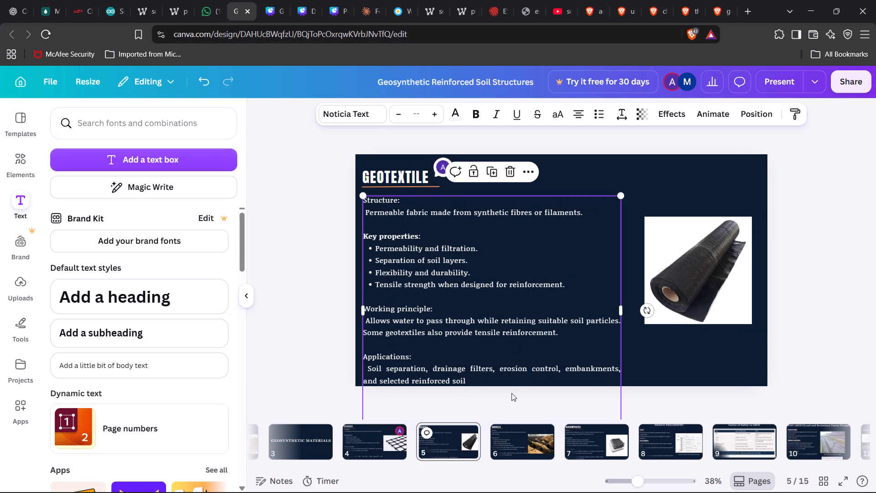
pyautogui.moveTo(511, 393); pyautogui.dragTo(512, 372)
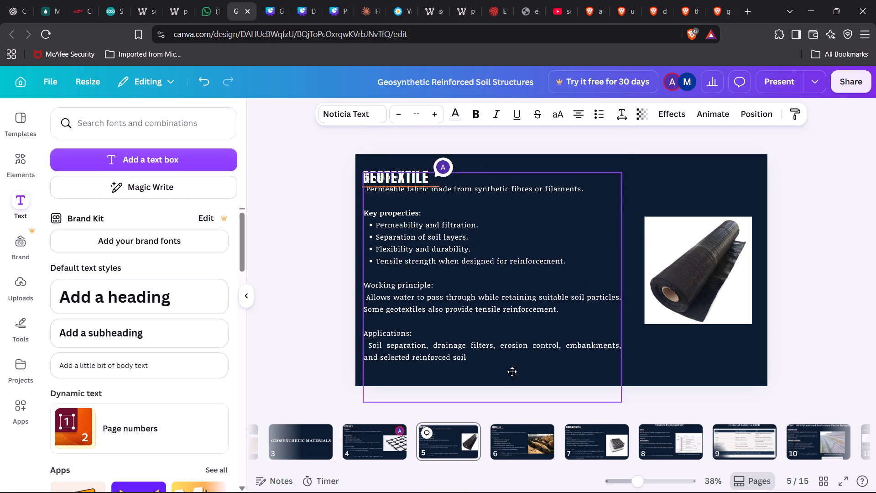
pyautogui.moveTo(512, 372); pyautogui.dragTo(508, 349)
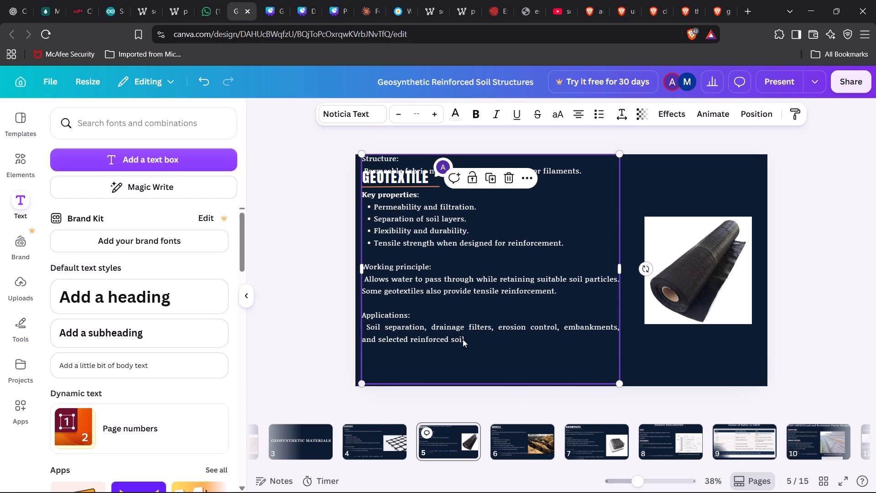
pyautogui.moveTo(496, 357); pyautogui.dragTo(495, 397)
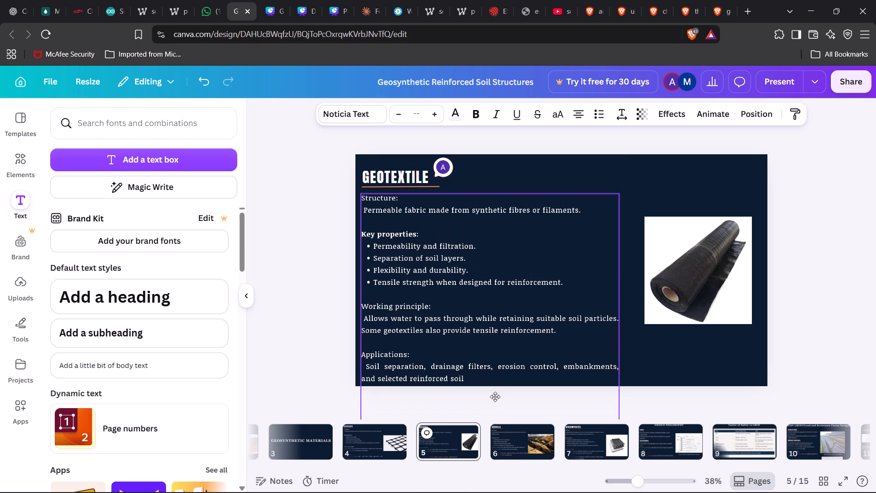
pyautogui.moveTo(495, 397); pyautogui.dragTo(495, 399)
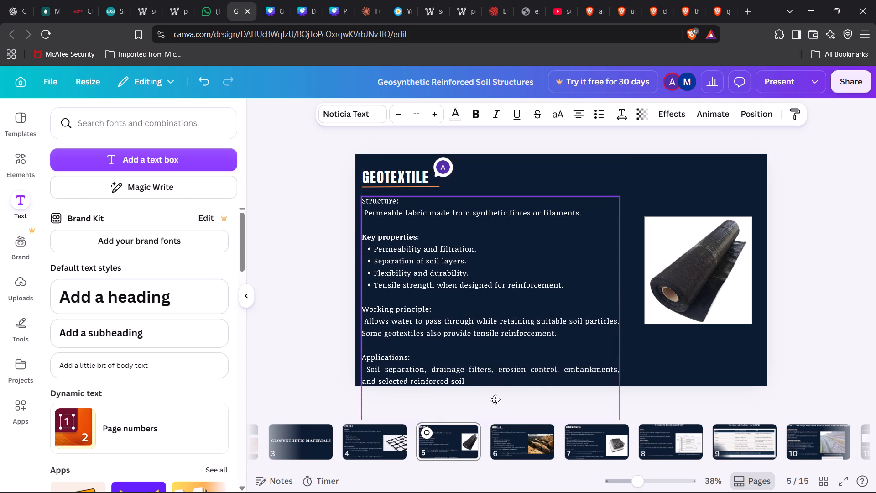
pyautogui.moveTo(495, 399); pyautogui.dragTo(495, 396)
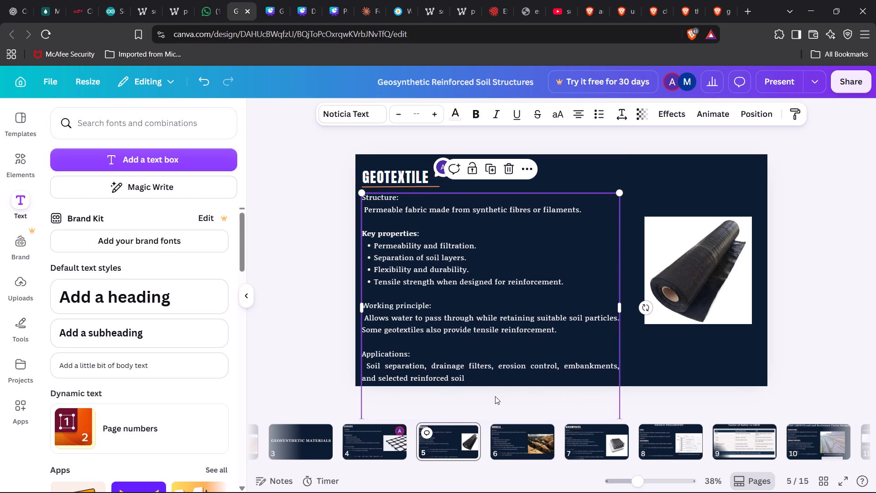
pyautogui.click(649, 201)
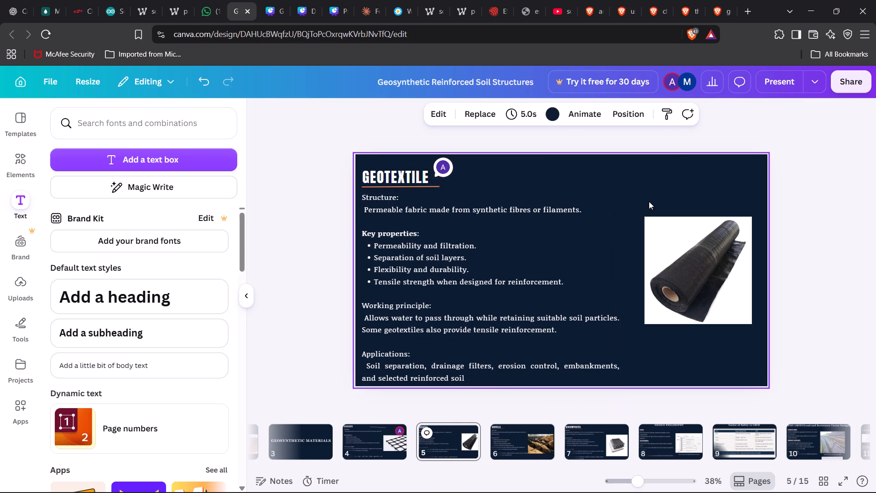
# Move the GEOTEXTILE title slightly upward to leave more space above its orange underline.
pyautogui.moveTo(379, 174); pyautogui.dragTo(377, 170)
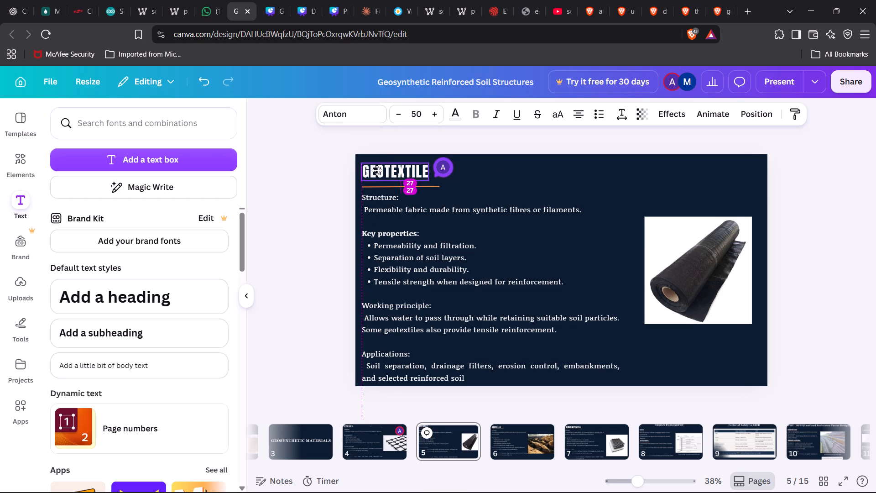
pyautogui.moveTo(377, 170); pyautogui.dragTo(377, 169)
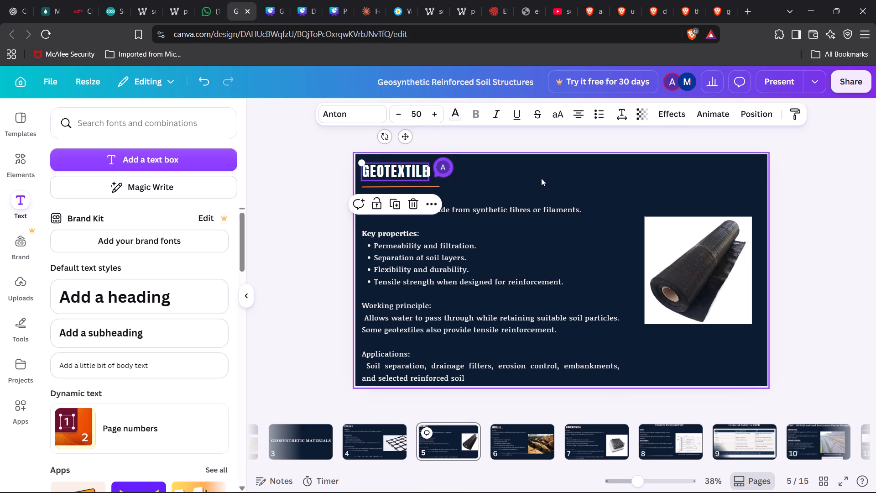
pyautogui.click(553, 170)
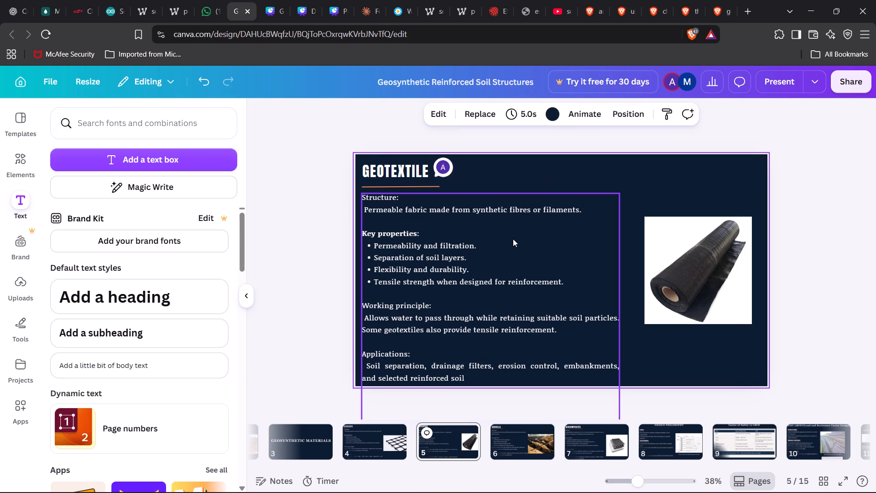
# Make the "Structure" heading in the Geotextile body text bold.
pyautogui.click(378, 200)
pyautogui.click(382, 196)
pyautogui.doubleClick(382, 196)
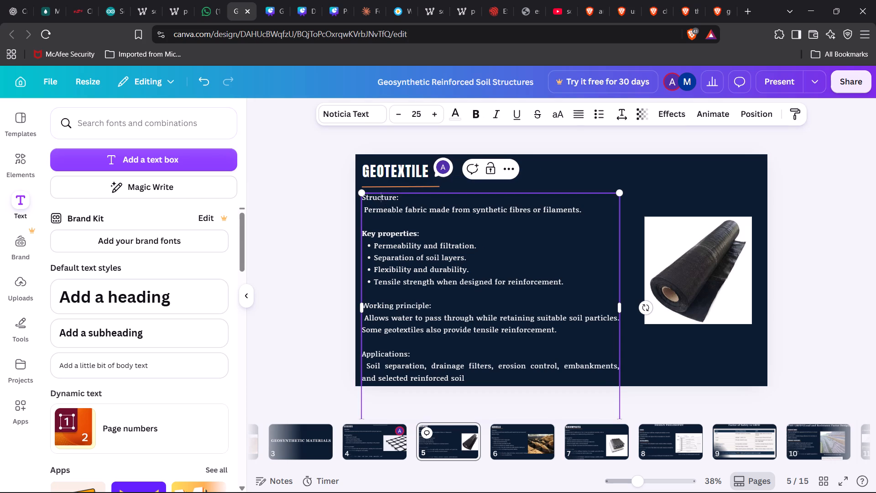
pyautogui.click(478, 108)
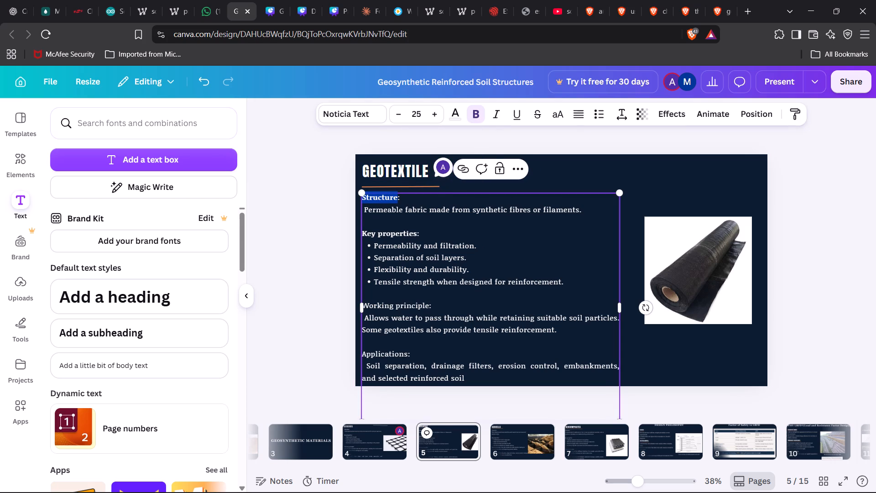
# Make the "Working principle" and "Applications" headings in the Geotextile body text bold.
pyautogui.doubleClick(395, 311)
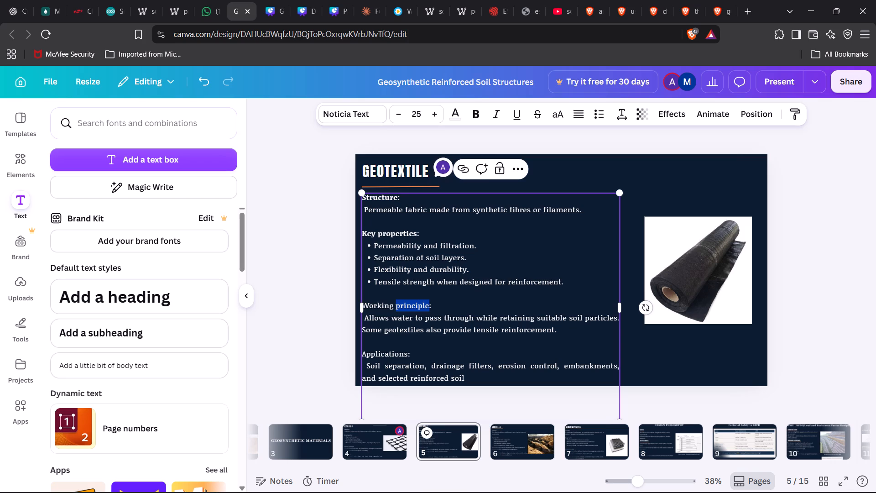
pyautogui.moveTo(404, 306); pyautogui.dragTo(416, 305)
pyautogui.moveTo(416, 305); pyautogui.dragTo(399, 305)
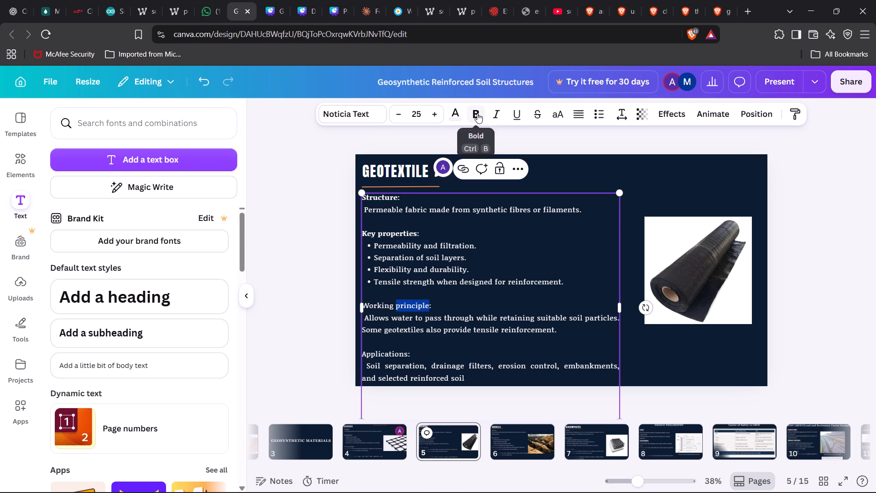
pyautogui.click(477, 113)
pyautogui.doubleClick(381, 307)
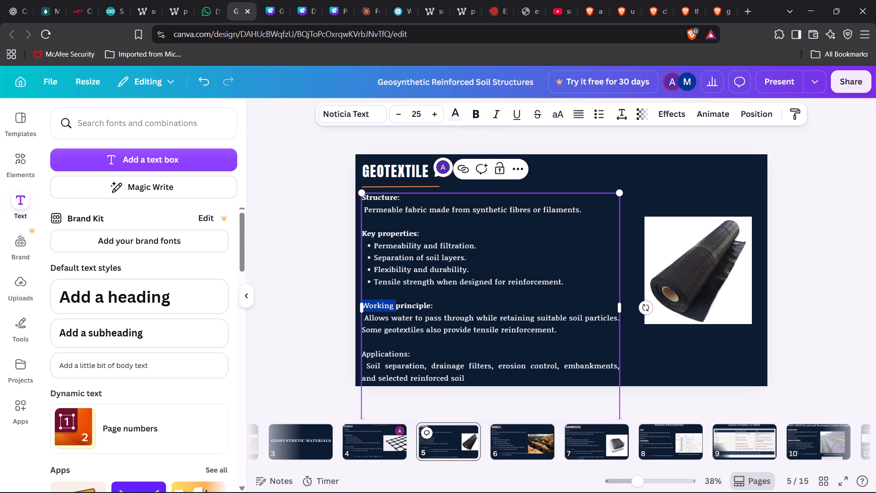
pyautogui.click(477, 110)
pyautogui.doubleClick(381, 352)
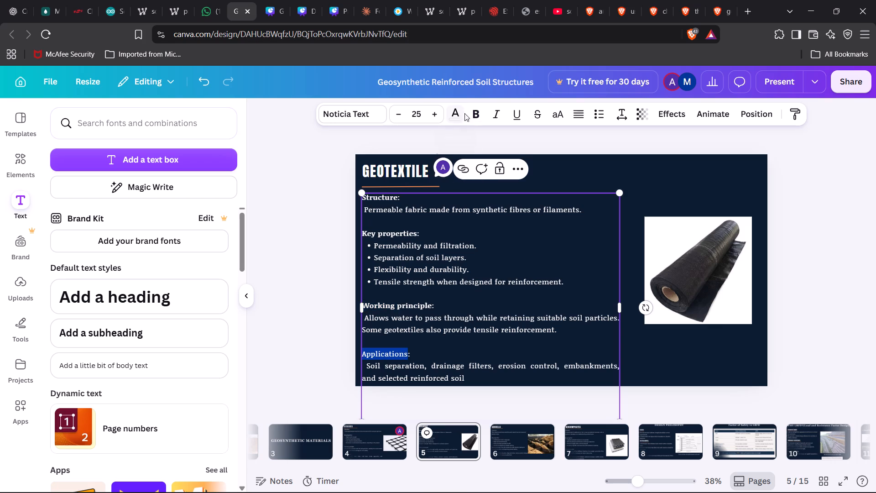
pyautogui.click(472, 114)
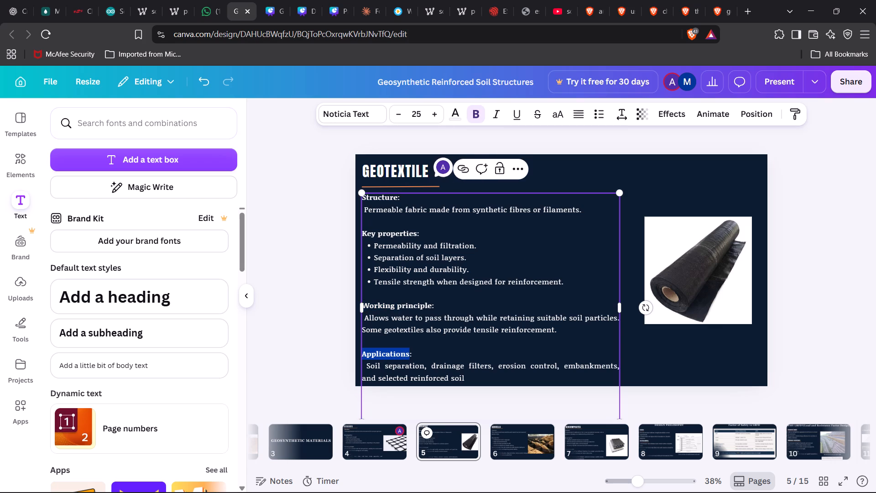
pyautogui.doubleClick(391, 232)
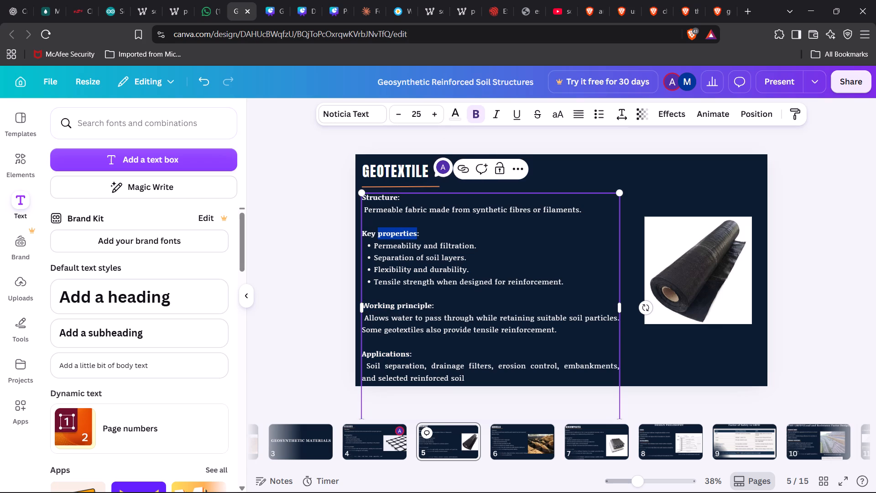
pyautogui.click(505, 230)
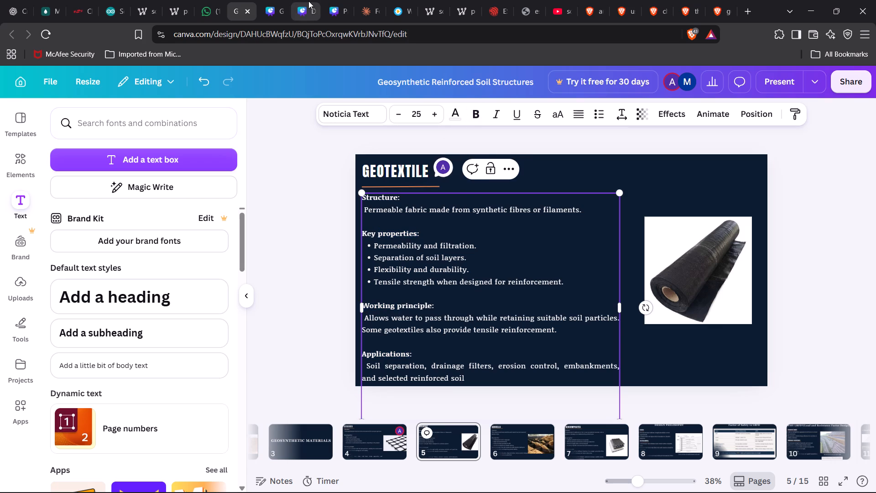
# Switch to the Smart Solar Street Light presentation and check the text colour of slide 2's "Design opportunity" label.
pyautogui.click(308, 1)
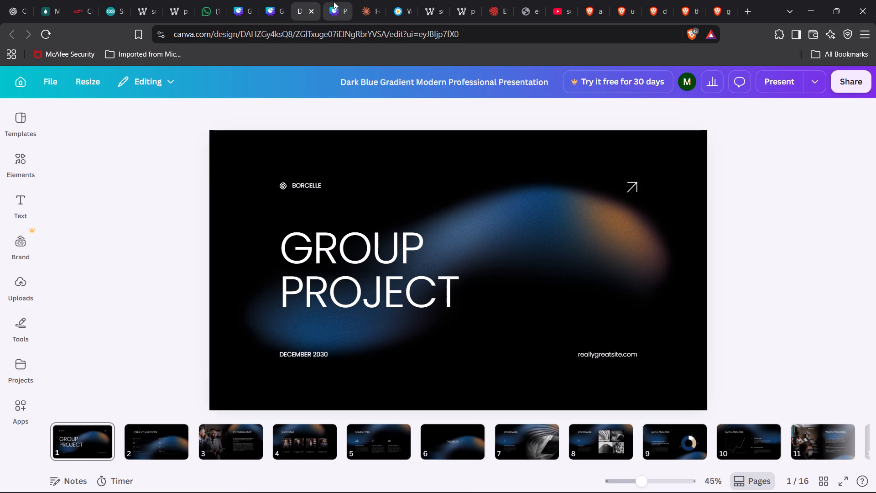
pyautogui.click(334, 1)
pyautogui.click(430, 304)
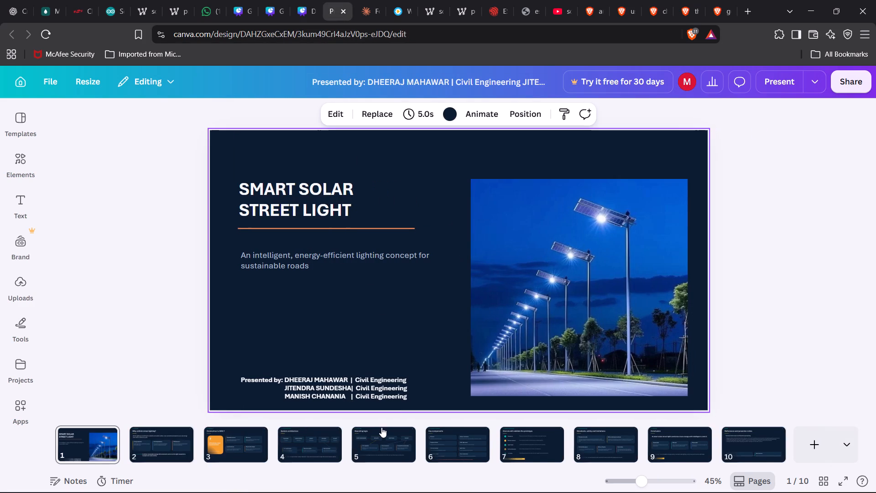
pyautogui.click(374, 437)
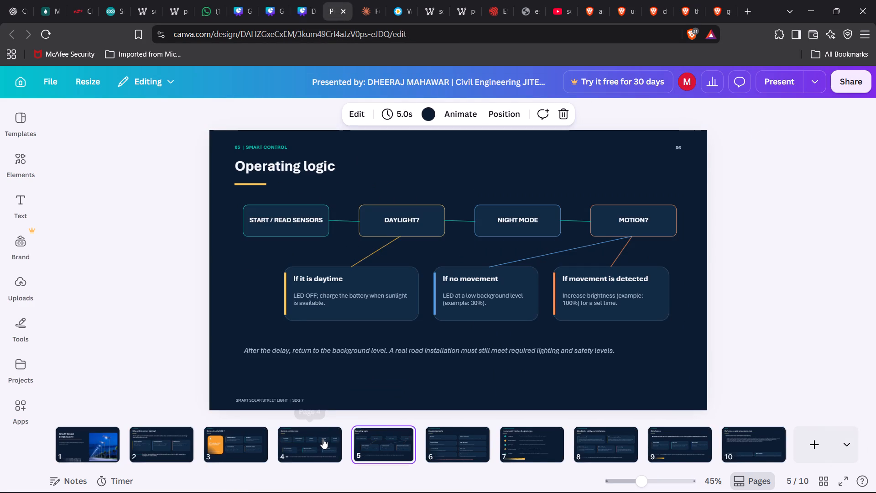
pyautogui.click(323, 439)
pyautogui.hscroll(2, 406, 454)
pyautogui.click(214, 443)
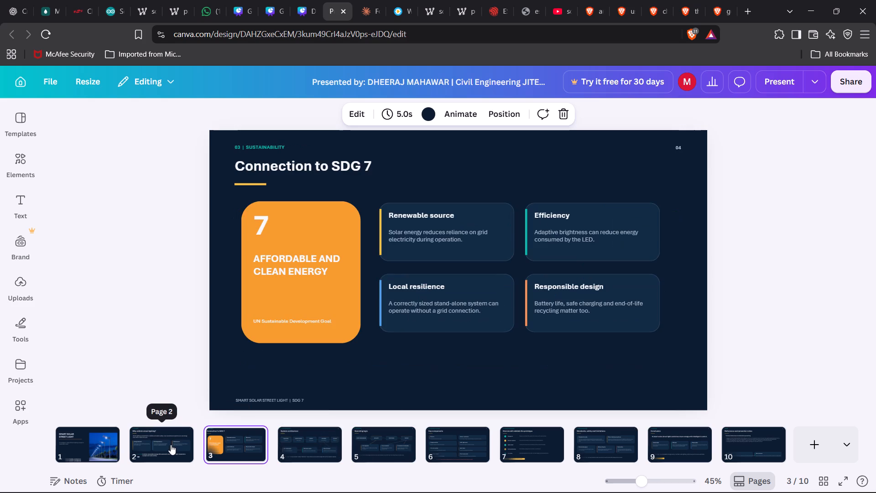
pyautogui.click(171, 445)
pyautogui.hscroll(1, 225, 448)
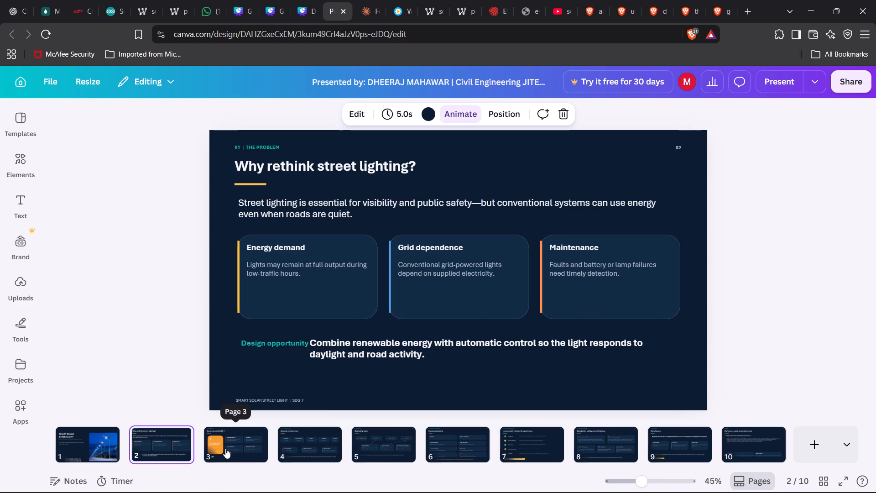
pyautogui.hscroll(1, 225, 448)
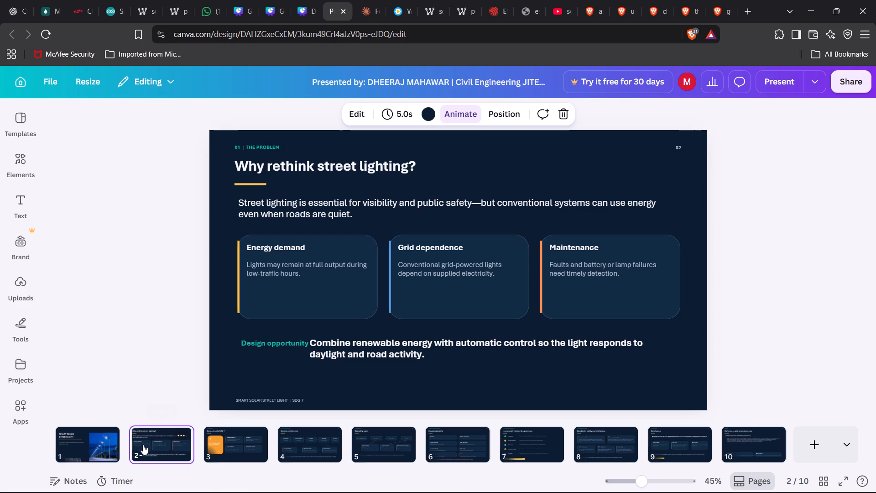
pyautogui.click(264, 345)
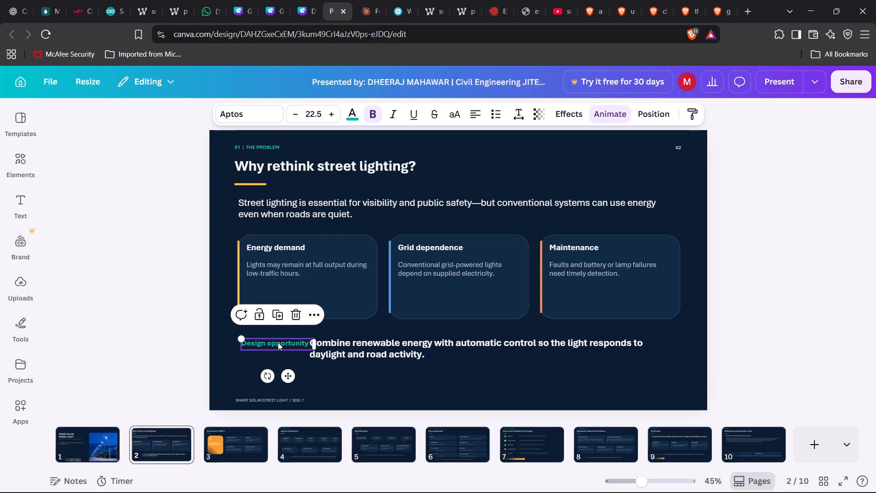
pyautogui.click(278, 342)
pyautogui.click(278, 342)
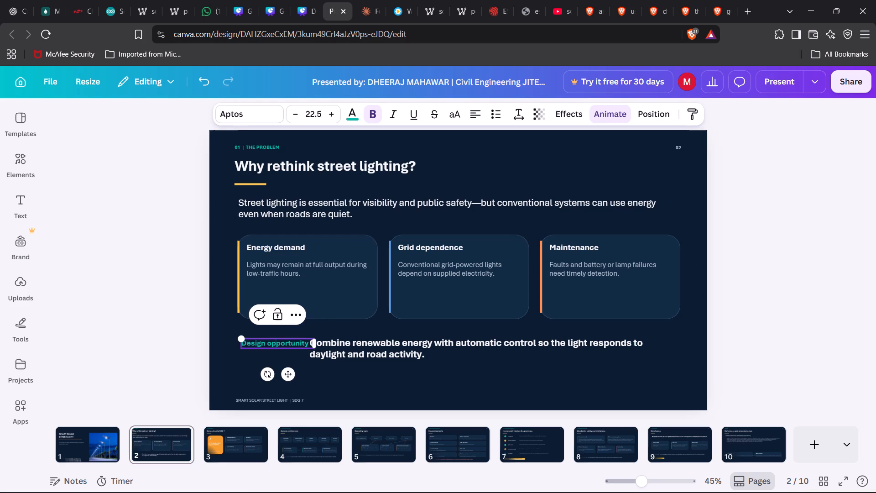
pyautogui.click(351, 116)
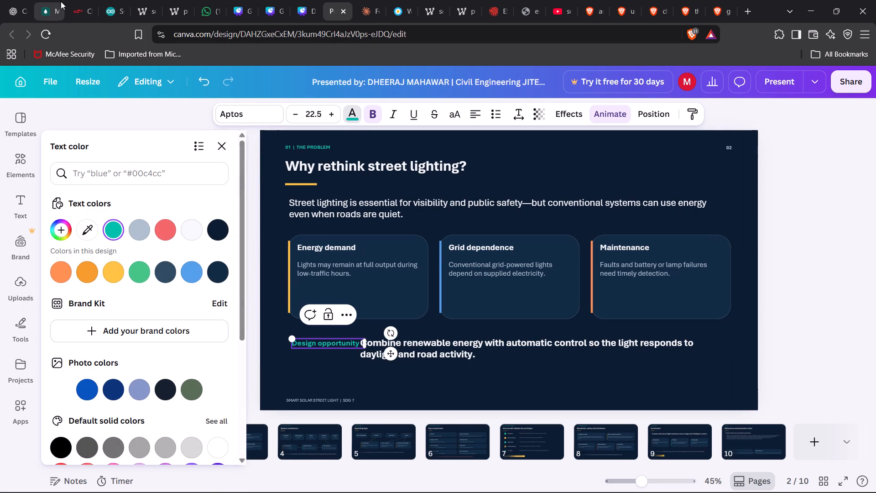
# Return to the Geosynthetic Reinforced Soil Structures presentation and set the Geotextile slide's "Structure" heading to text colour 00beaa.
pyautogui.click(272, 1)
pyautogui.click(241, 0)
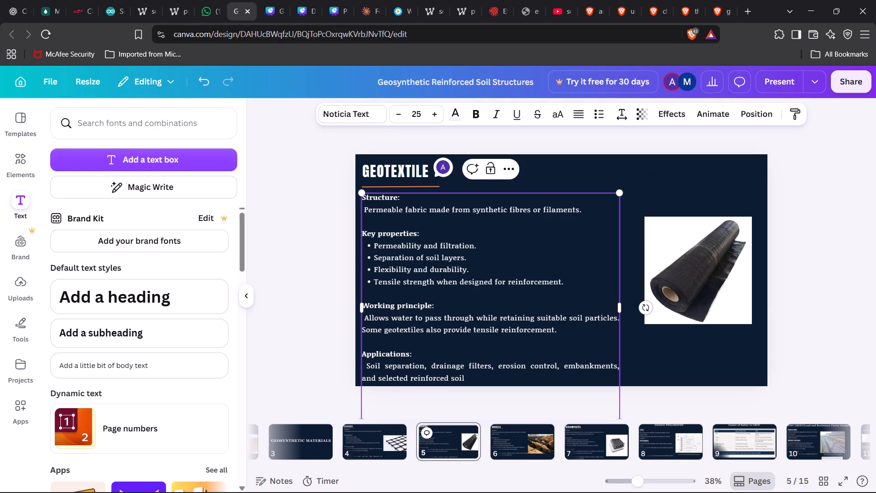
pyautogui.doubleClick(380, 199)
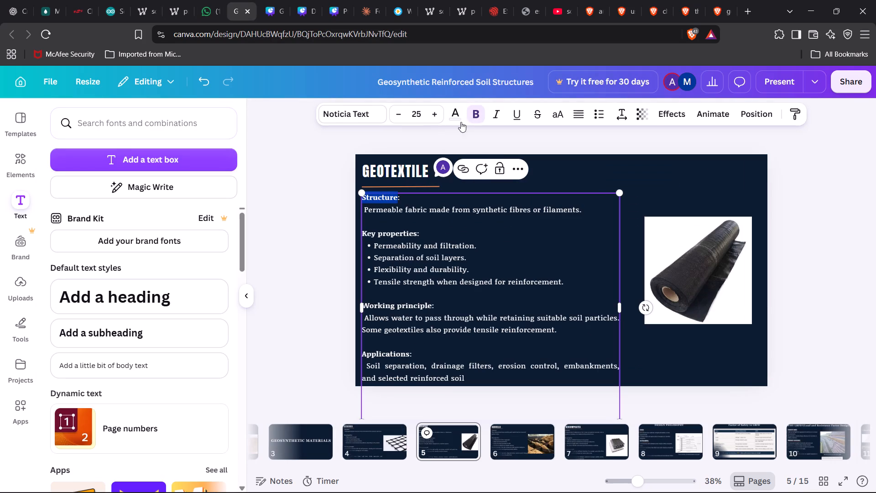
pyautogui.click(456, 114)
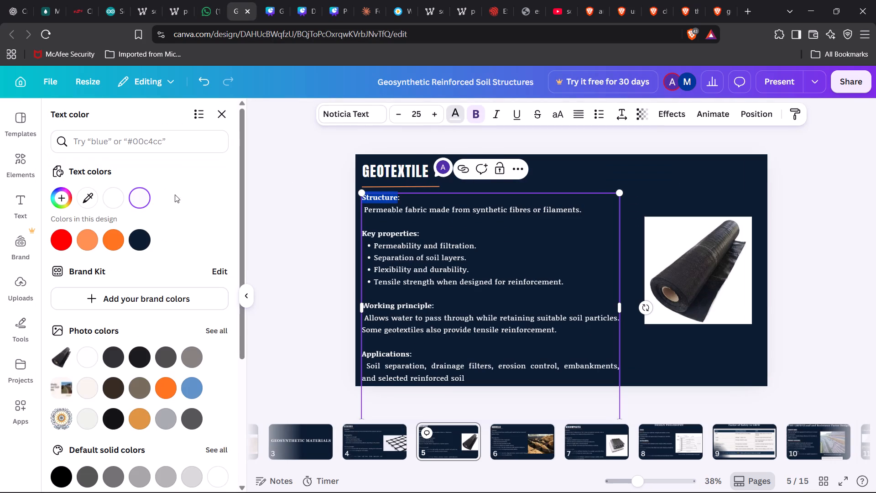
pyautogui.click(111, 135)
pyautogui.write('00beaa')
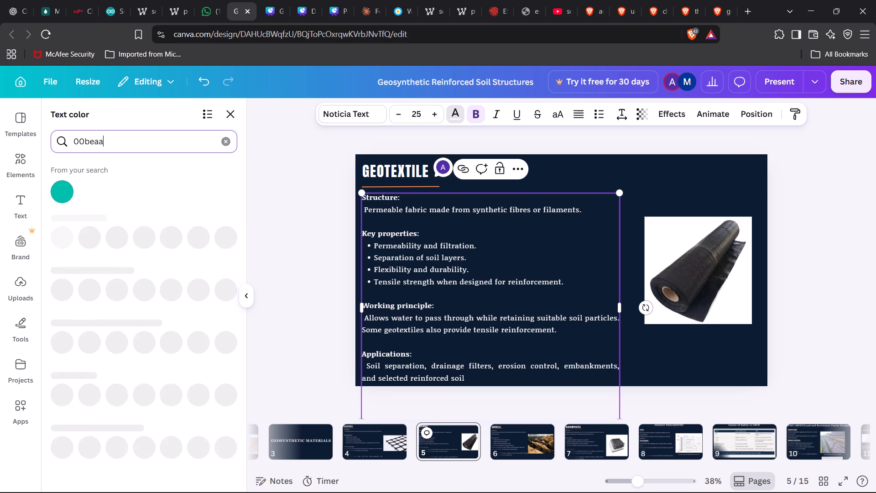
pyautogui.click(58, 189)
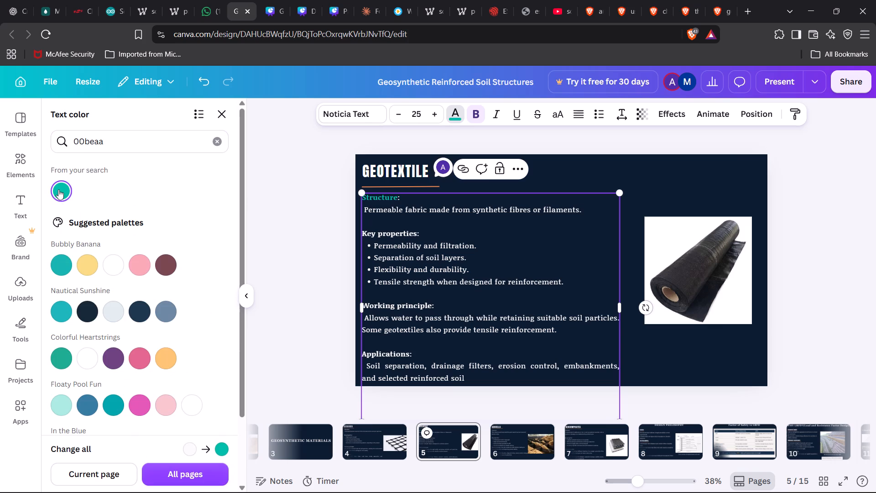
pyautogui.click(588, 291)
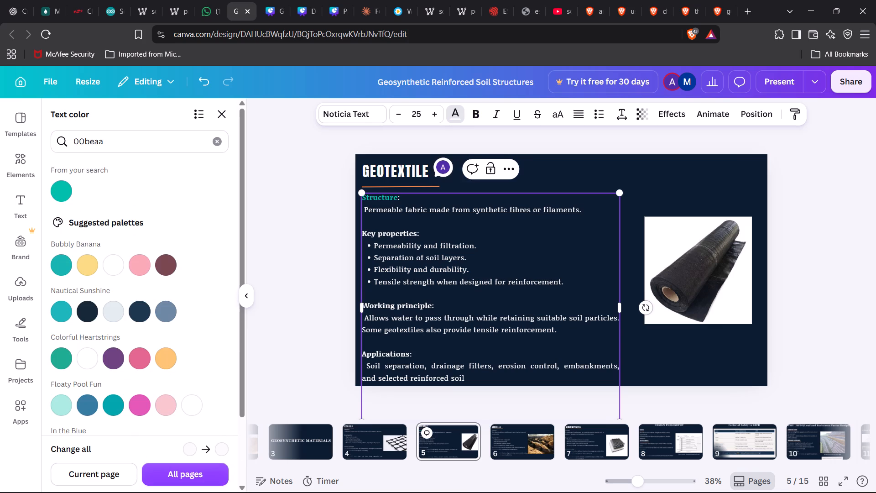
pyautogui.click(698, 187)
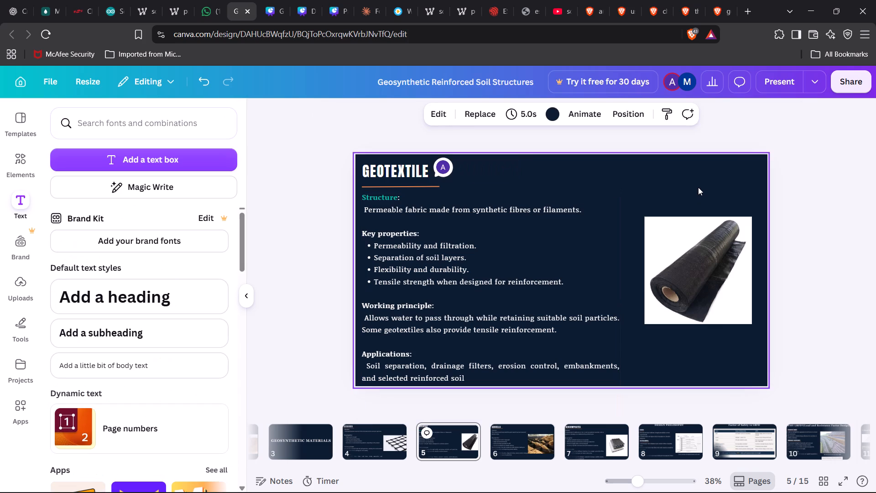
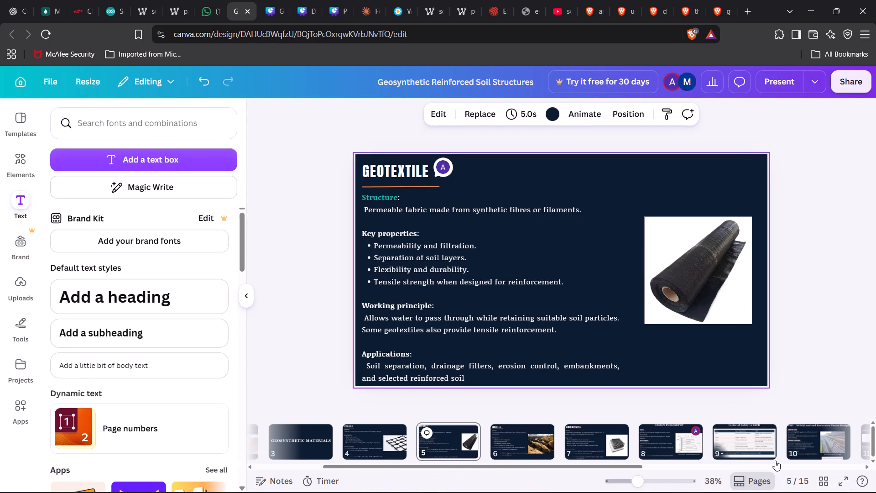
# Read the comment thread attached to the Geotextile slide's title, and close it.
pyautogui.click(452, 170)
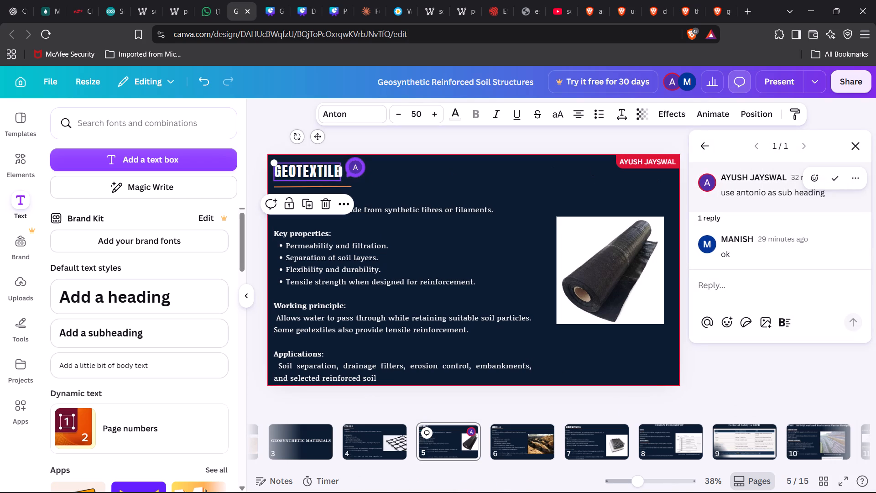
pyautogui.click(851, 184)
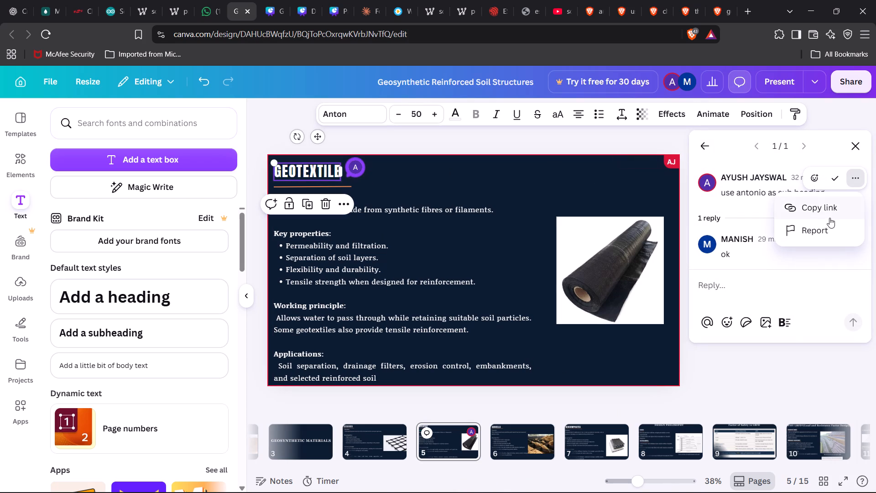
pyautogui.click(753, 180)
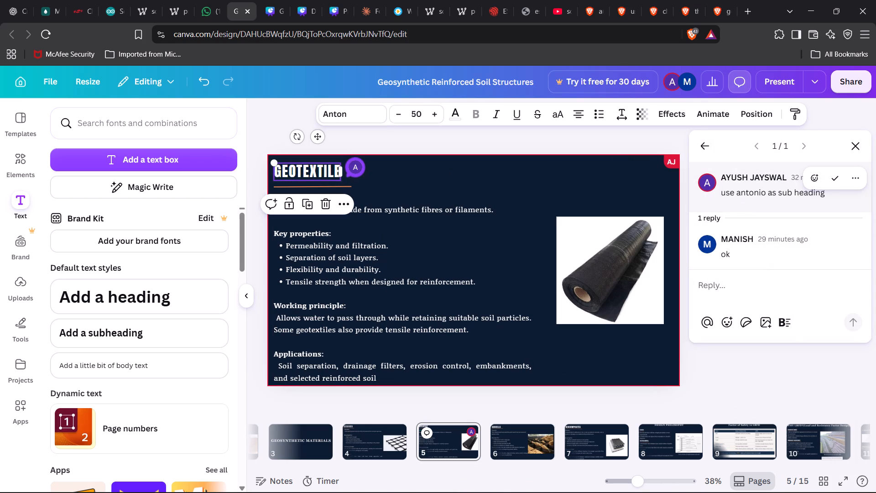
pyautogui.click(860, 146)
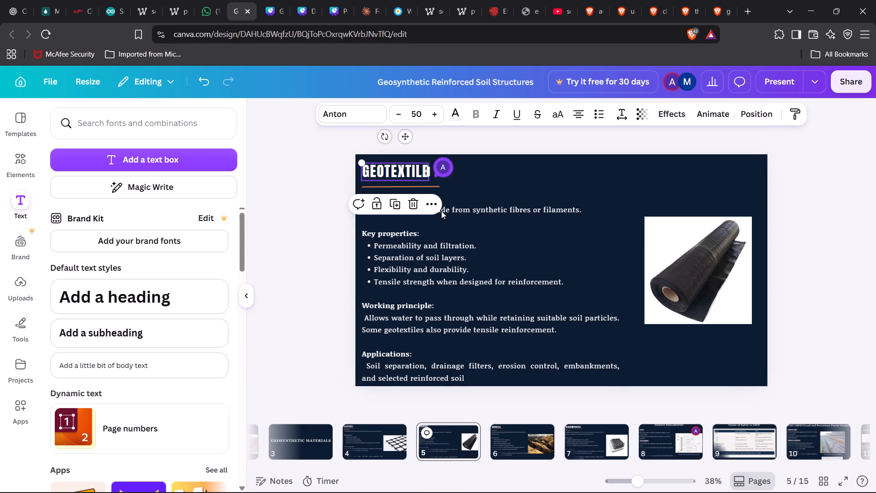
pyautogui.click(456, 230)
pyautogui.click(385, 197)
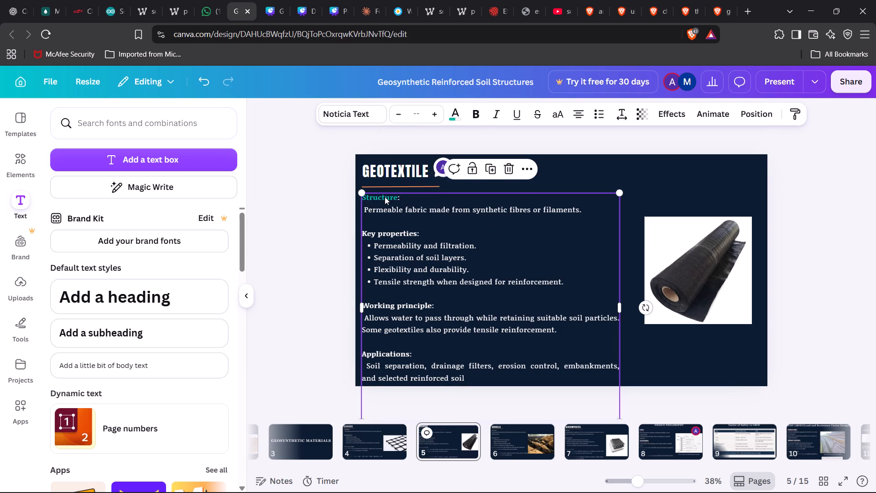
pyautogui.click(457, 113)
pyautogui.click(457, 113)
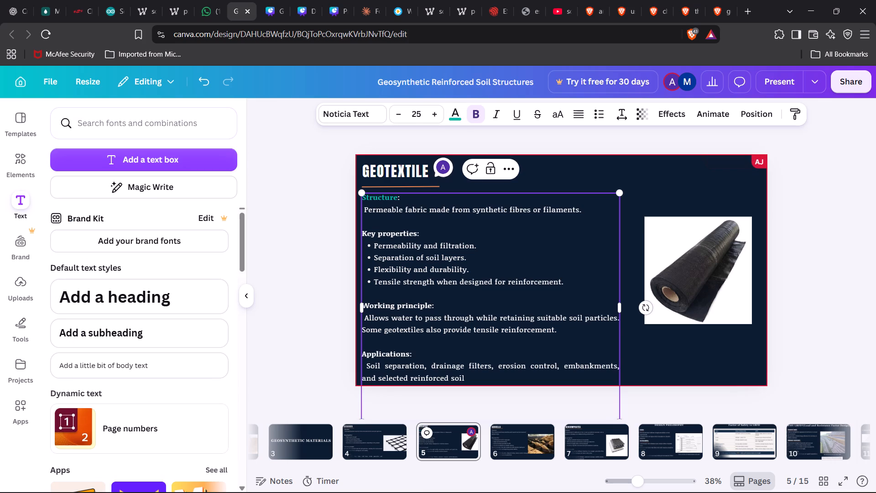
# Examine the subheading styles on the Design Philosophy, Geocells and Why LRFD slides, including the font of the "Factored loads" subheading.
pyautogui.hscroll(-4, 594, 455)
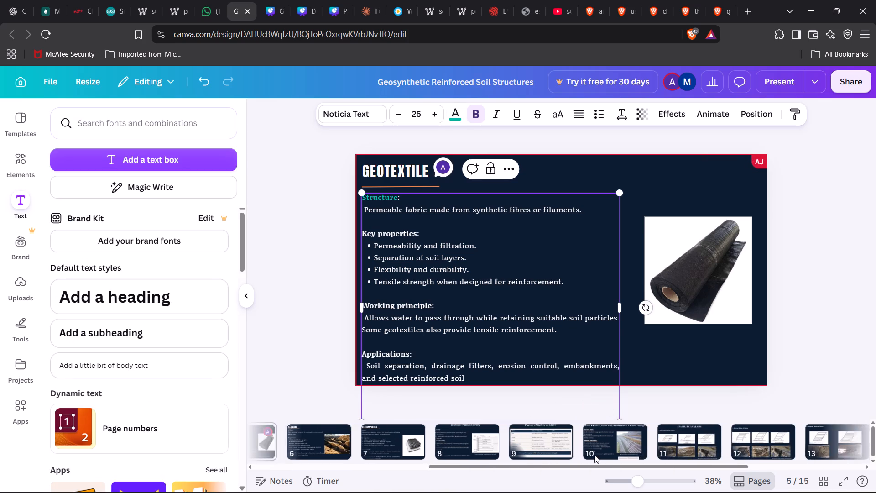
pyautogui.hscroll(-1, 594, 455)
pyautogui.hscroll(1, 462, 449)
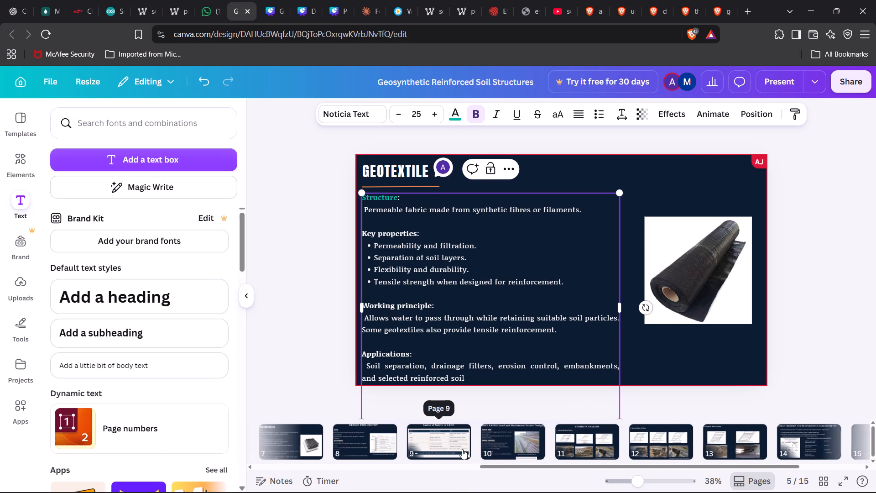
pyautogui.hscroll(1, 462, 449)
pyautogui.click(417, 446)
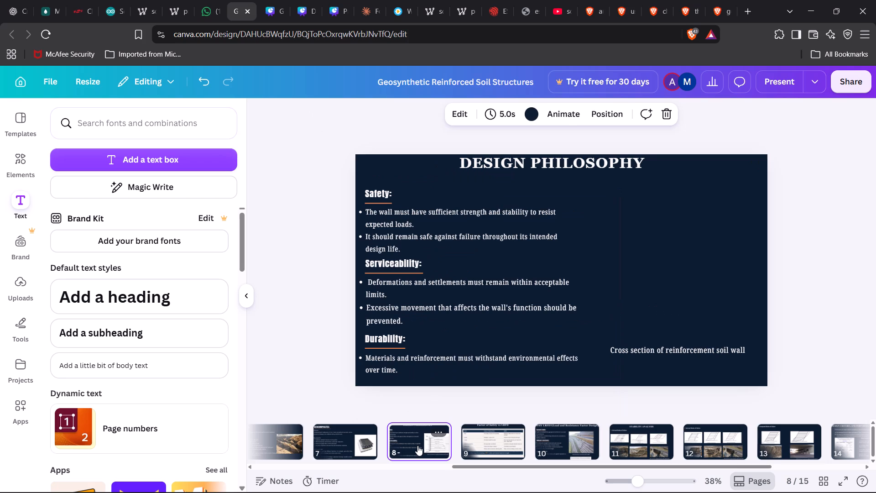
pyautogui.hscroll(2, 401, 446)
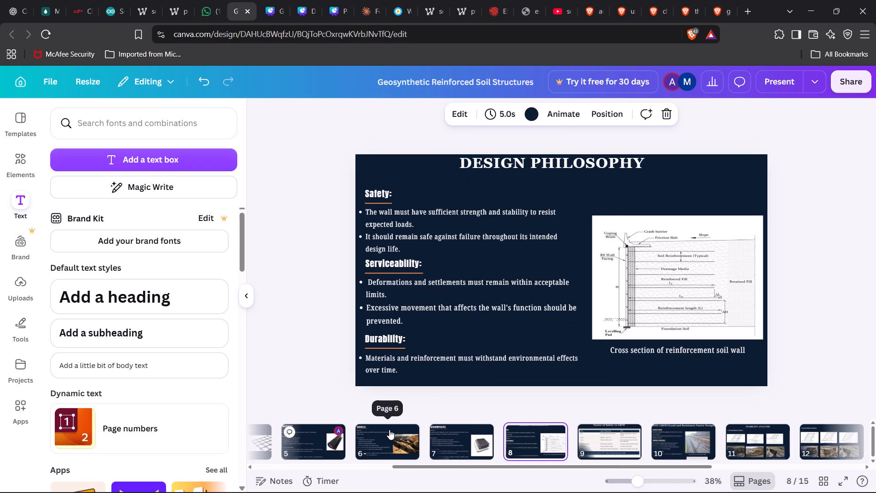
pyautogui.click(390, 435)
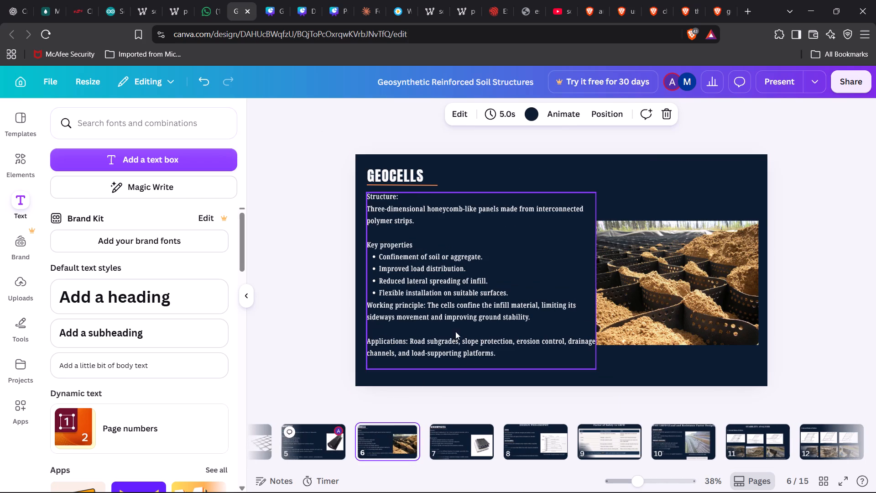
pyautogui.hscroll(-3, 550, 448)
pyautogui.click(496, 443)
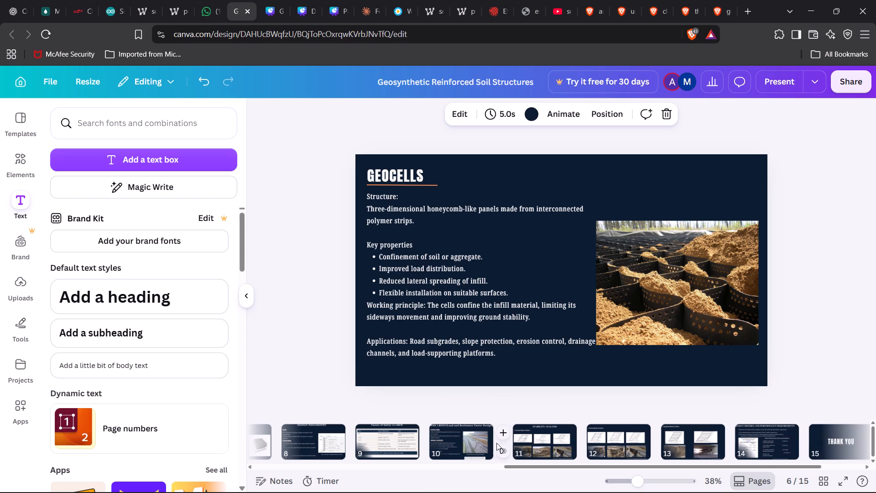
pyautogui.click(456, 447)
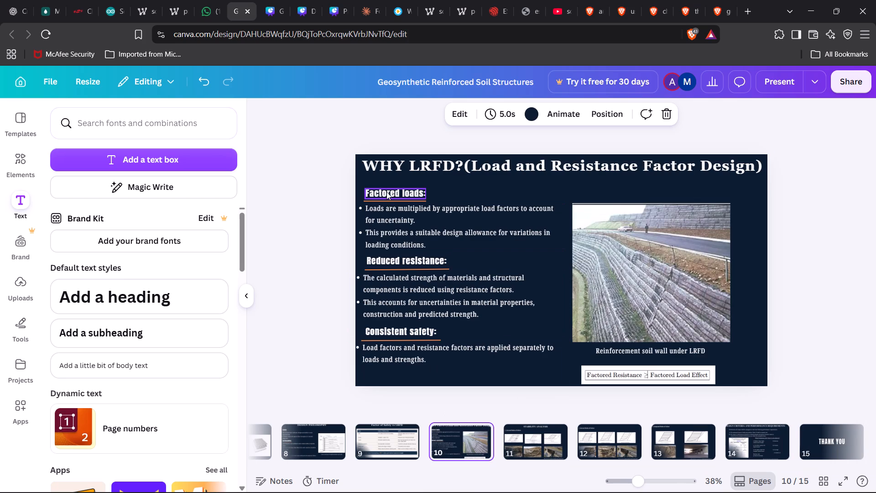
pyautogui.click(386, 192)
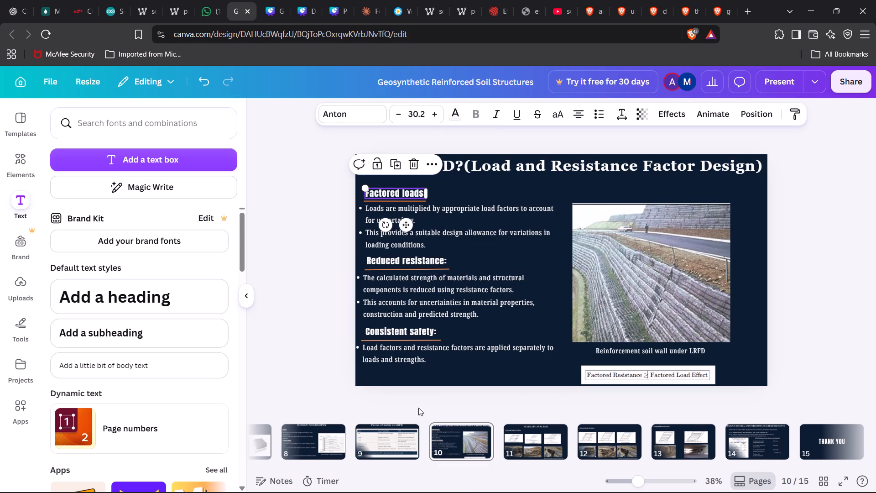
pyautogui.hscroll(7, 422, 451)
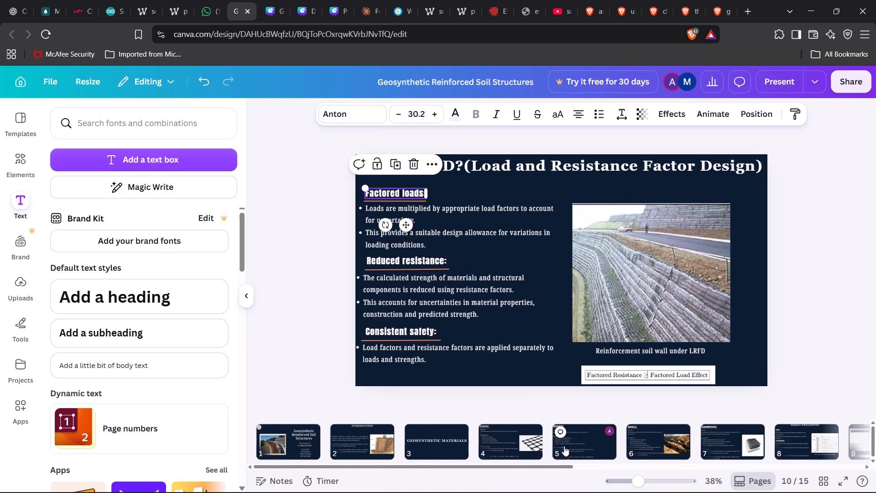
# Set the Geotextile slide's whole body text to white (#ffffff), including the "Structure" heading.
pyautogui.click(591, 441)
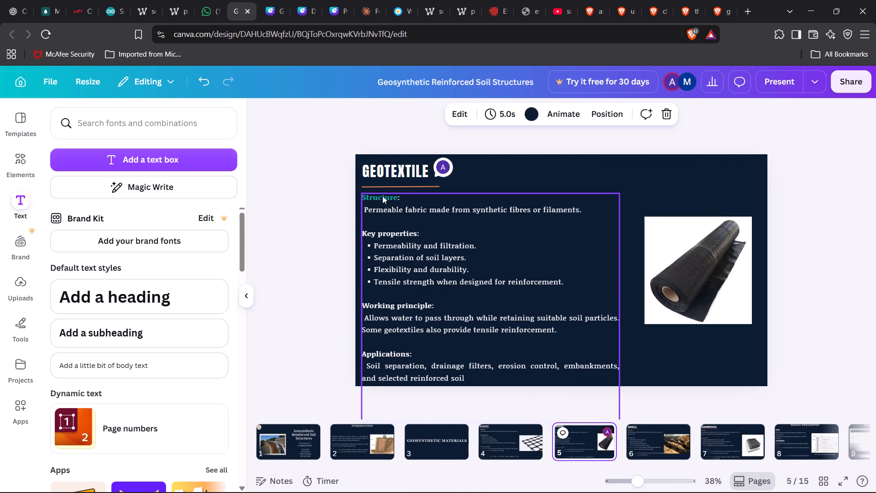
pyautogui.click(382, 196)
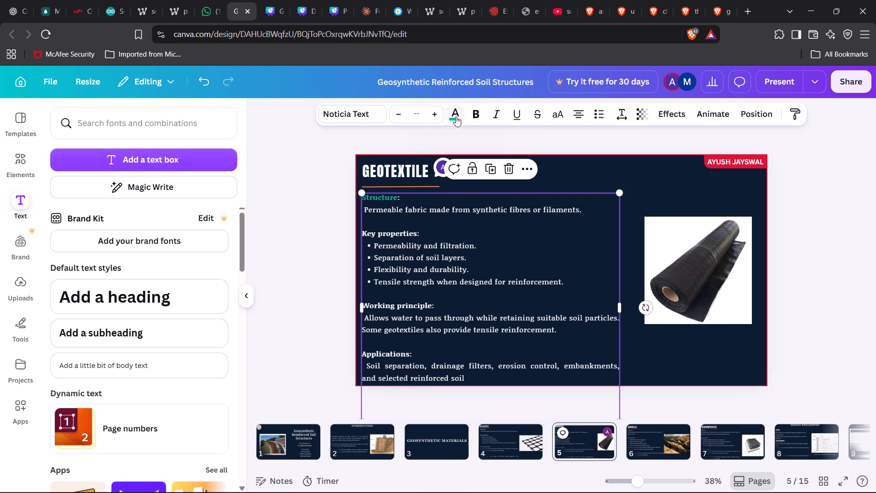
pyautogui.click(456, 116)
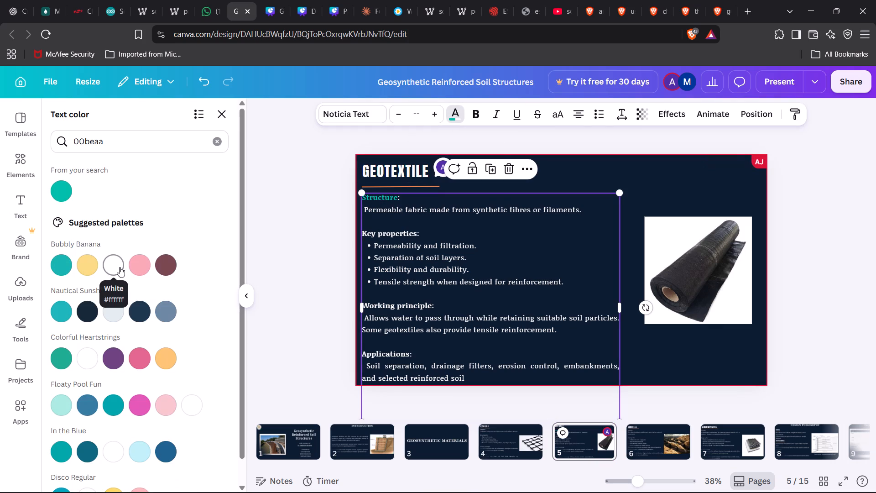
pyautogui.click(86, 351)
pyautogui.click(318, 301)
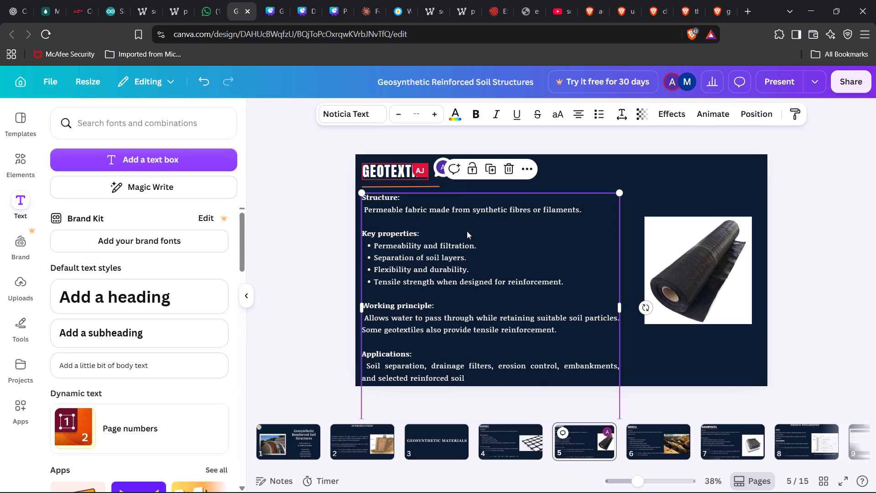
pyautogui.click(333, 213)
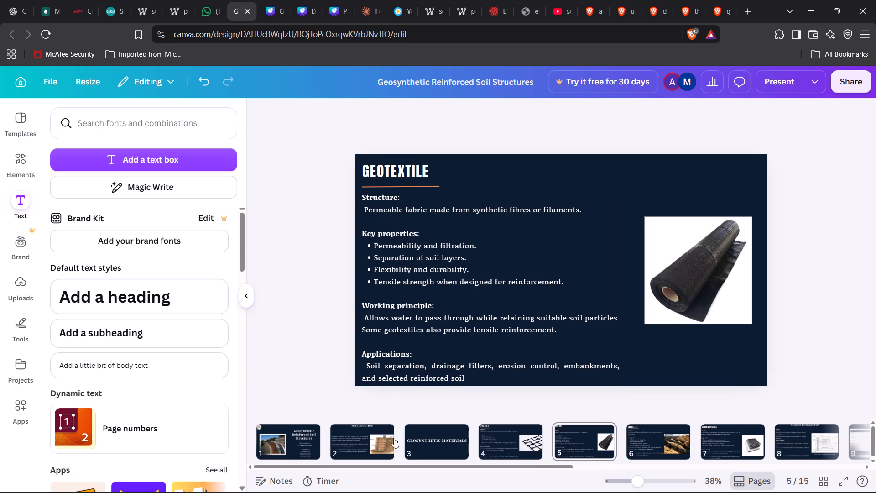
# Check the bold formatting of the Structure, Key properties, Working principle and Applications headings on the Geogrids and Geotextile slides.
pyautogui.click(491, 437)
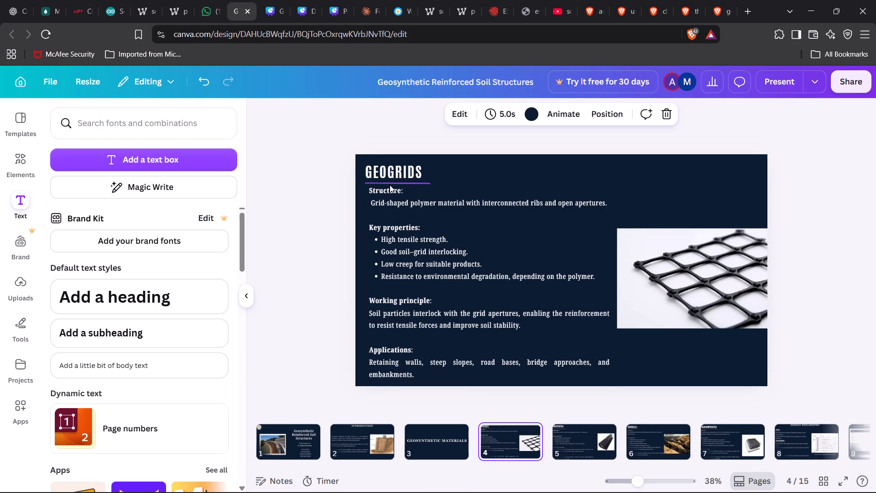
pyautogui.doubleClick(392, 193)
pyautogui.doubleClick(390, 192)
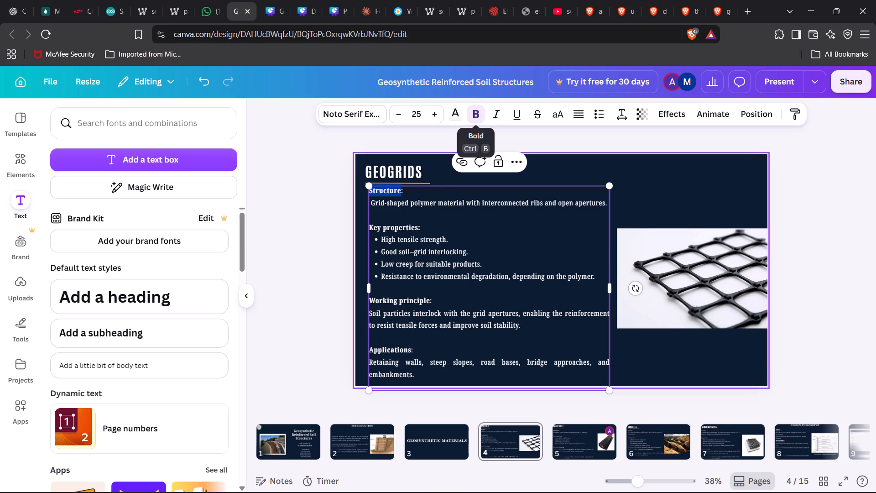
pyautogui.doubleClick(395, 226)
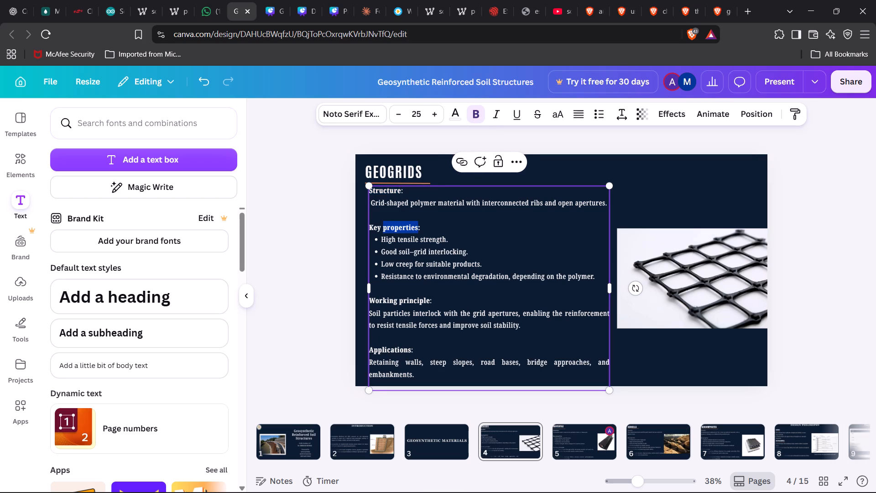
pyautogui.doubleClick(395, 296)
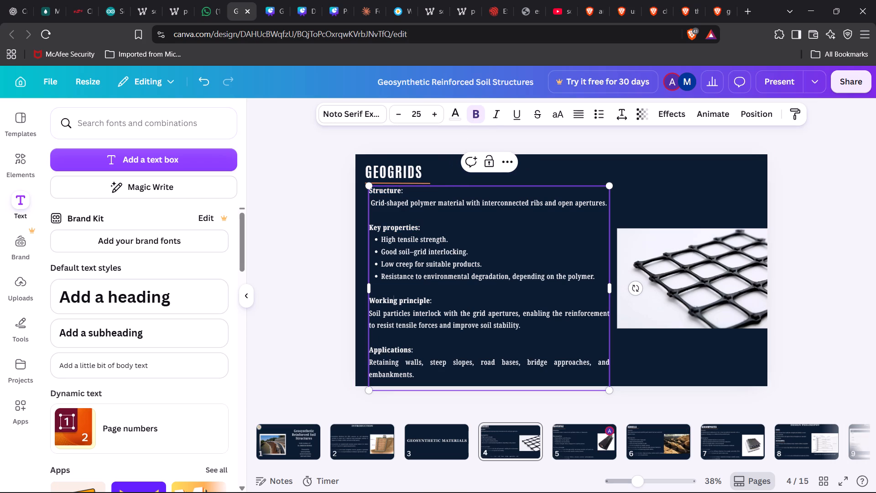
pyautogui.doubleClick(399, 345)
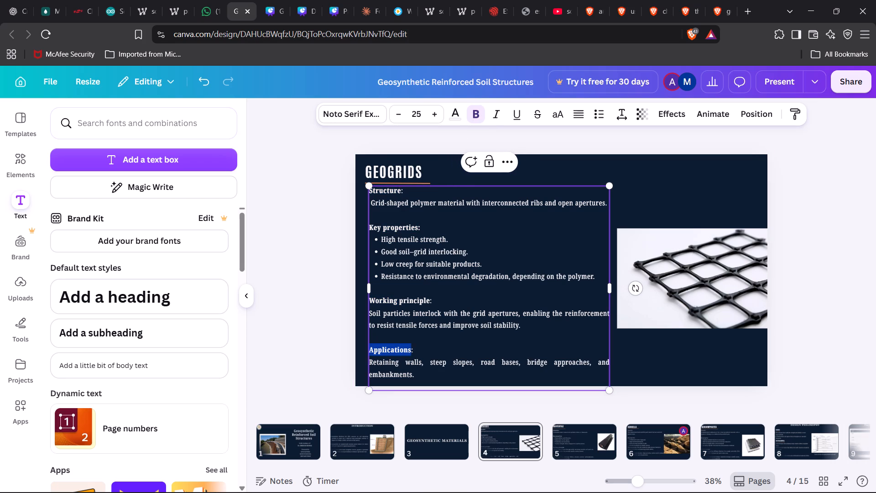
pyautogui.click(559, 430)
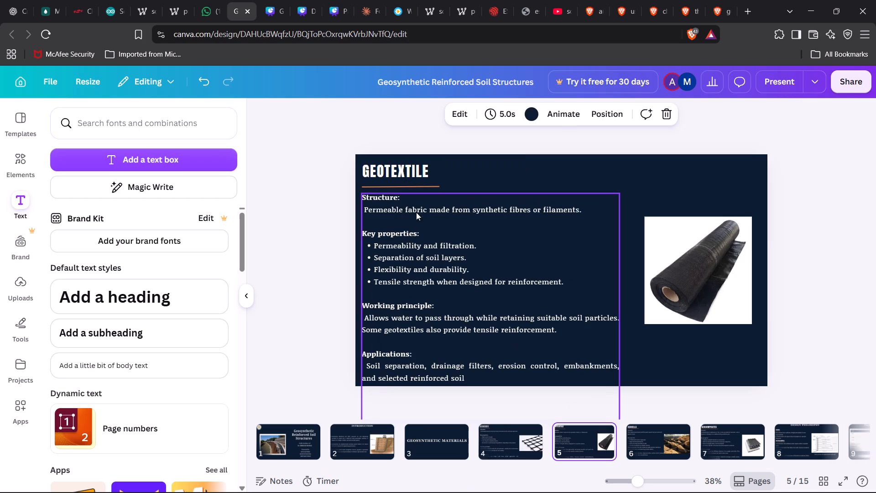
pyautogui.doubleClick(386, 195)
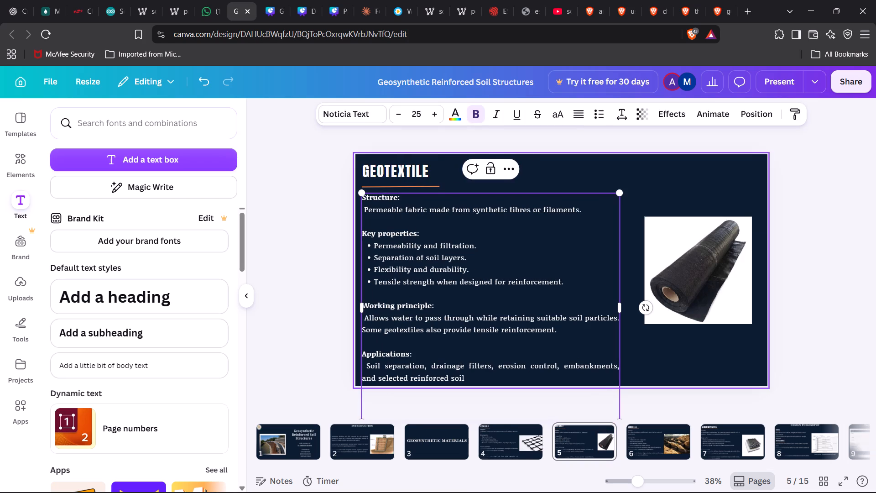
pyautogui.doubleClick(395, 234)
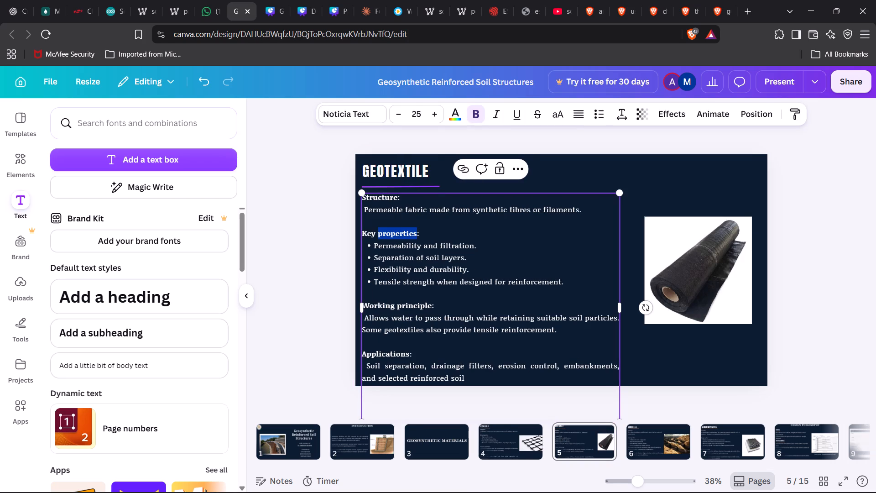
pyautogui.doubleClick(365, 236)
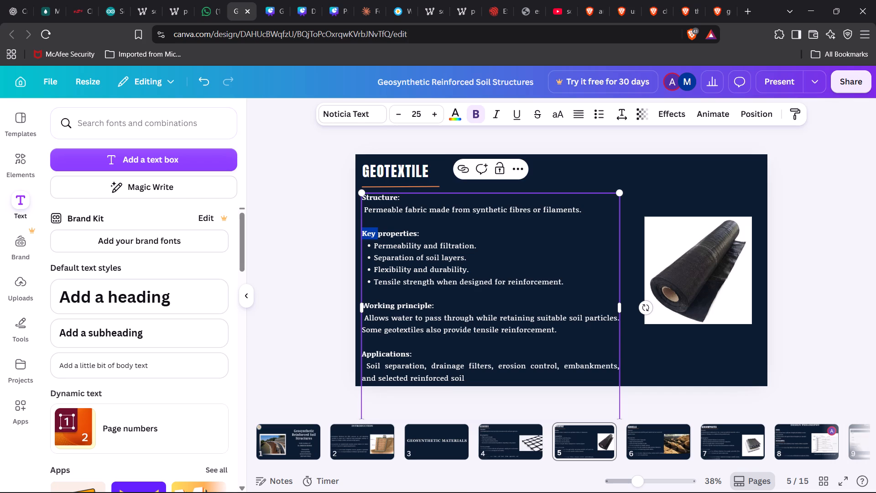
pyautogui.doubleClick(386, 306)
pyautogui.doubleClick(412, 306)
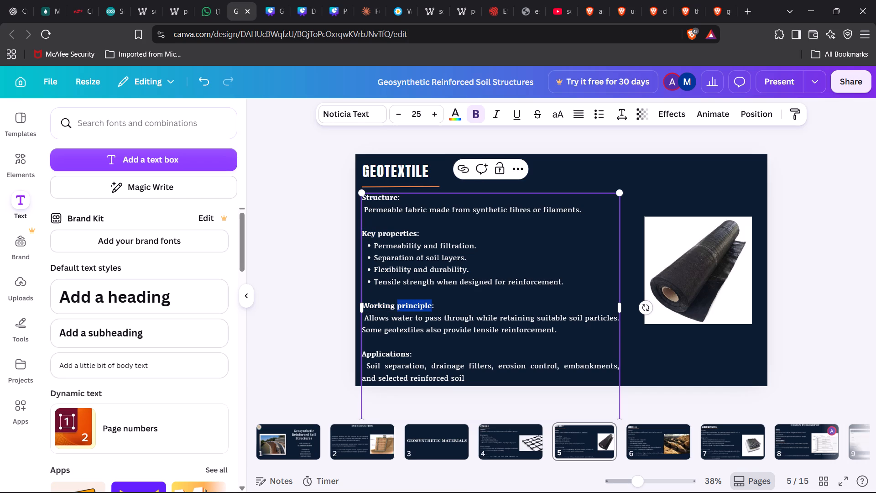
pyautogui.doubleClick(387, 350)
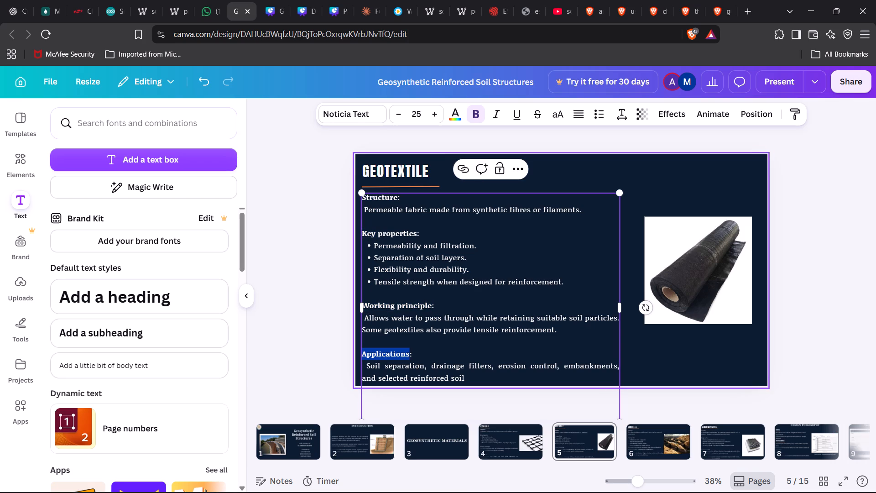
# Make the "Structure" heading in the Geocells slide's body text bold.
pyautogui.click(659, 435)
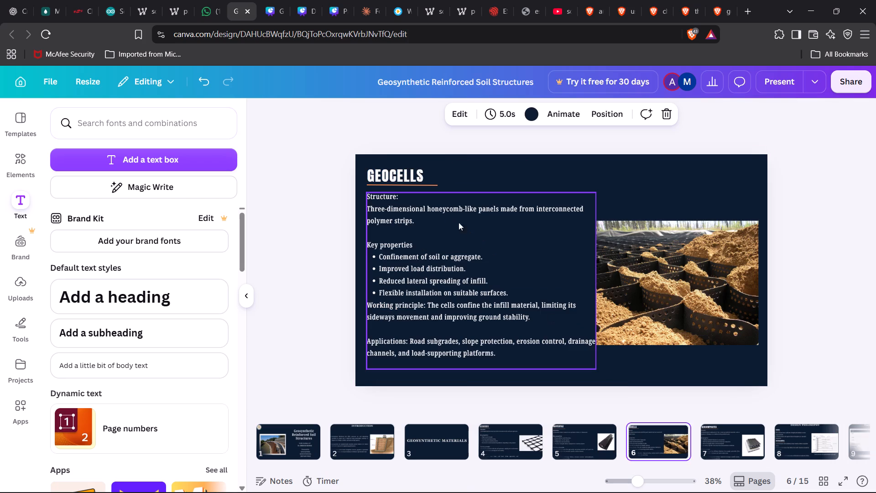
pyautogui.doubleClick(383, 199)
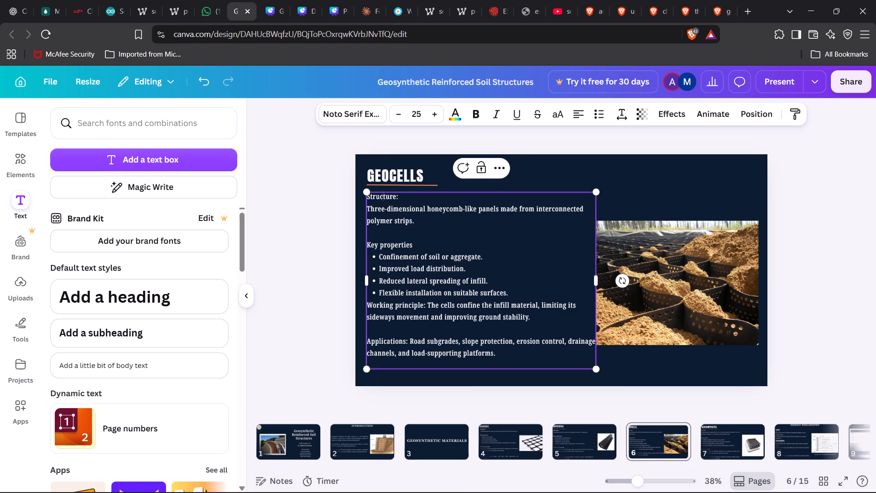
pyautogui.doubleClick(386, 198)
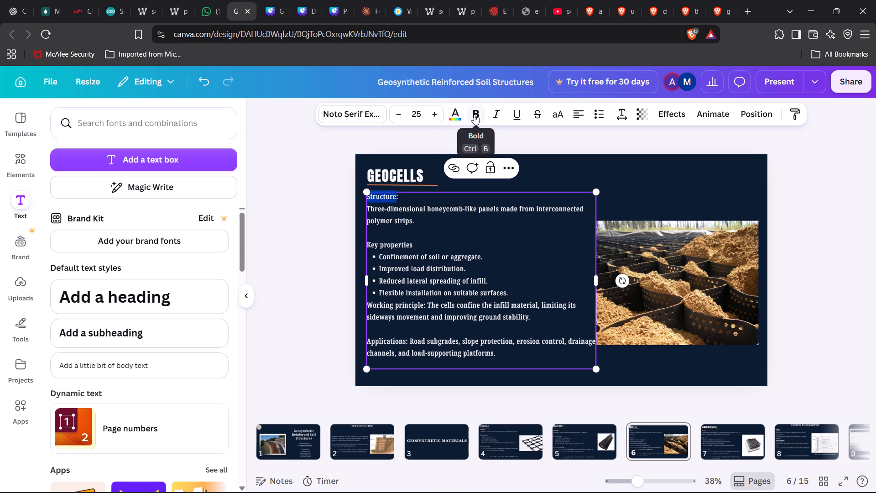
pyautogui.click(474, 115)
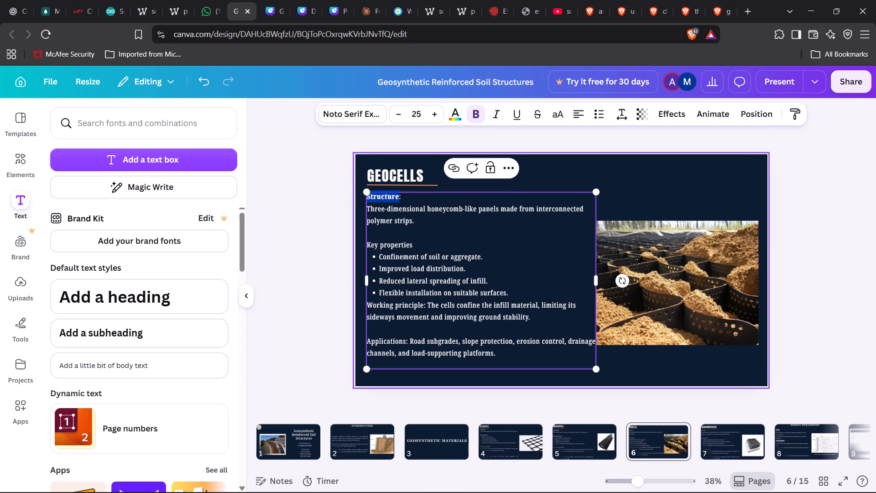
# Make the "Key properties" heading in the Geocells slide's body text bold.
pyautogui.doubleClick(386, 241)
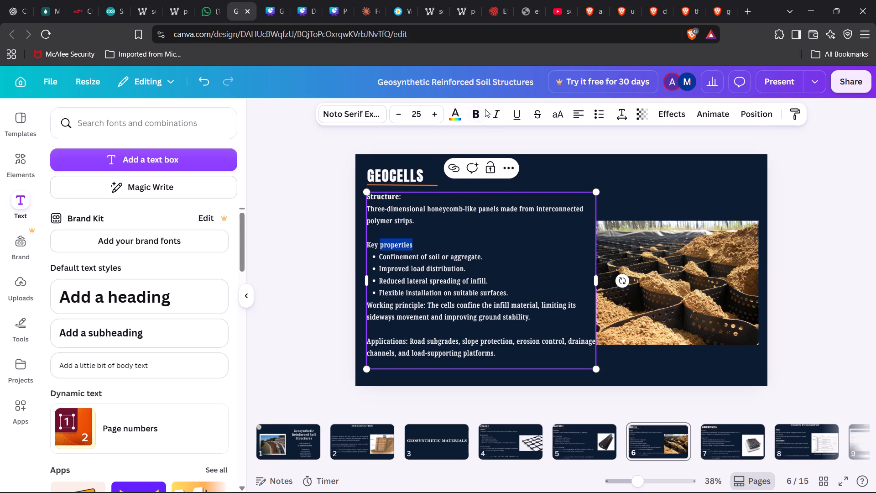
pyautogui.click(472, 115)
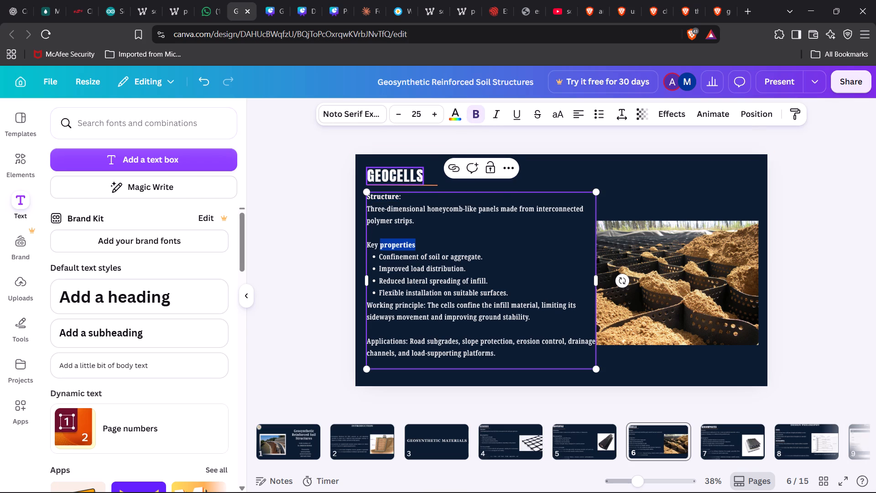
pyautogui.doubleClick(370, 246)
pyautogui.click(479, 121)
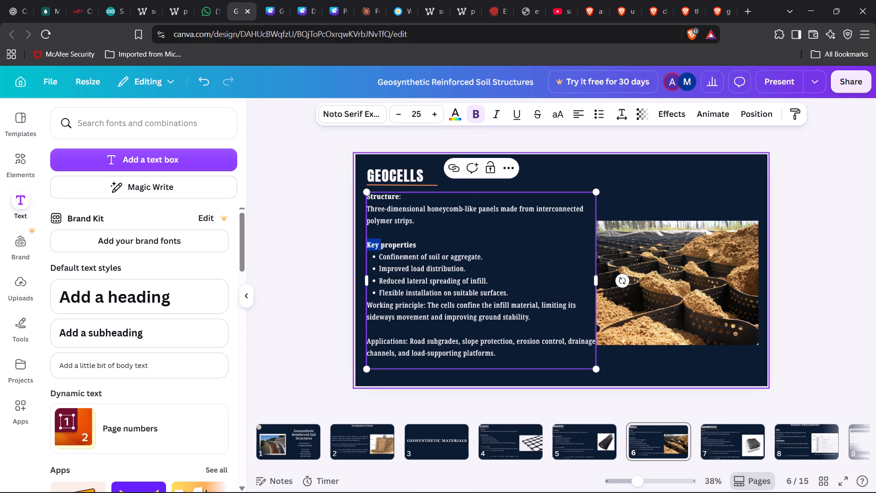
# Insert a blank line before "Working principle:" on the Geocells slide and put its description on a separate line below the heading.
pyautogui.click(508, 291)
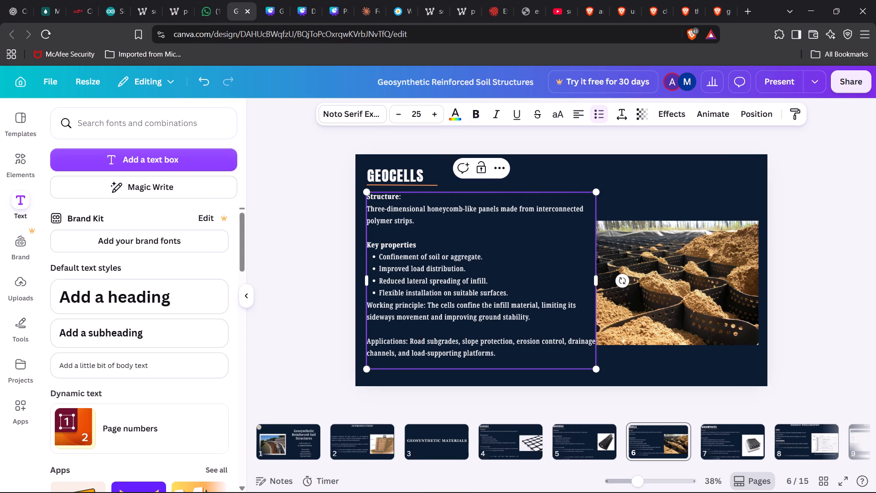
pyautogui.press('Return')
pyautogui.press('Return')
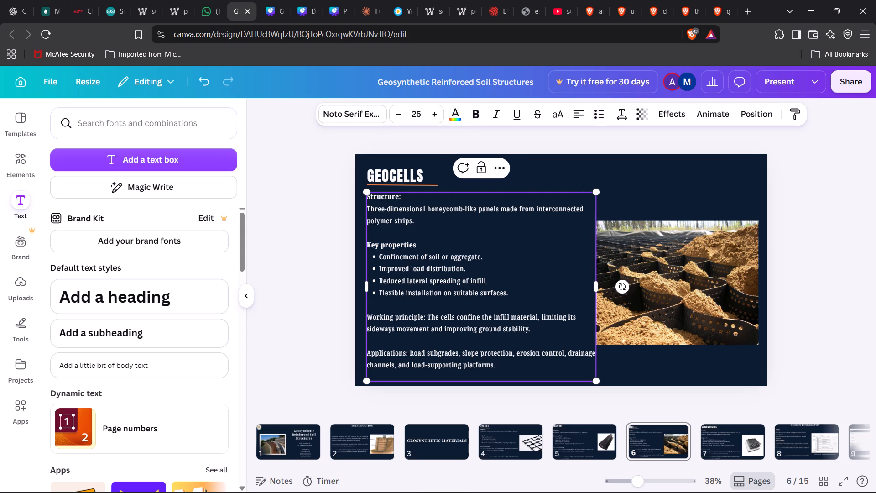
pyautogui.click(426, 318)
pyautogui.press('Return')
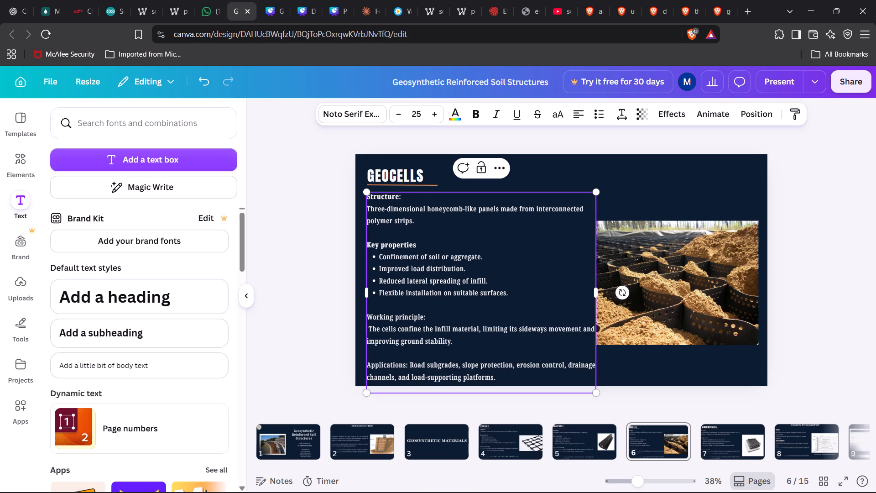
pyautogui.click(409, 366)
# Move the Geocells title, its orange underline and the body text block slightly up, keeping the underline aligned beneath the title.
pyautogui.moveTo(391, 176); pyautogui.dragTo(391, 172)
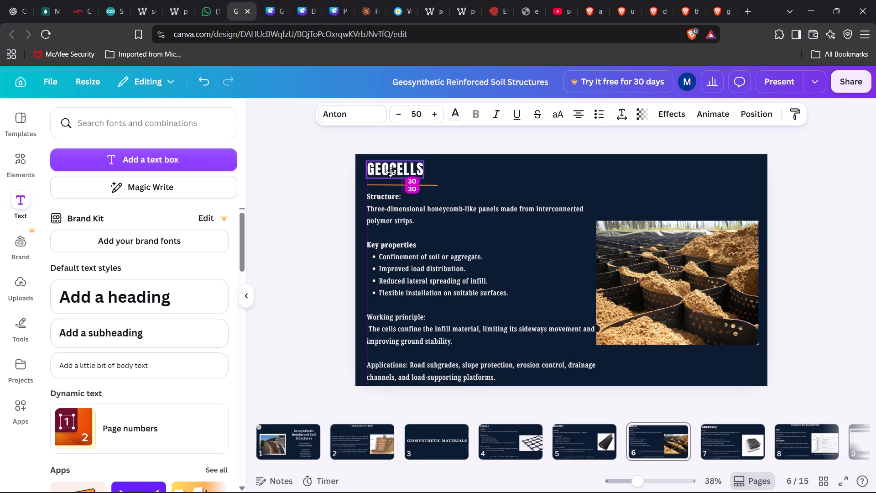
pyautogui.moveTo(391, 172); pyautogui.dragTo(391, 168)
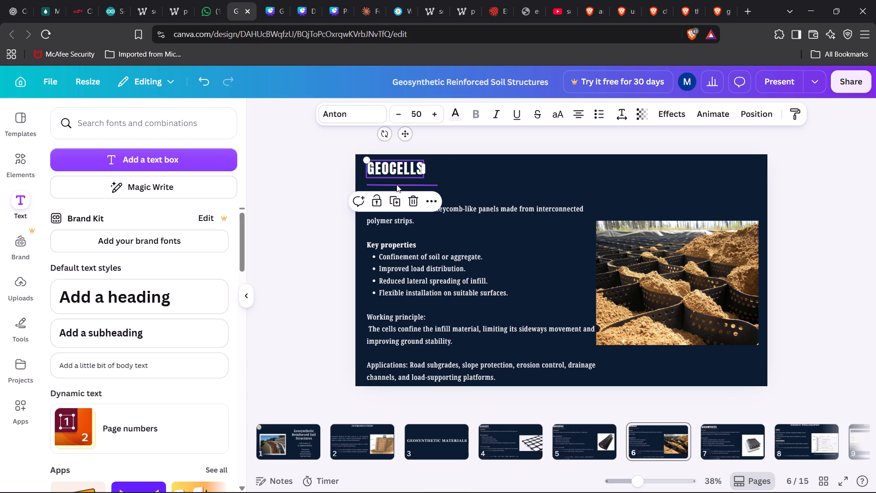
pyautogui.click(396, 184)
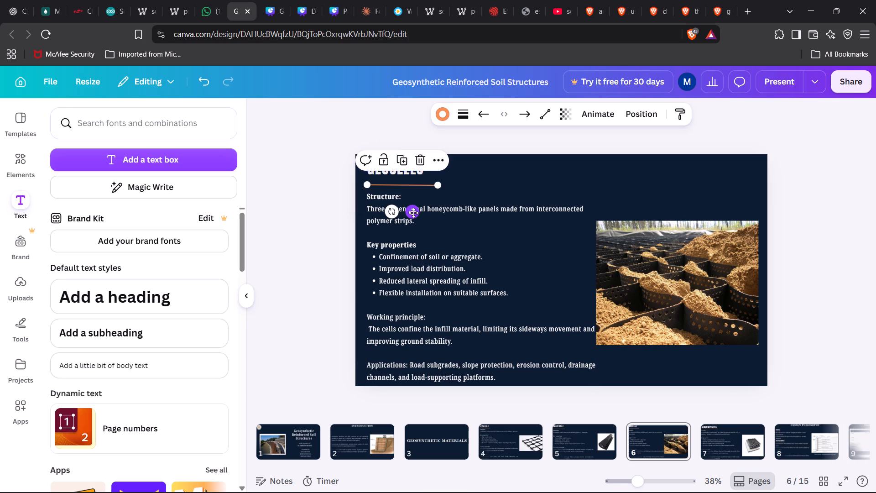
pyautogui.click(413, 213)
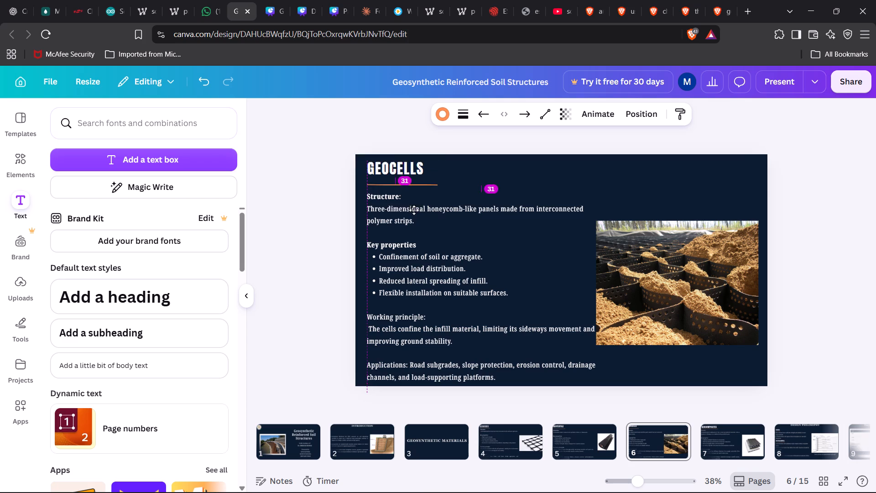
pyautogui.click(454, 226)
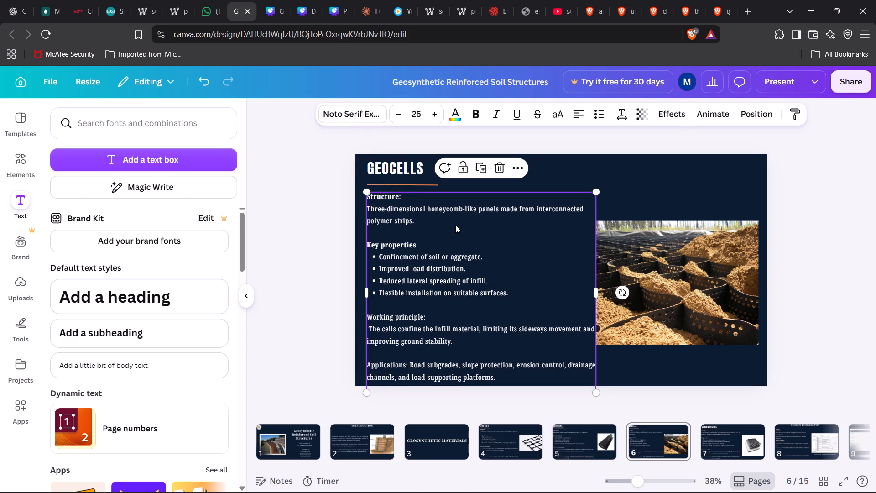
pyautogui.moveTo(431, 183); pyautogui.dragTo(434, 181)
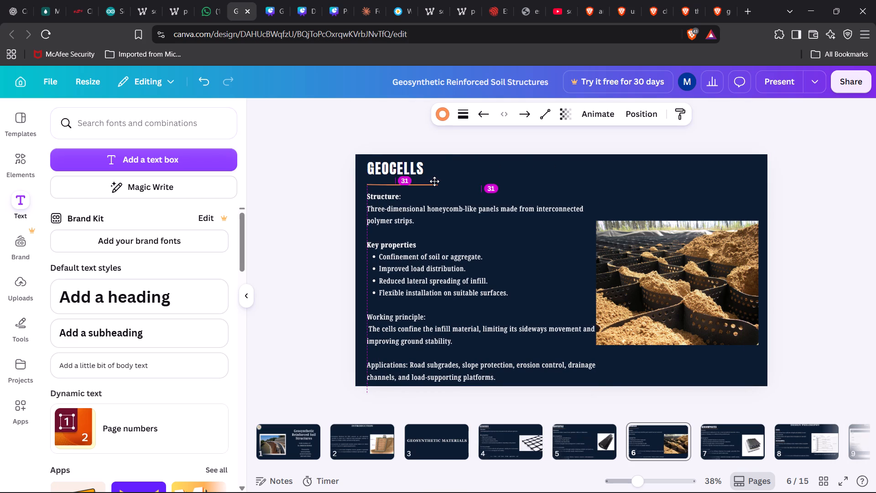
pyautogui.moveTo(434, 181); pyautogui.dragTo(577, 183)
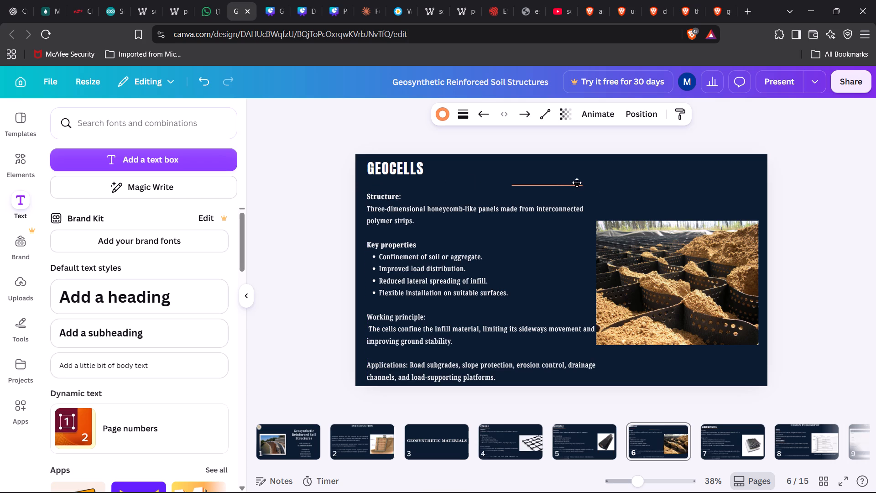
pyautogui.moveTo(577, 183); pyautogui.dragTo(579, 181)
pyautogui.moveTo(547, 244); pyautogui.dragTo(547, 240)
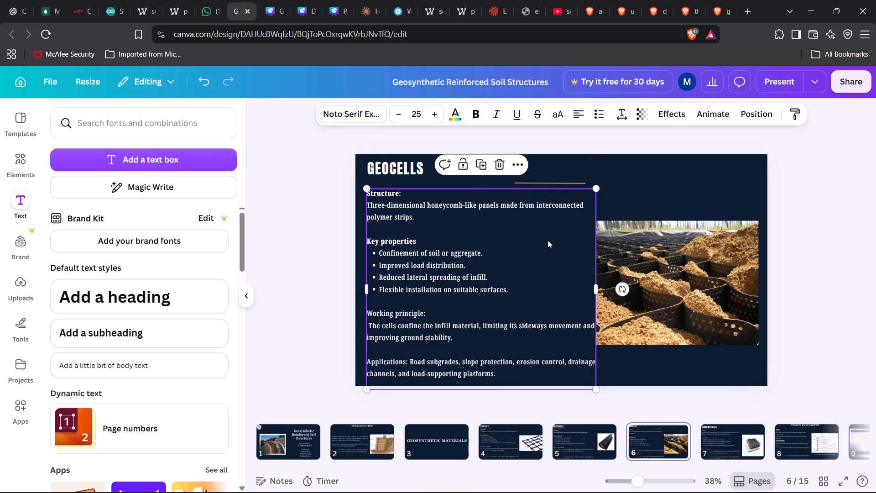
pyautogui.moveTo(544, 182); pyautogui.dragTo(403, 184)
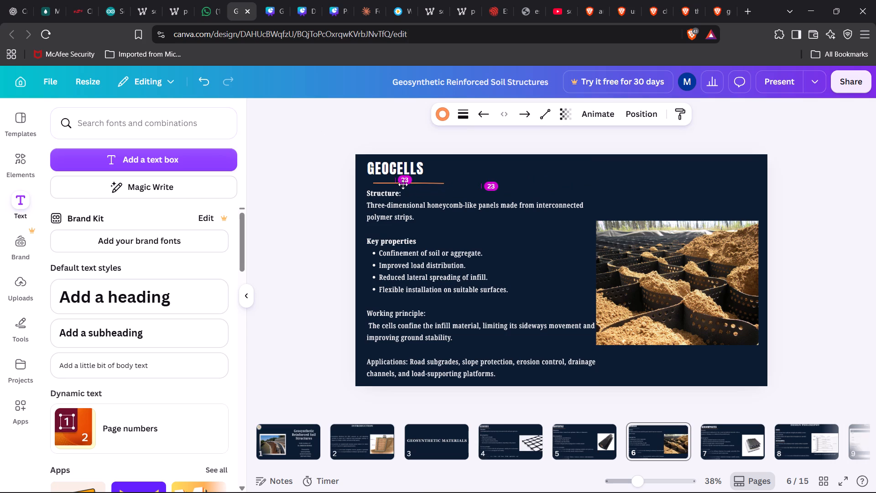
pyautogui.moveTo(403, 184); pyautogui.dragTo(399, 184)
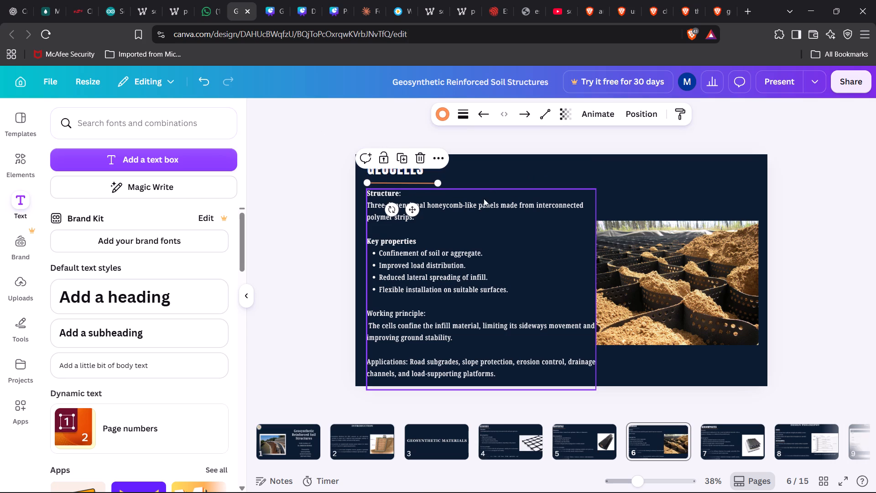
pyautogui.click(514, 227)
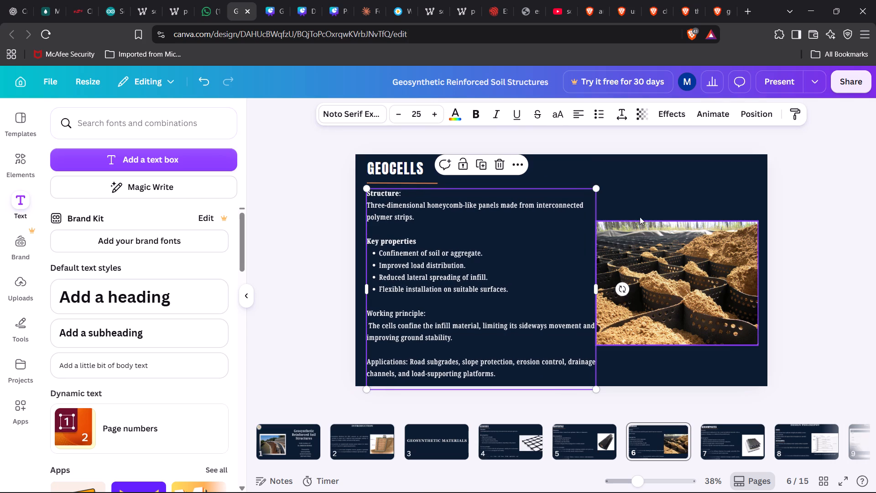
pyautogui.click(656, 196)
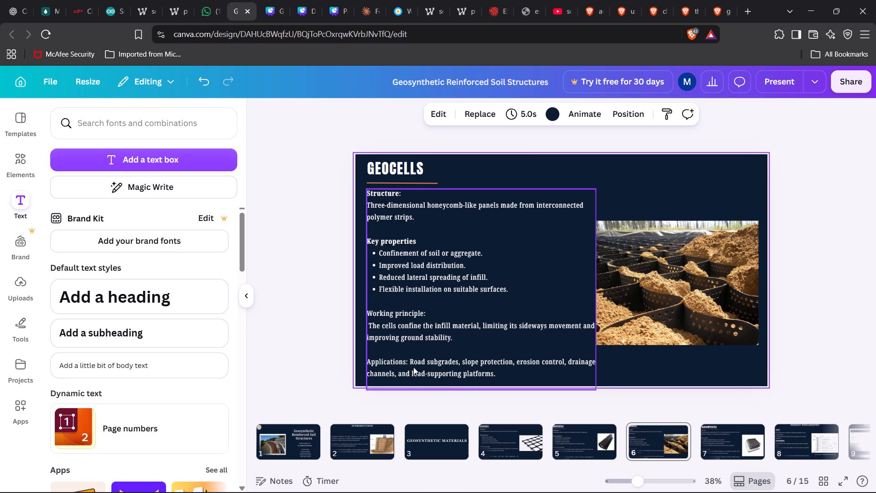
# Put the Applications description on its own line below the "Applications:" heading in the Geocells body text.
pyautogui.click(407, 362)
pyautogui.click(406, 361)
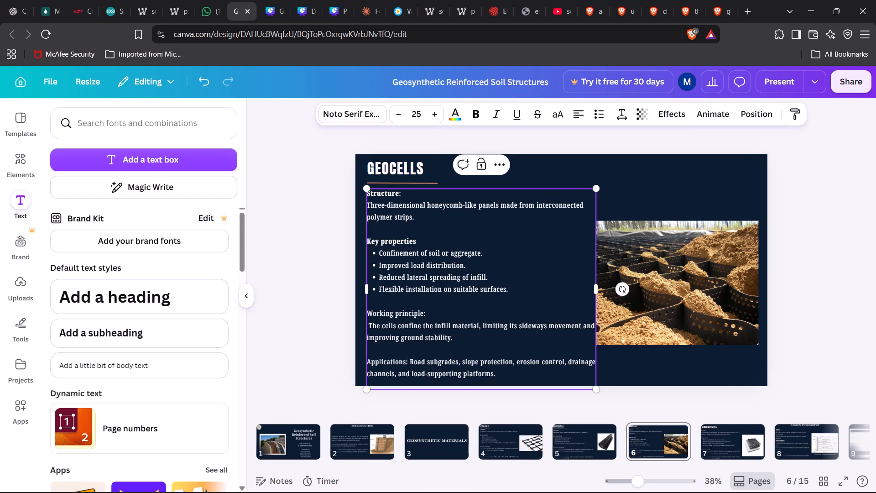
pyautogui.press('Right')
pyautogui.press('Return')
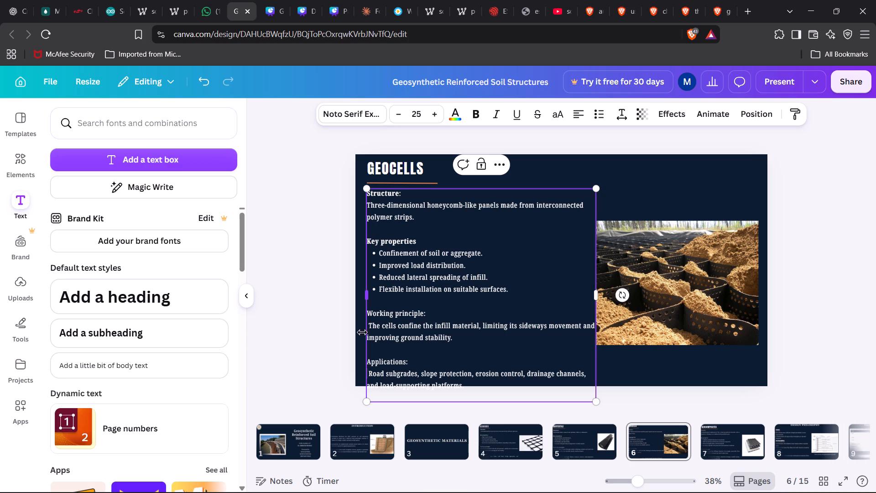
pyautogui.click(419, 377)
pyautogui.click(435, 375)
pyautogui.click(386, 357)
pyautogui.click(390, 349)
pyautogui.click(455, 334)
# Move the geocell photo further right, away from the body text, to make room for a wider text block.
pyautogui.moveTo(637, 300); pyautogui.dragTo(640, 300)
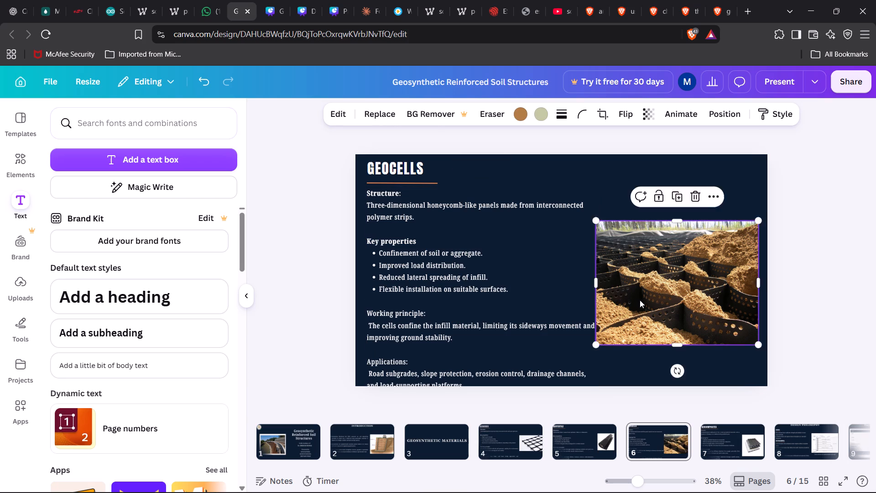
pyautogui.moveTo(640, 300); pyautogui.dragTo(683, 303)
# Widen the Geocells body text box to just short of the photo so that all the text fits within the slide's height.
pyautogui.click(556, 283)
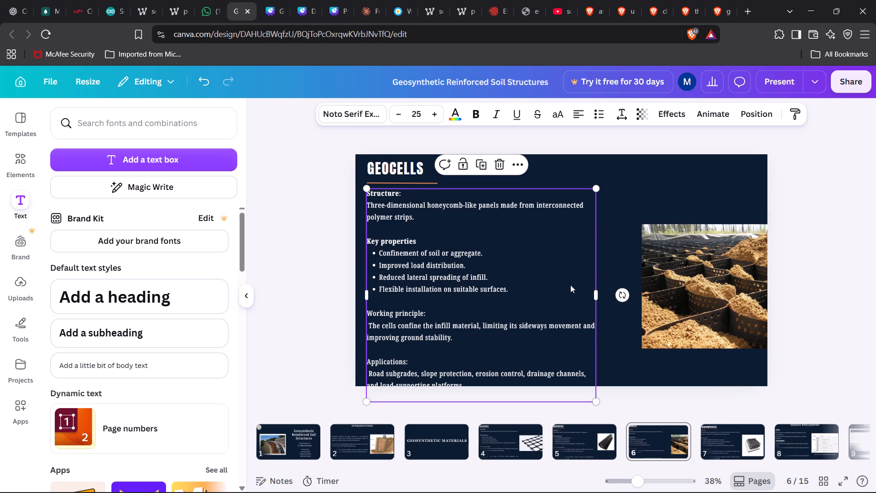
pyautogui.moveTo(599, 295); pyautogui.dragTo(608, 295)
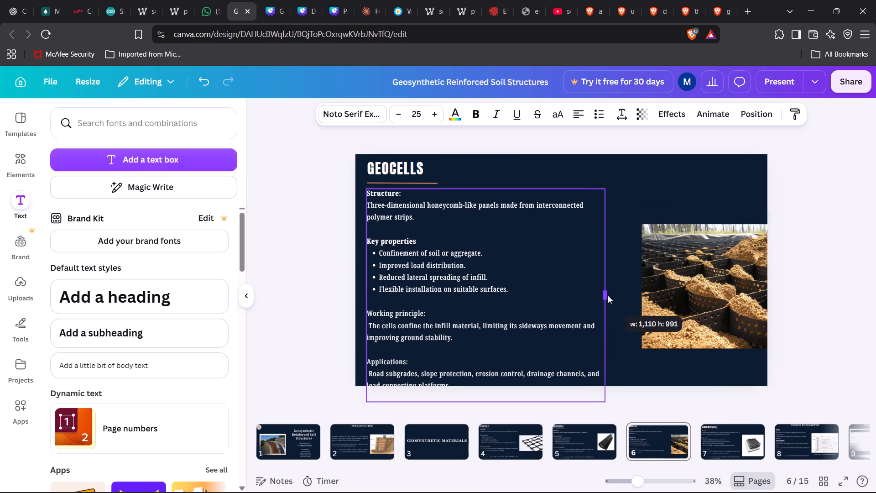
pyautogui.moveTo(608, 295); pyautogui.dragTo(652, 294)
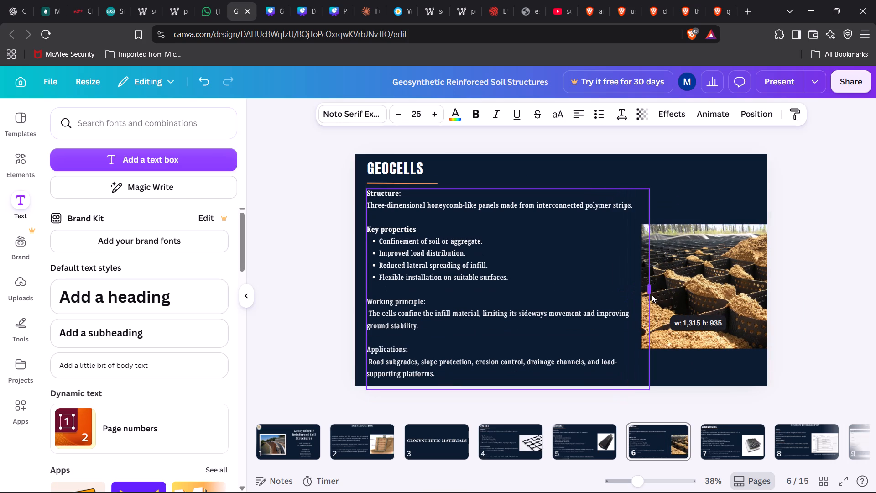
pyautogui.moveTo(652, 294); pyautogui.dragTo(641, 294)
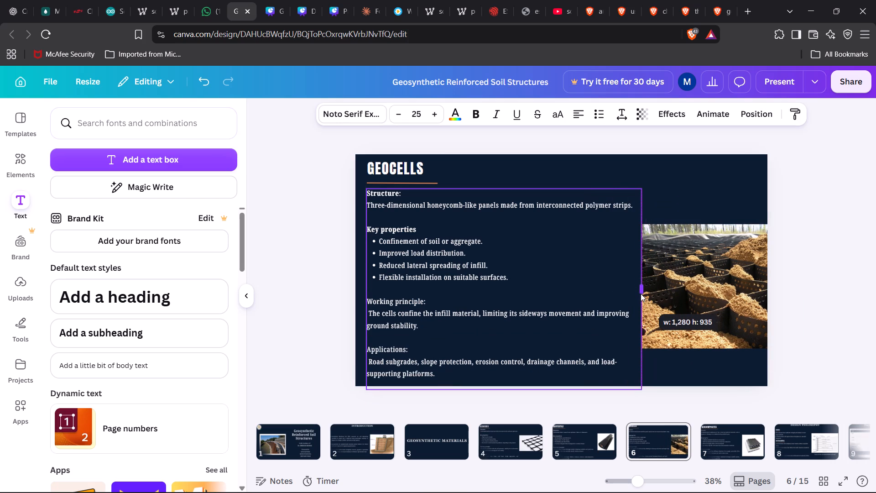
pyautogui.moveTo(641, 294); pyautogui.dragTo(636, 293)
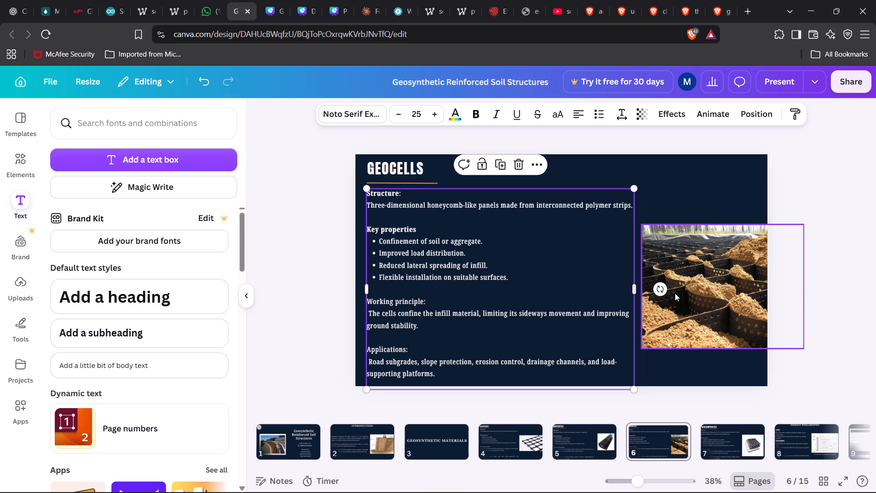
# Shrink the geocell photo proportionally to about 587 by 449 so that it ends at the slide's right edge.
pyautogui.click(774, 327)
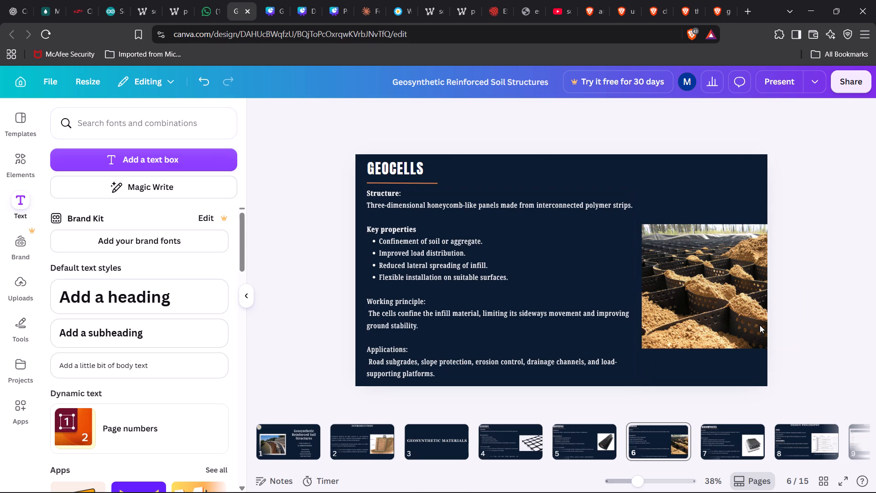
pyautogui.click(760, 325)
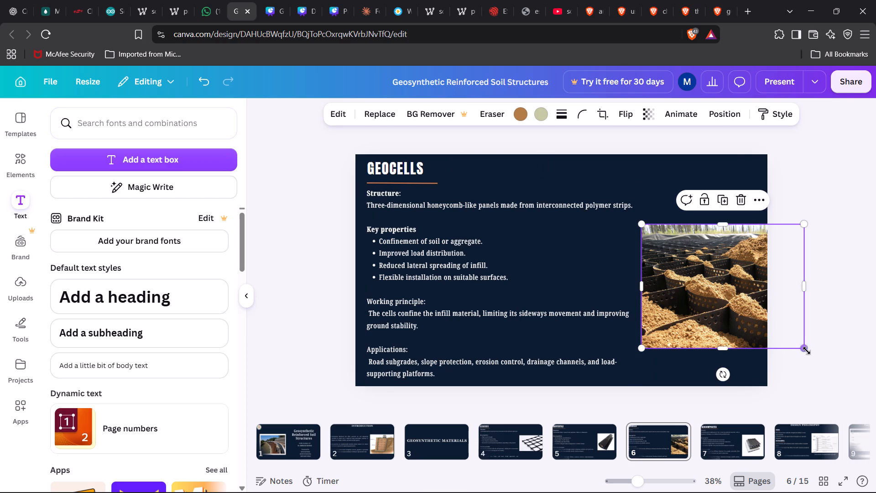
pyautogui.moveTo(807, 351); pyautogui.dragTo(763, 336)
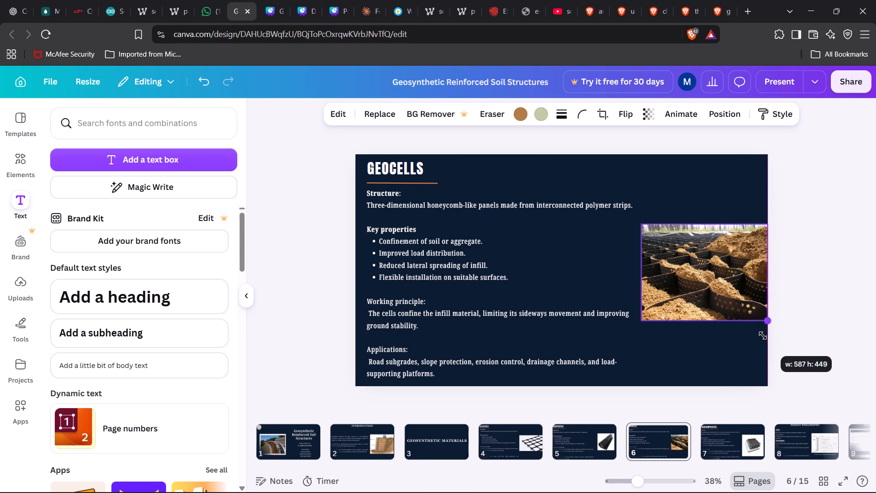
pyautogui.moveTo(763, 336); pyautogui.dragTo(757, 336)
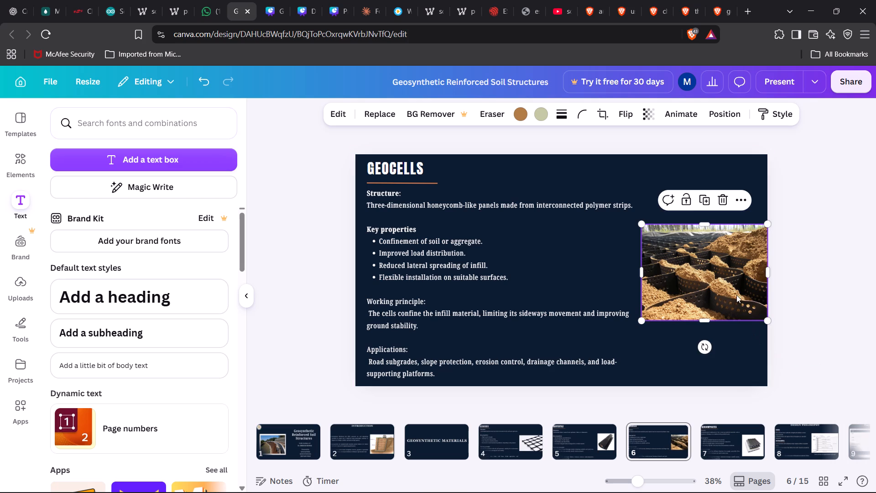
# Move the geocell photo down to the body text's vertical centre and left against the text box, leaving a margin at the slide's edge.
pyautogui.moveTo(734, 290); pyautogui.dragTo(734, 305)
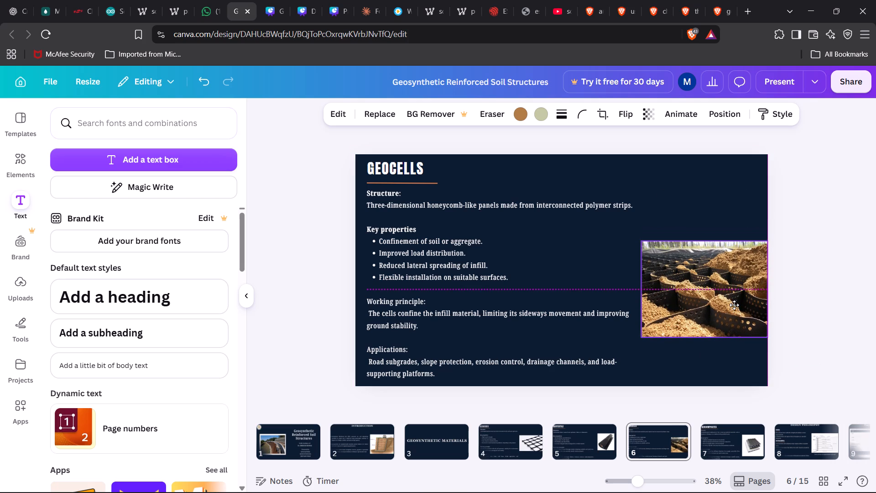
pyautogui.moveTo(734, 305); pyautogui.dragTo(730, 304)
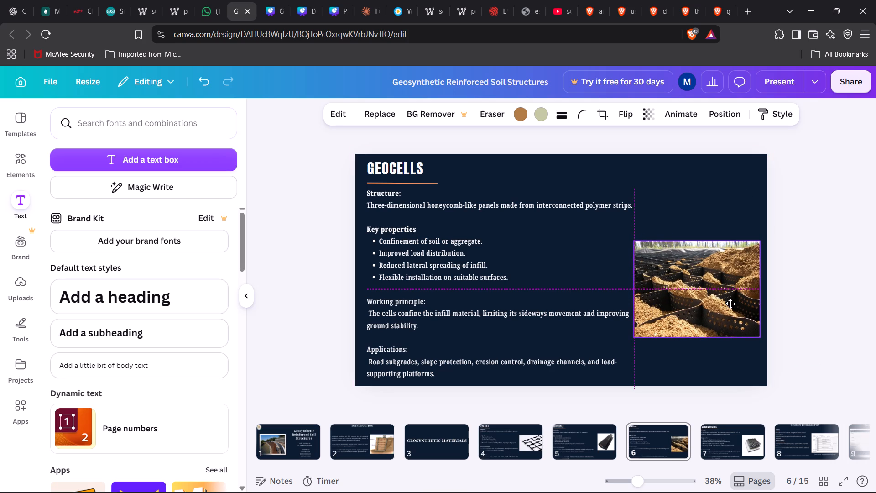
pyautogui.moveTo(730, 304); pyautogui.dragTo(730, 303)
pyautogui.moveTo(714, 285); pyautogui.dragTo(714, 286)
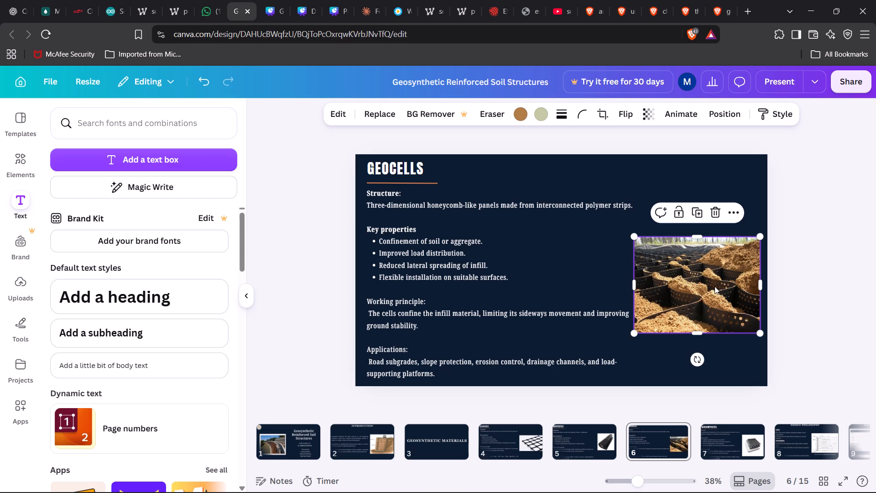
pyautogui.moveTo(714, 286); pyautogui.dragTo(714, 290)
pyautogui.click(823, 274)
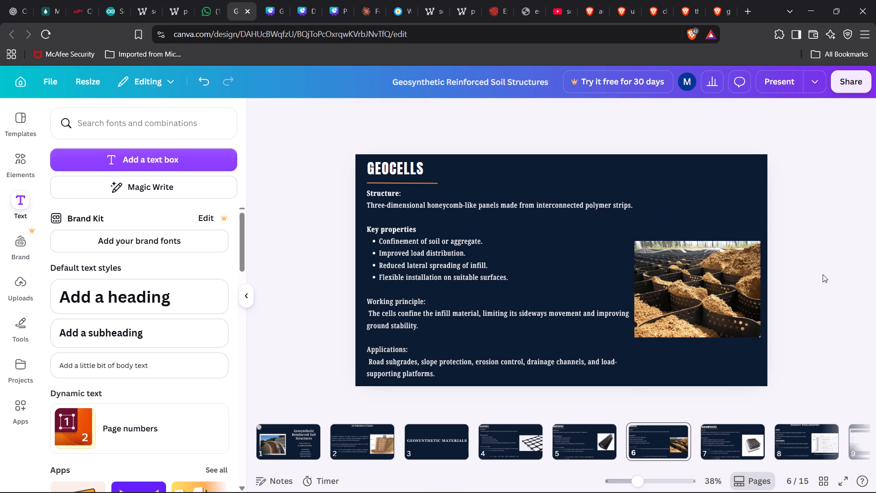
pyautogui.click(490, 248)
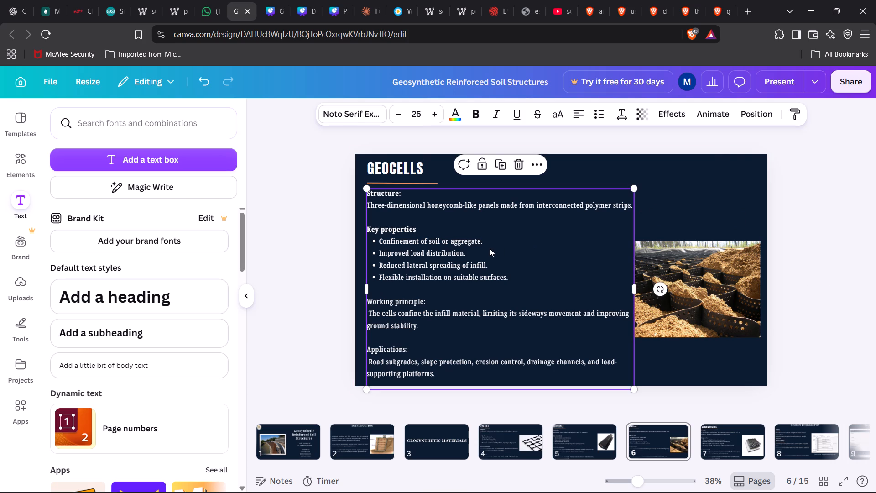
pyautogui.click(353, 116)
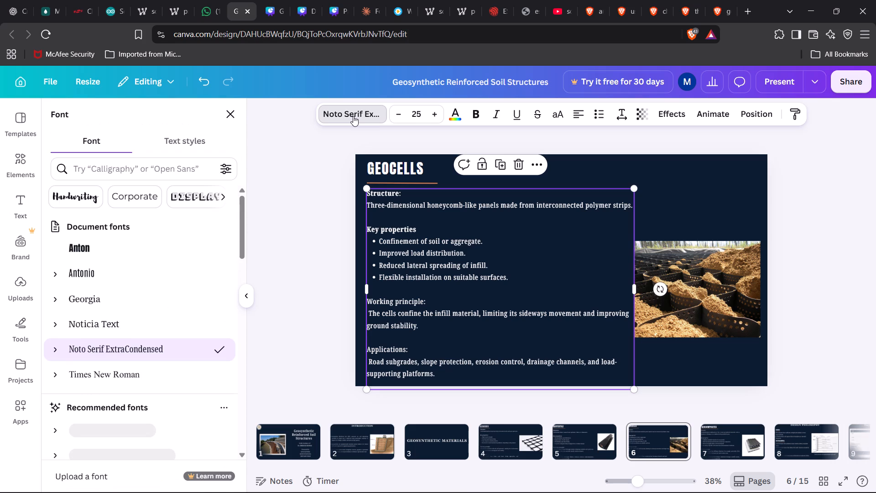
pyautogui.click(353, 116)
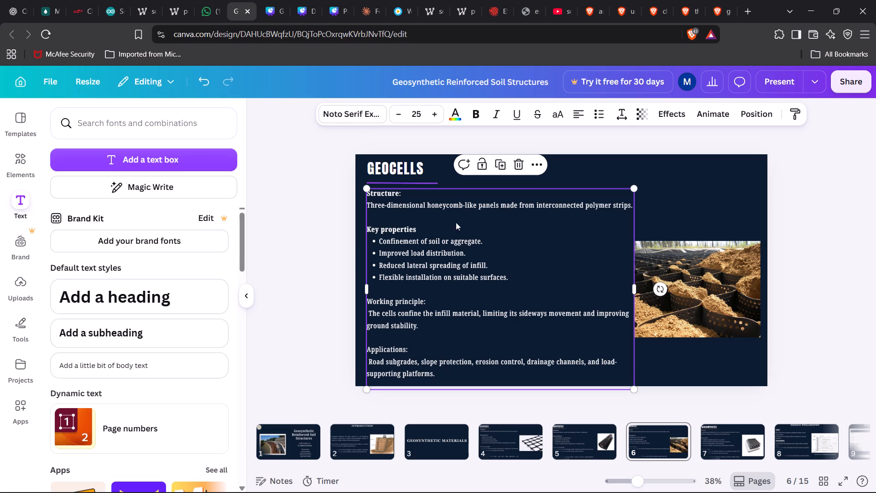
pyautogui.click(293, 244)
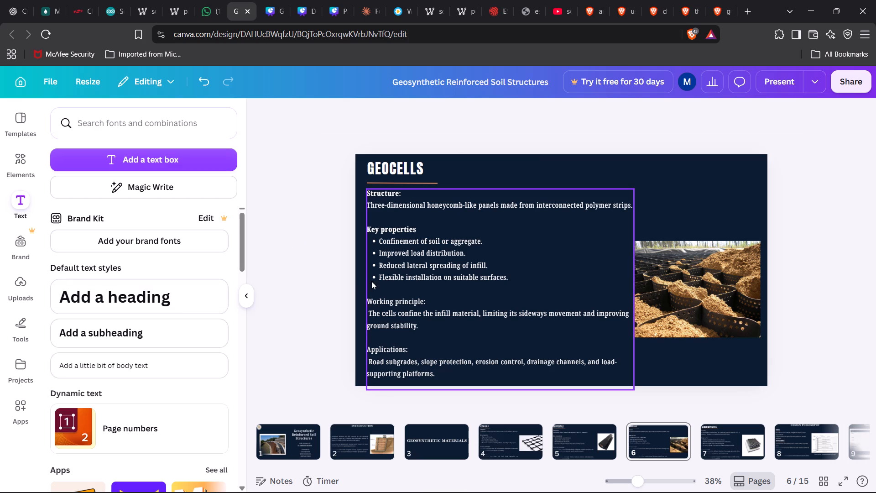
# Remove the leading spaces before the Working principle and Applications descriptions in the Geocells body text.
pyautogui.click(368, 310)
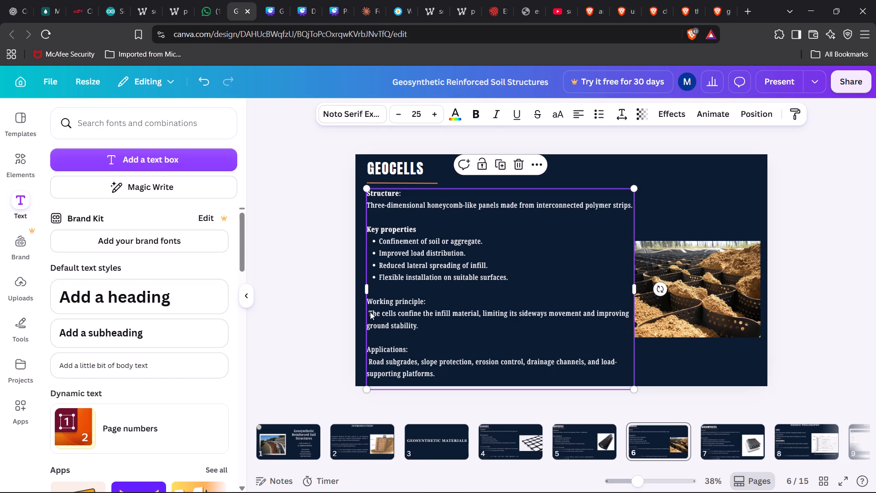
pyautogui.click(370, 312)
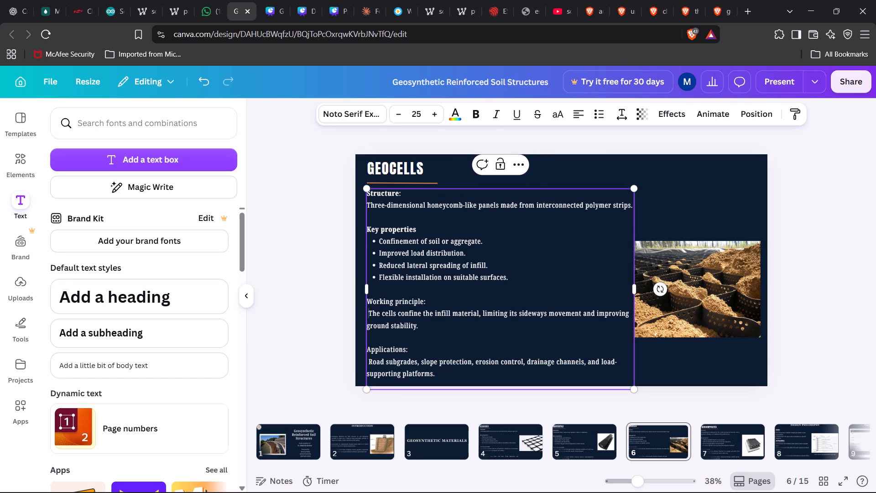
pyautogui.press('BackSpace')
pyautogui.click(381, 365)
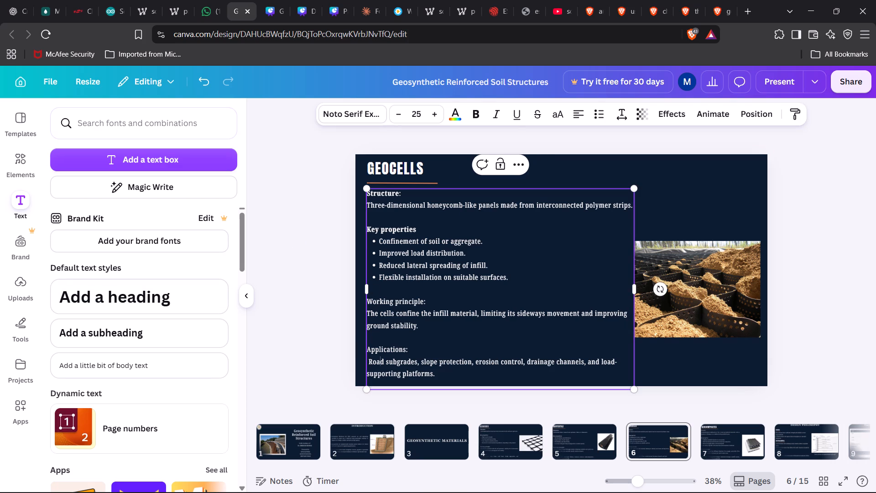
pyautogui.press('Left')
pyautogui.press('Left')
pyautogui.press('Left')
pyautogui.press('BackSpace')
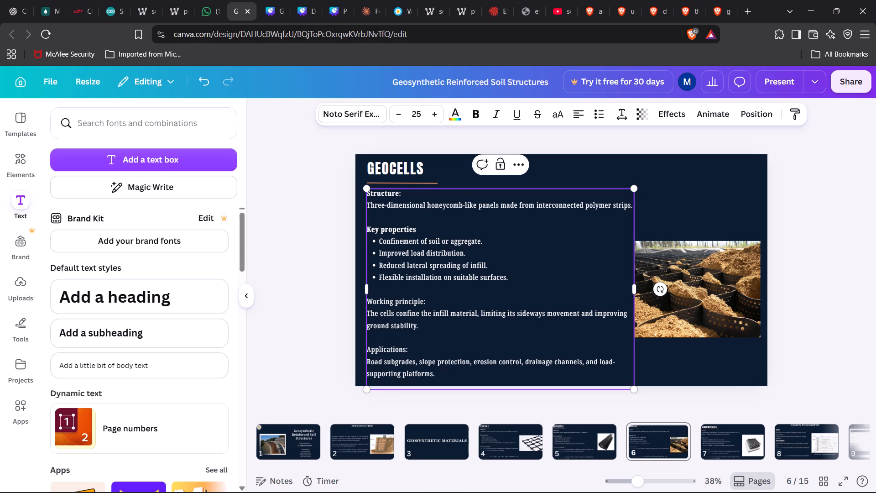
pyautogui.click(370, 244)
# Open the Geogrids slide, slide 4.
pyautogui.click(430, 451)
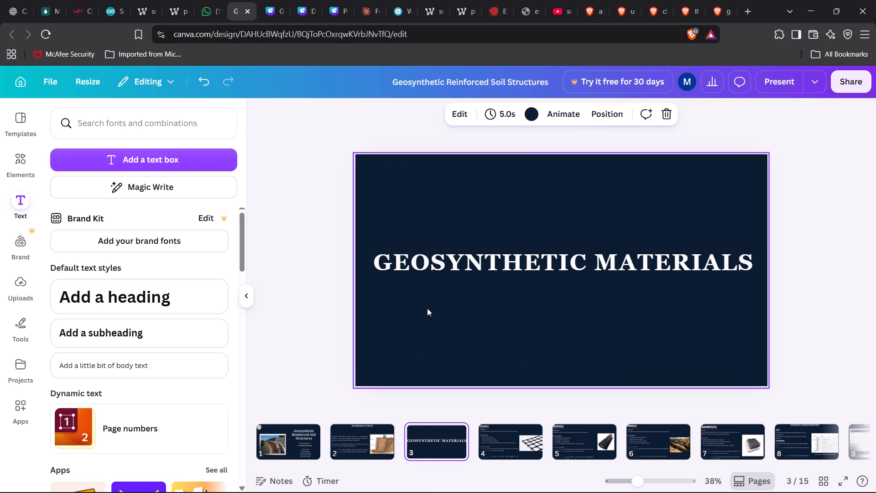
pyautogui.click(492, 451)
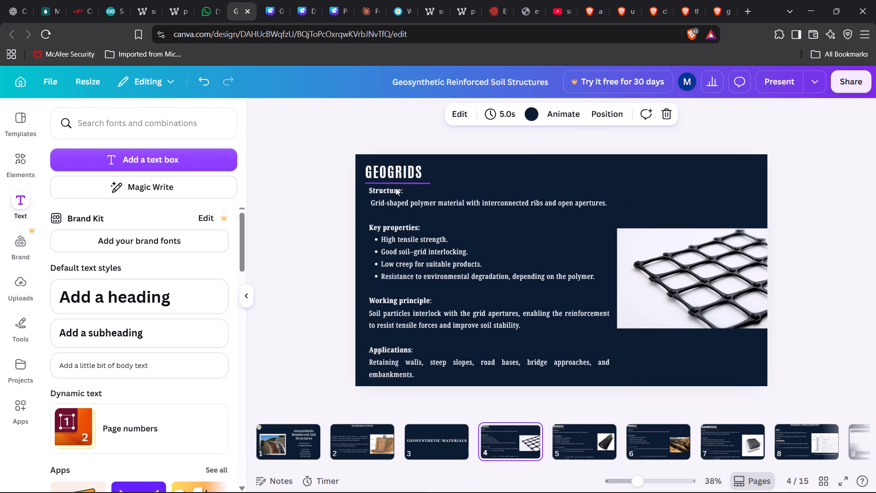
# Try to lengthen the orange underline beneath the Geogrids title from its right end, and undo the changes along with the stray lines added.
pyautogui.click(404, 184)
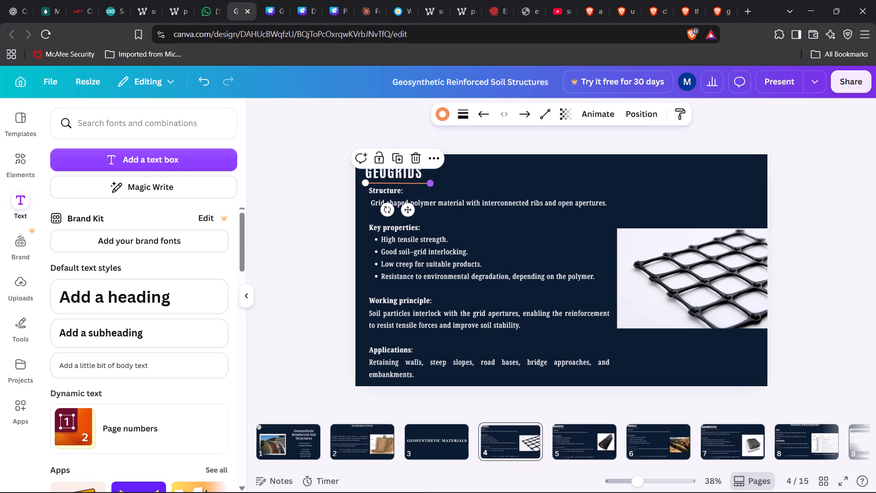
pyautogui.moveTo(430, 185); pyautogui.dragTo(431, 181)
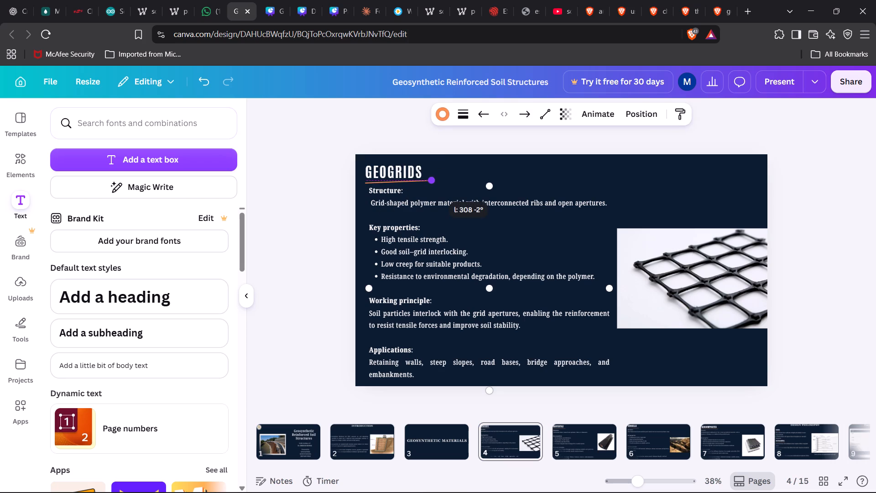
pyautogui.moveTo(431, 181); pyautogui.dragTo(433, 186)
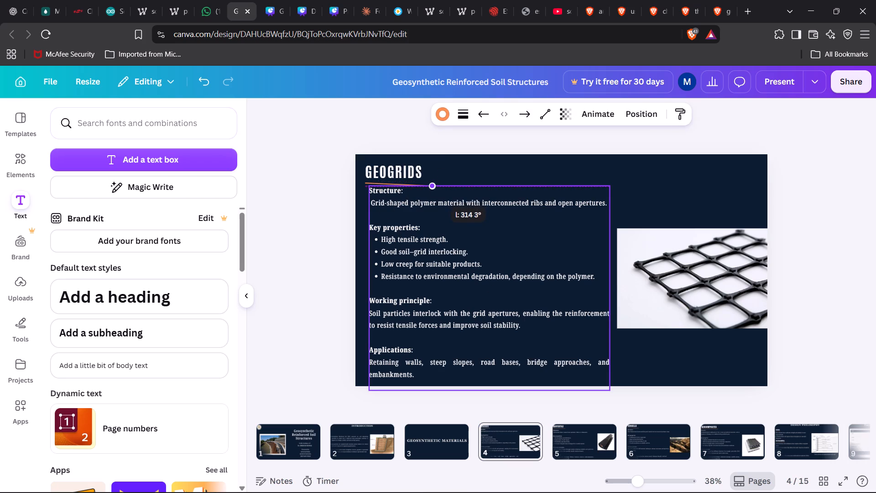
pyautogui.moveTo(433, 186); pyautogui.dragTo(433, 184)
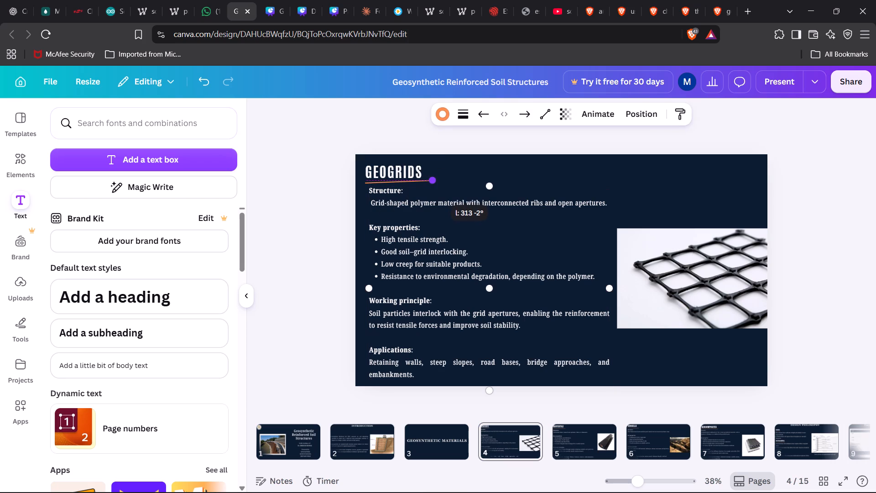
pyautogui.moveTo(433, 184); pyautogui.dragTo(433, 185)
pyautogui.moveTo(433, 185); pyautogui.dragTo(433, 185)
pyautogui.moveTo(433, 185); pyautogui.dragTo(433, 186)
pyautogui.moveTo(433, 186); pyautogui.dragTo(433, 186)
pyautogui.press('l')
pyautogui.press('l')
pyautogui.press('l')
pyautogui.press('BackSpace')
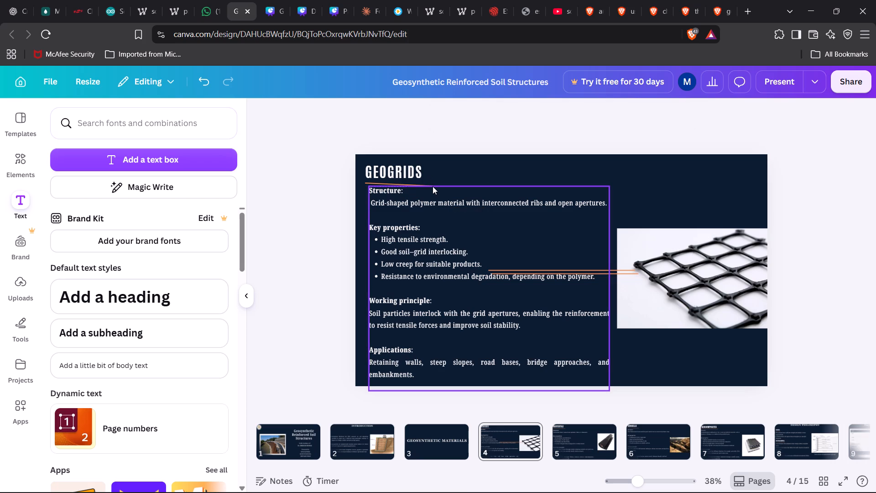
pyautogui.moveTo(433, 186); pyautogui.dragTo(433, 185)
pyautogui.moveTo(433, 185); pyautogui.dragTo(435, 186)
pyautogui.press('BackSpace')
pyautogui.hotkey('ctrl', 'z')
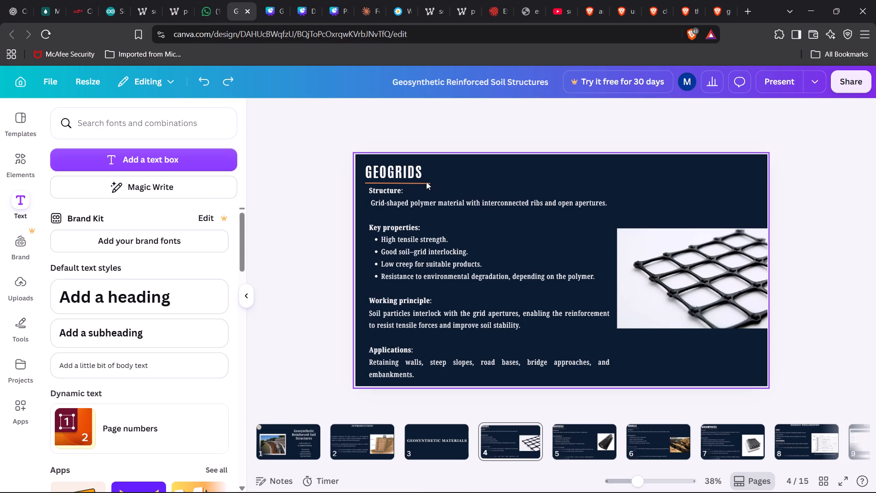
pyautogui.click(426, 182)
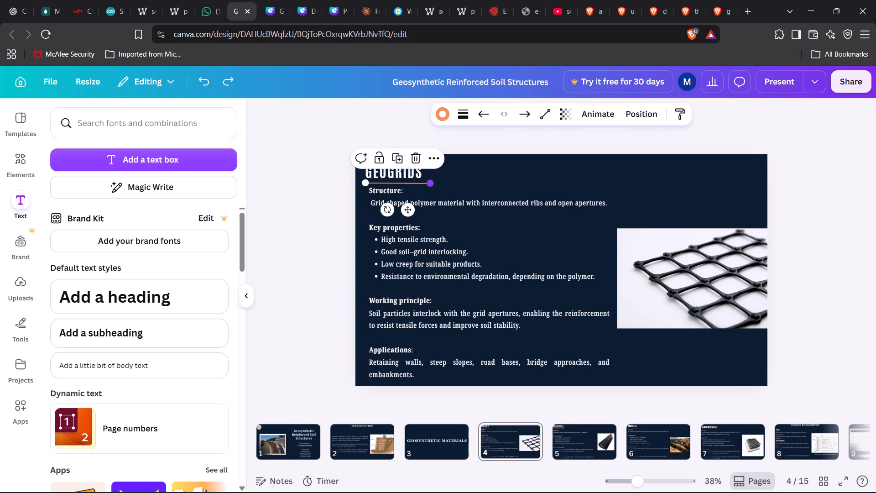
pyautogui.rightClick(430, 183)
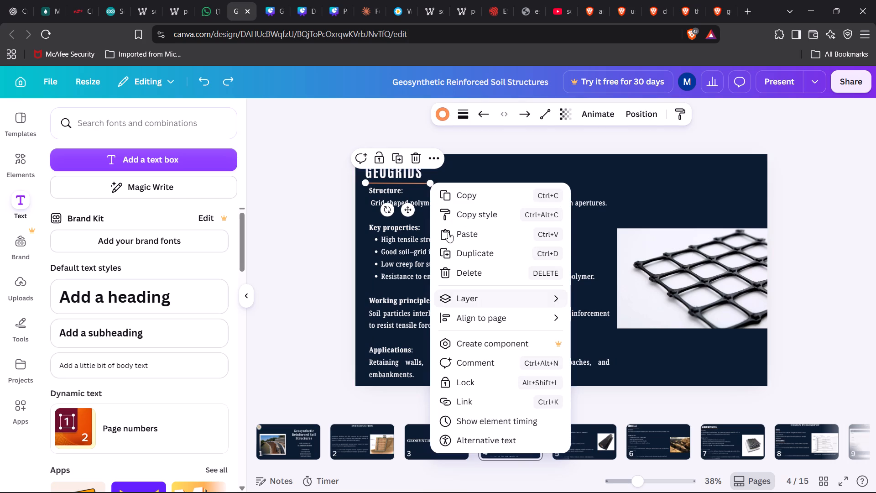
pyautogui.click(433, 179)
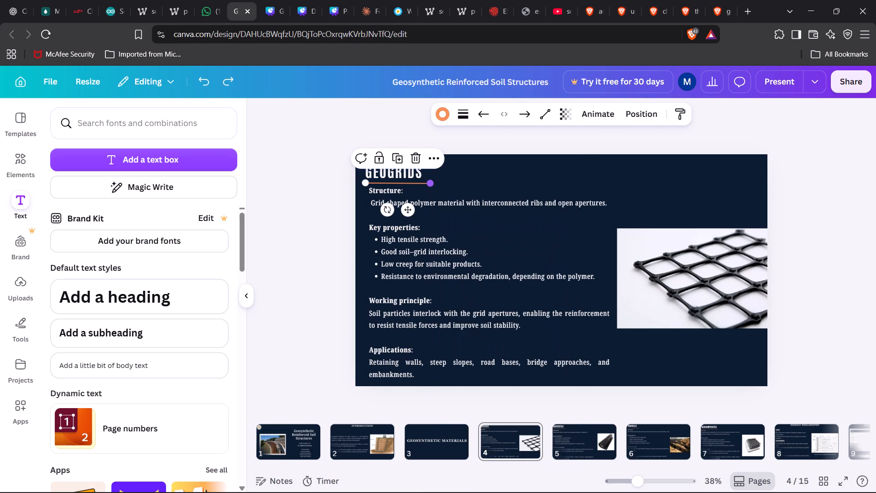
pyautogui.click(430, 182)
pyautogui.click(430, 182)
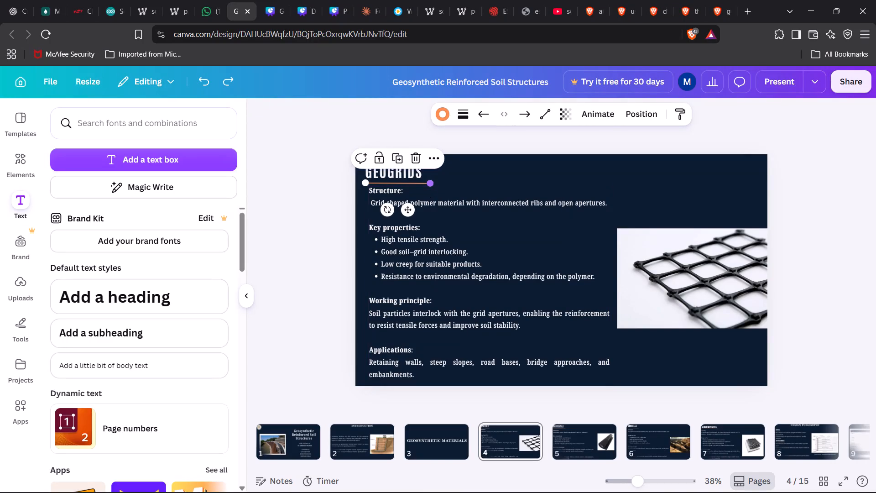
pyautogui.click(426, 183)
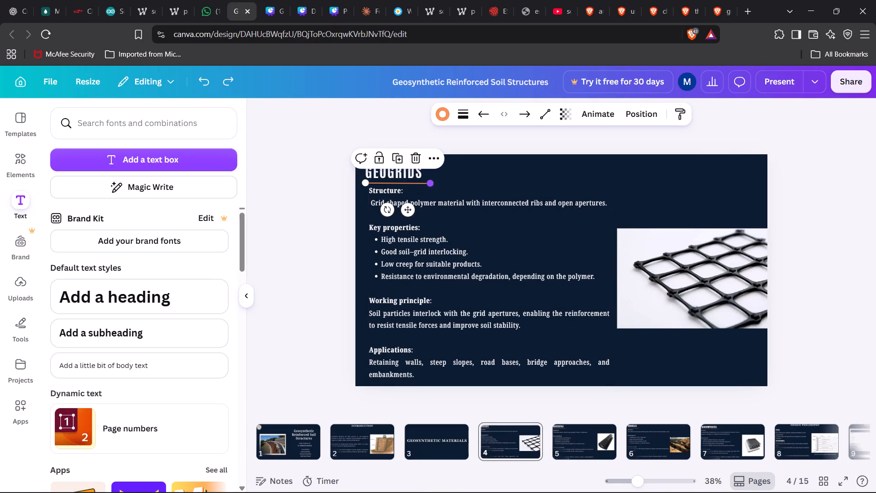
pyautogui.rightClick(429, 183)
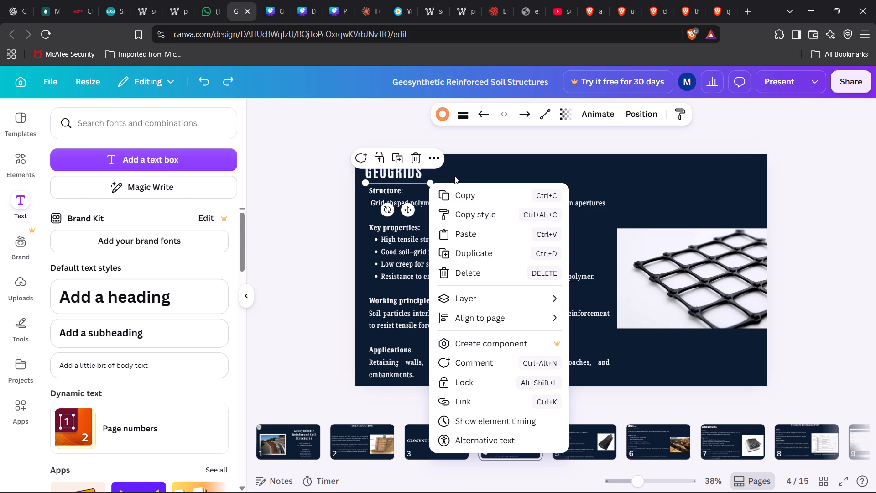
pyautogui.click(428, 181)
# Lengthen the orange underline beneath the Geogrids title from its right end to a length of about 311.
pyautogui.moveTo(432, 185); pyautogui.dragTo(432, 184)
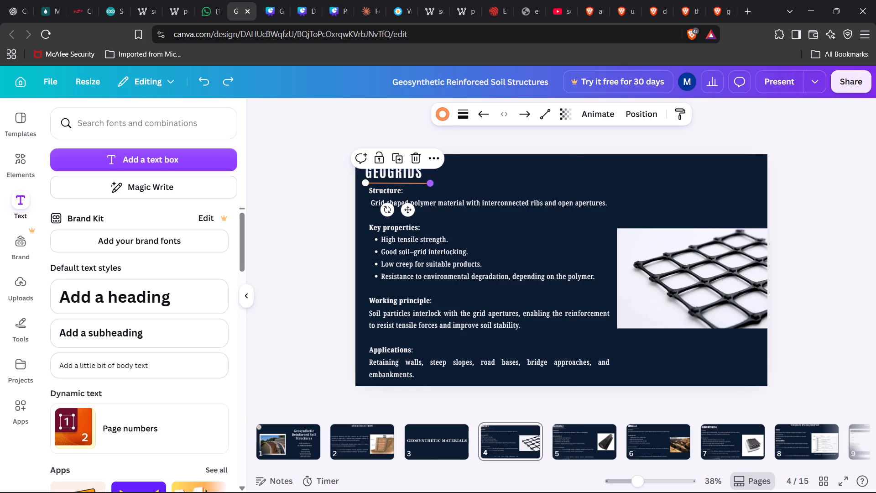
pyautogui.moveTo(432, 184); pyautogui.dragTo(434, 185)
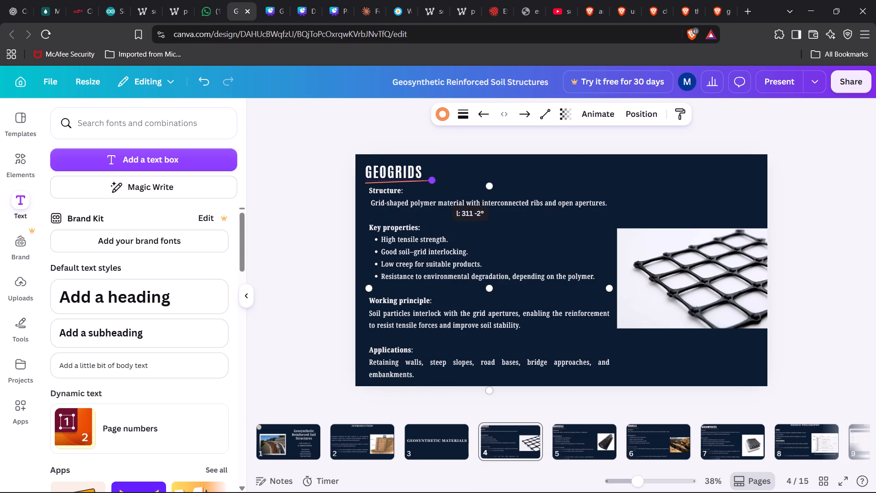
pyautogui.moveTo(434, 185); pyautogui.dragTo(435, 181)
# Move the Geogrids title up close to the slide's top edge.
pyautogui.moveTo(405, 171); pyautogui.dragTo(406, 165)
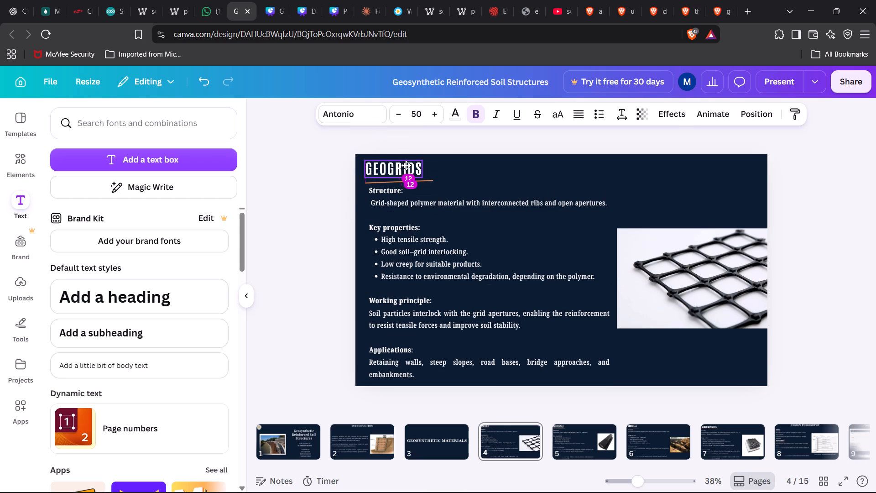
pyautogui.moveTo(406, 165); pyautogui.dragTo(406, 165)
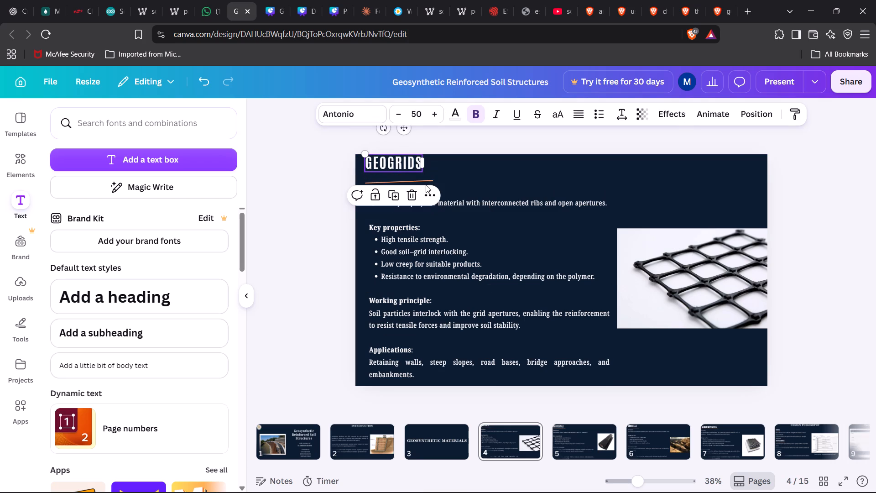
# Shorten the orange underline from its right end so that it is slightly shorter than the Geogrids title.
pyautogui.click(427, 181)
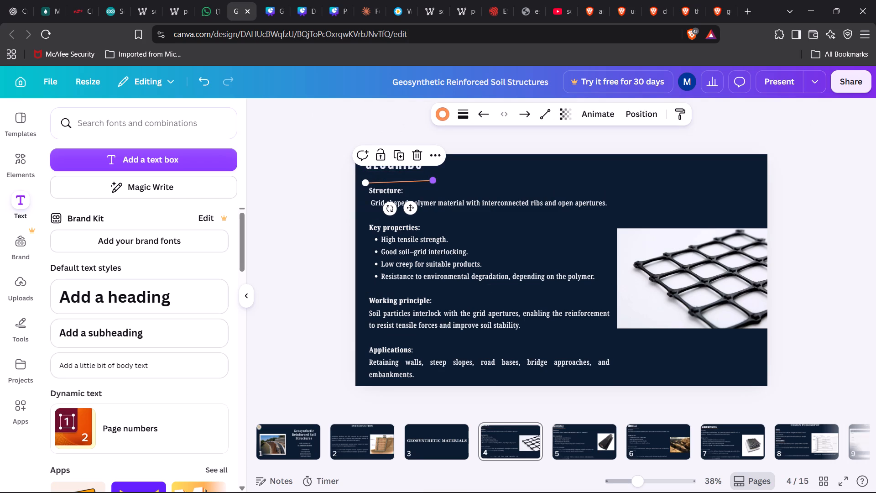
pyautogui.moveTo(433, 179); pyautogui.dragTo(423, 183)
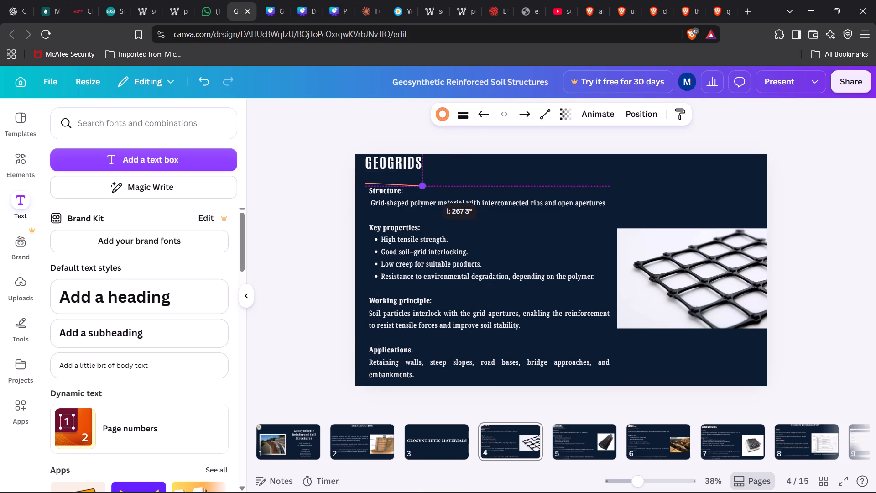
pyautogui.moveTo(423, 183); pyautogui.dragTo(417, 182)
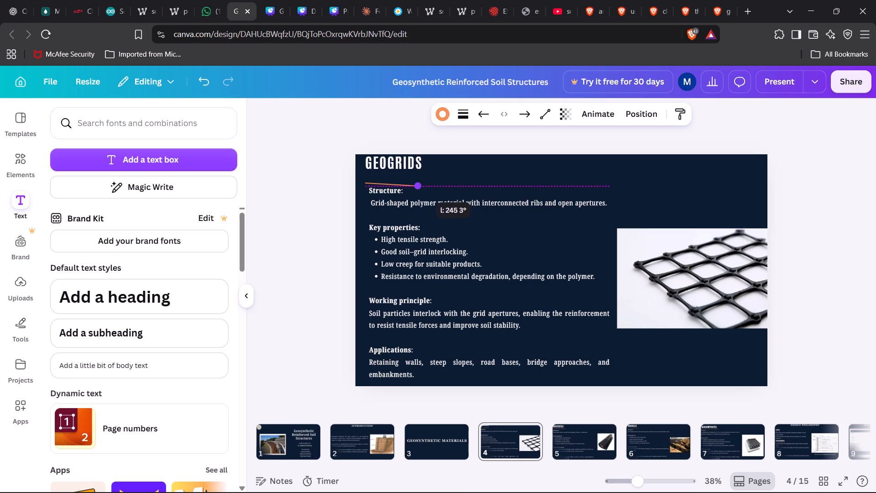
pyautogui.moveTo(417, 182); pyautogui.dragTo(419, 181)
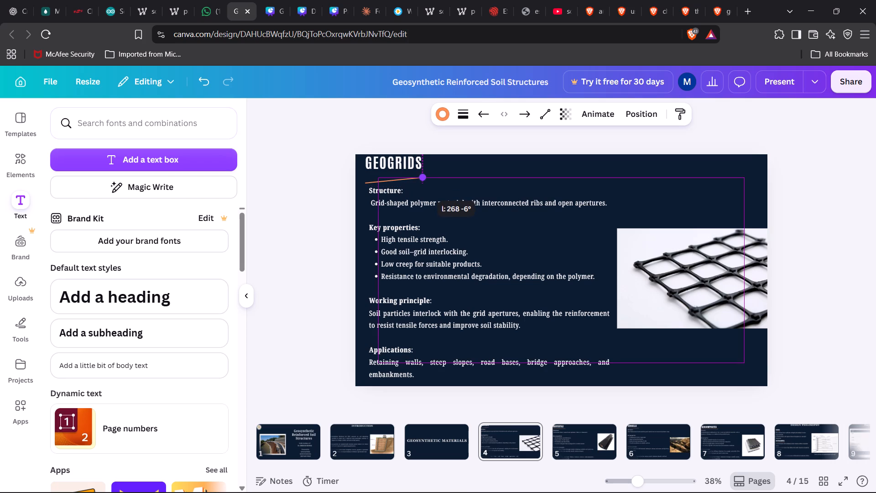
pyautogui.moveTo(419, 181); pyautogui.dragTo(419, 181)
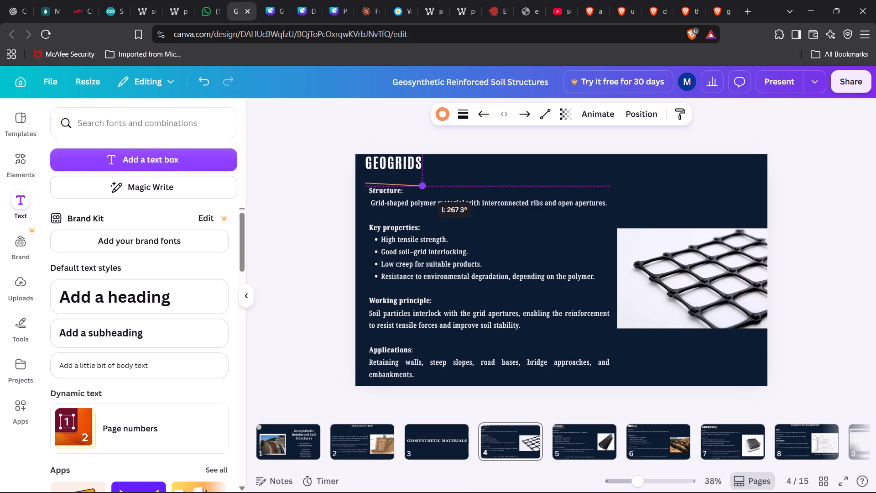
pyautogui.moveTo(419, 181); pyautogui.dragTo(418, 180)
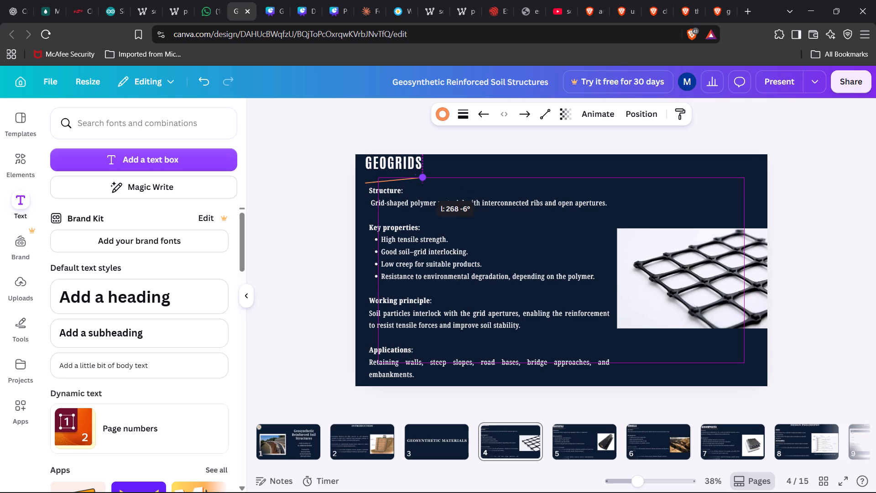
pyautogui.moveTo(418, 180); pyautogui.dragTo(413, 183)
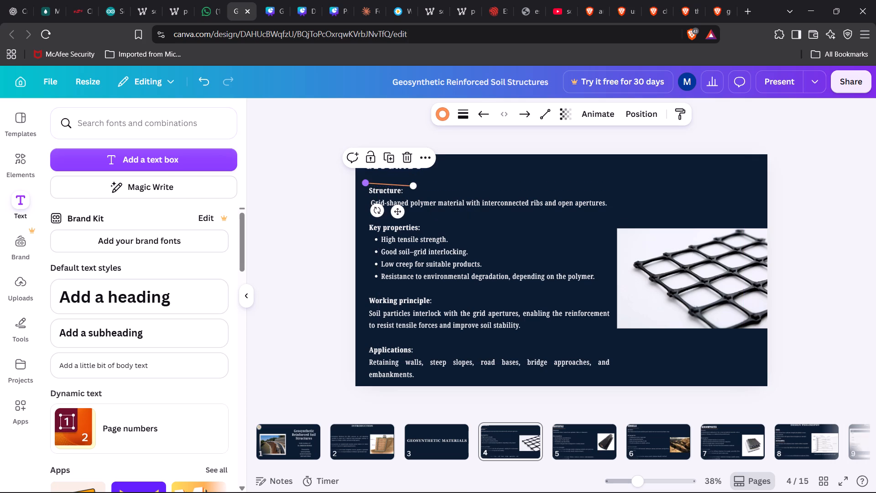
# Move the orange underline to the empty area above the geogrid photo and raise its right end to make it nearly level.
pyautogui.moveTo(397, 210); pyautogui.dragTo(699, 156)
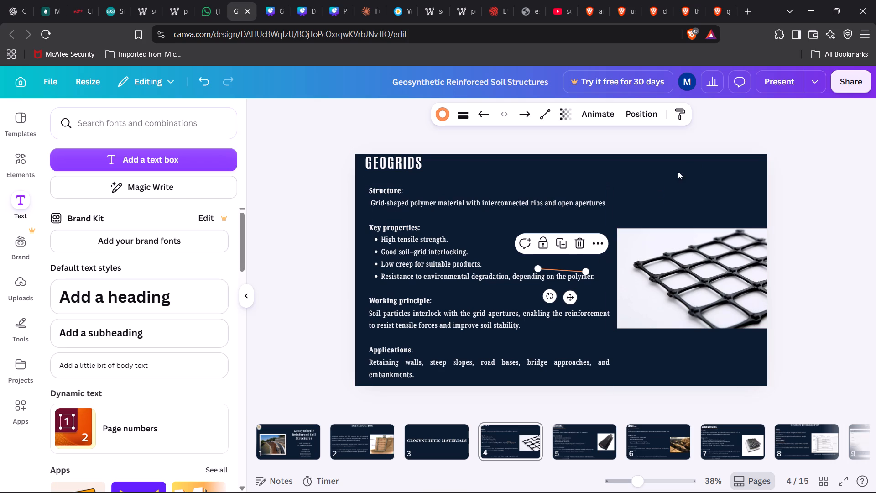
pyautogui.hotkey('ctrl', 'z')
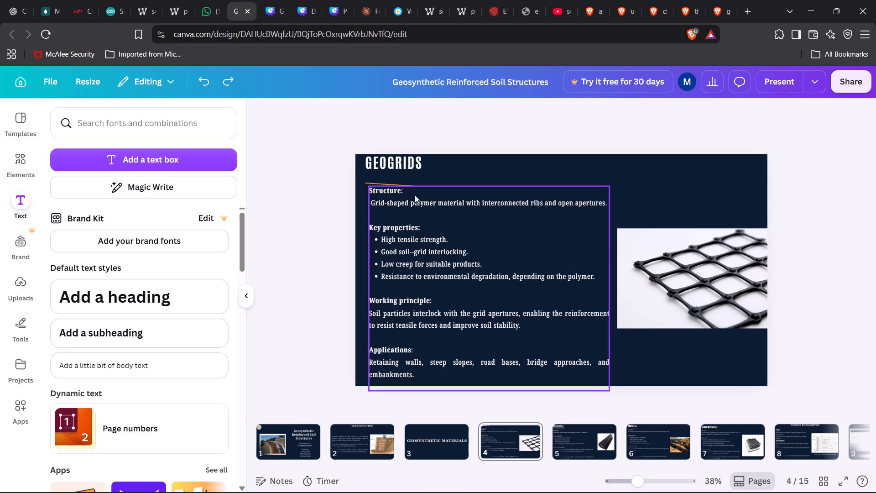
pyautogui.click(375, 180)
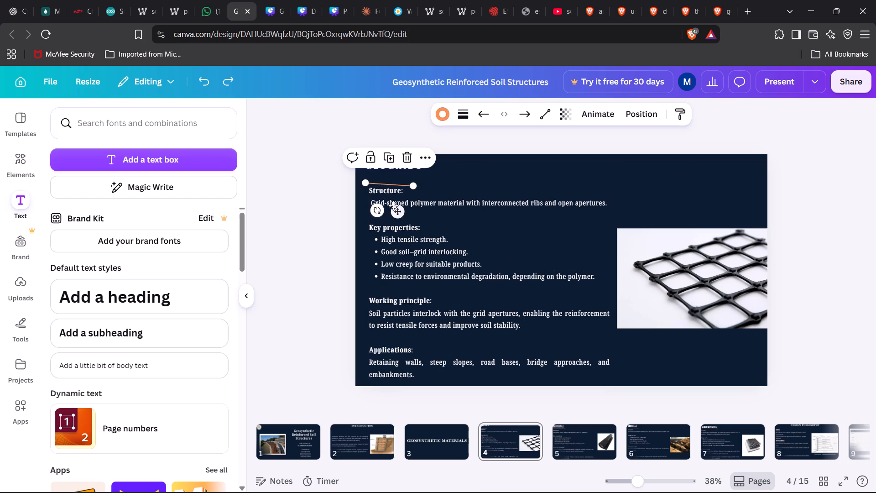
pyautogui.moveTo(396, 211); pyautogui.dragTo(654, 197)
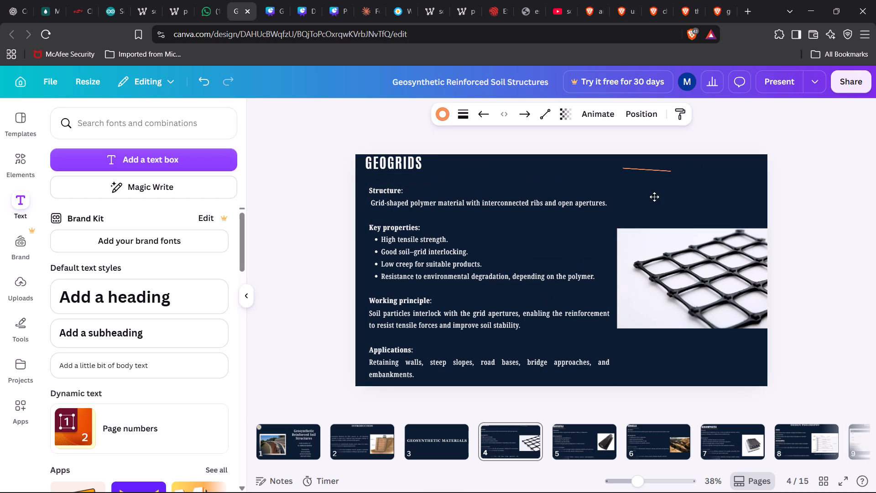
pyautogui.moveTo(654, 197); pyautogui.dragTo(655, 201)
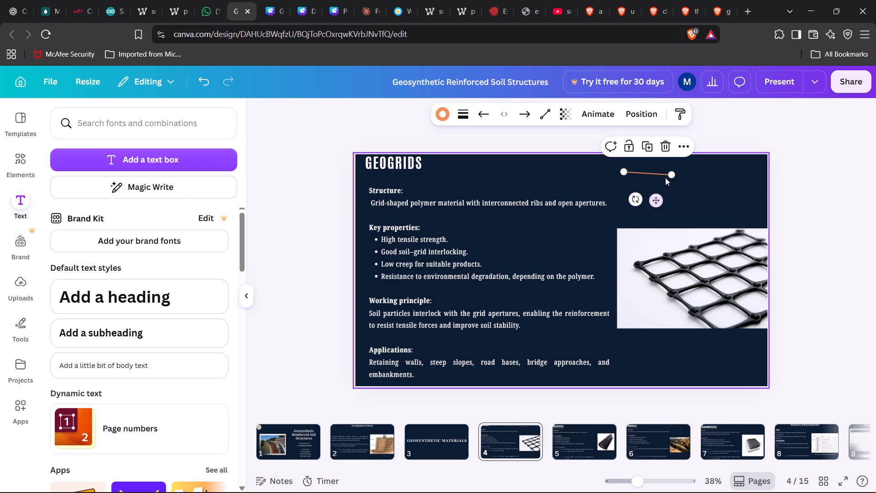
pyautogui.click(669, 175)
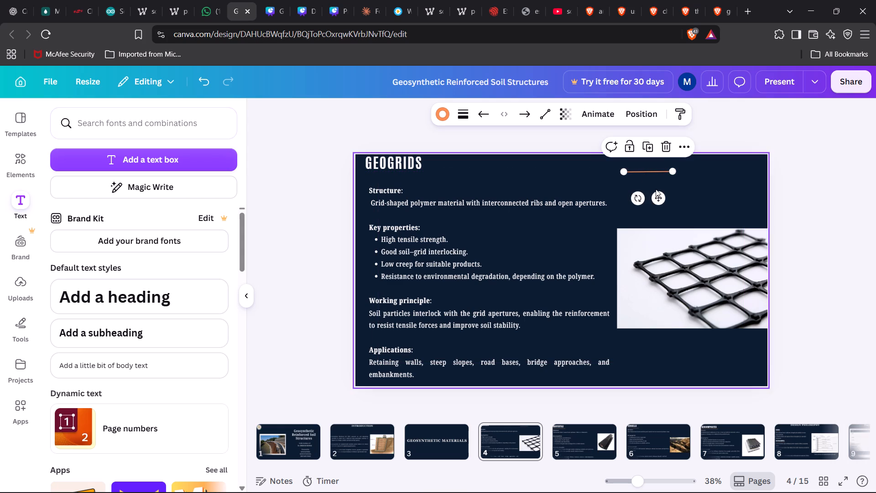
# Move the orange underline back beneath the Geogrids title, aligned with the title's left edge.
pyautogui.moveTo(659, 198); pyautogui.dragTo(423, 205)
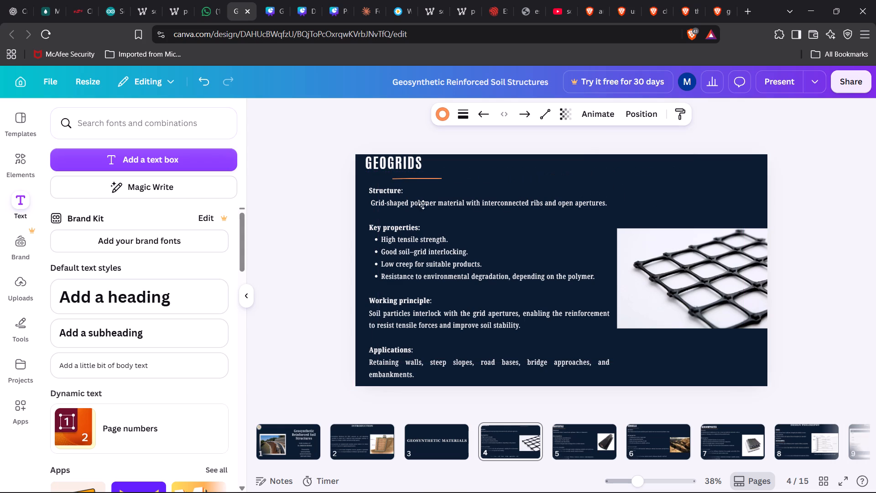
pyautogui.moveTo(423, 205); pyautogui.dragTo(402, 205)
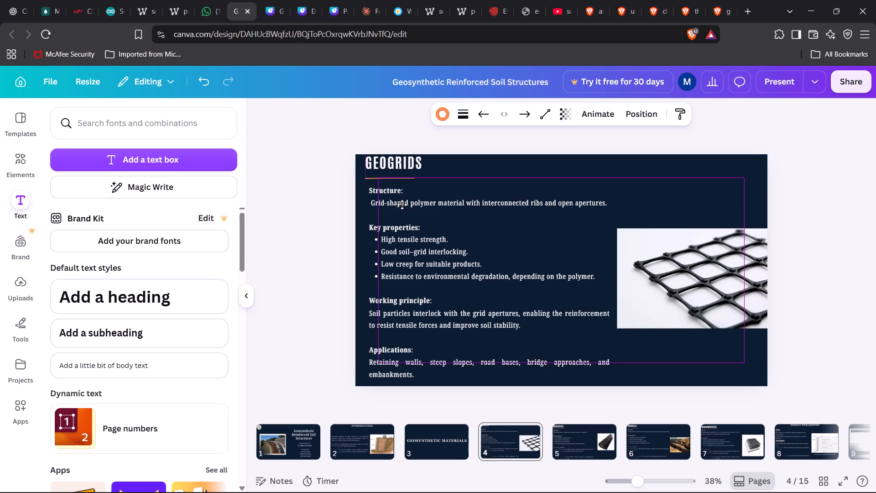
pyautogui.moveTo(402, 205); pyautogui.dragTo(403, 202)
pyautogui.moveTo(403, 202); pyautogui.dragTo(403, 206)
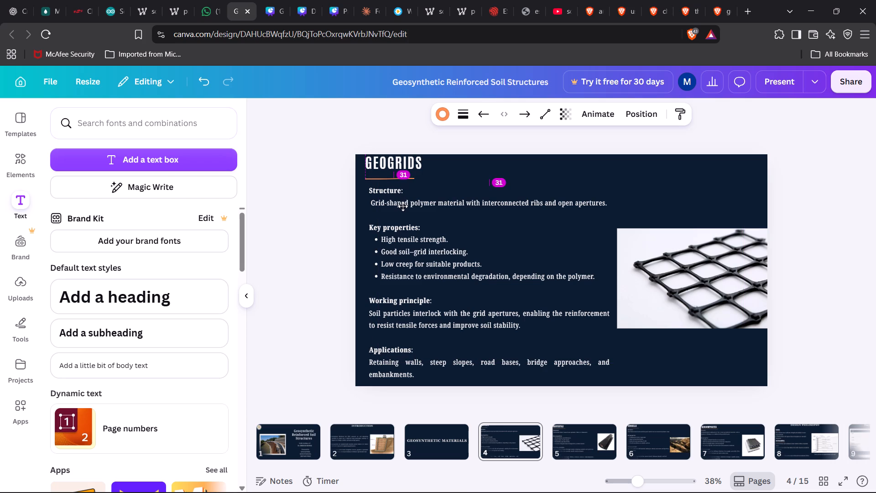
pyautogui.moveTo(403, 206); pyautogui.dragTo(403, 208)
# Lower the Geogrids title towards the body text and shift the orange underline down to leave a small gap below the title.
pyautogui.click(390, 168)
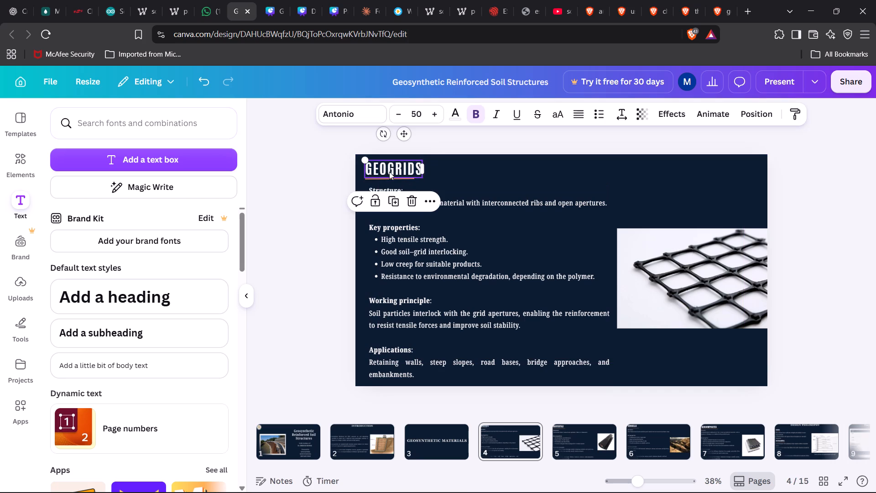
pyautogui.click(390, 180)
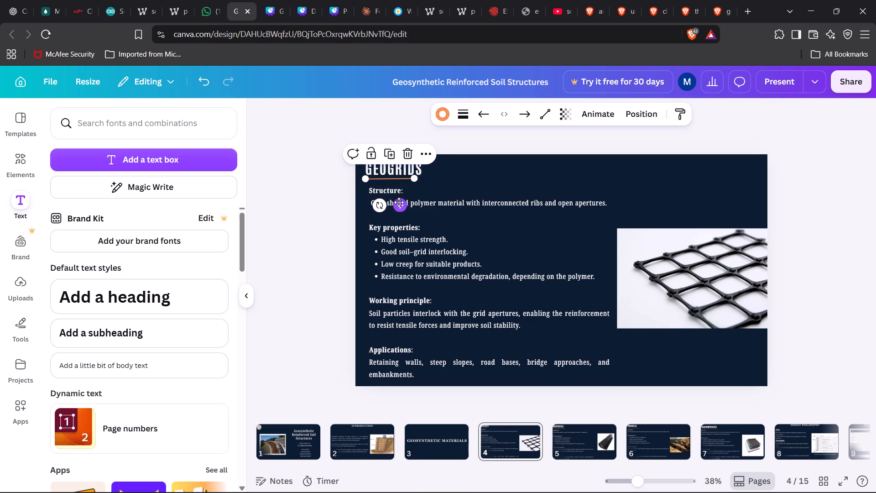
pyautogui.click(399, 203)
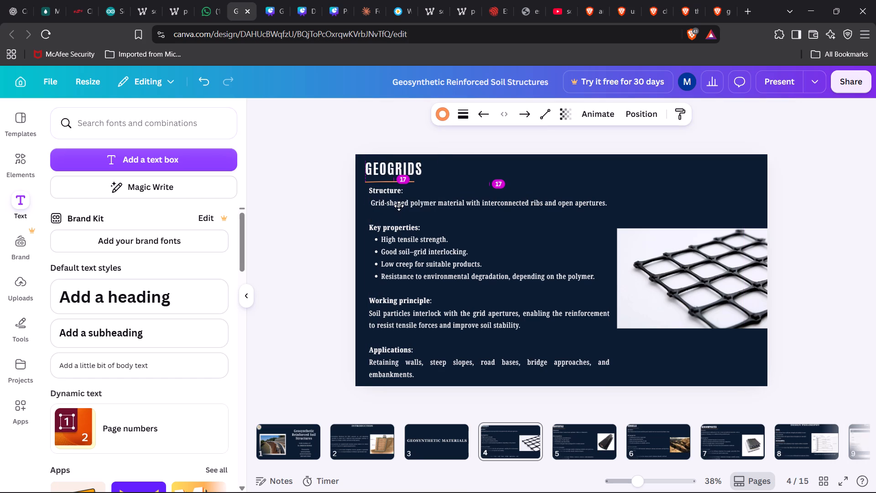
pyautogui.click(541, 169)
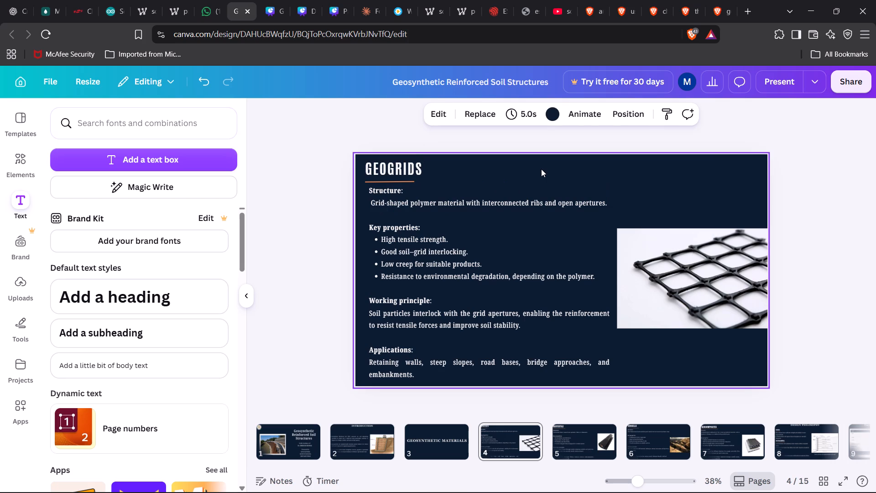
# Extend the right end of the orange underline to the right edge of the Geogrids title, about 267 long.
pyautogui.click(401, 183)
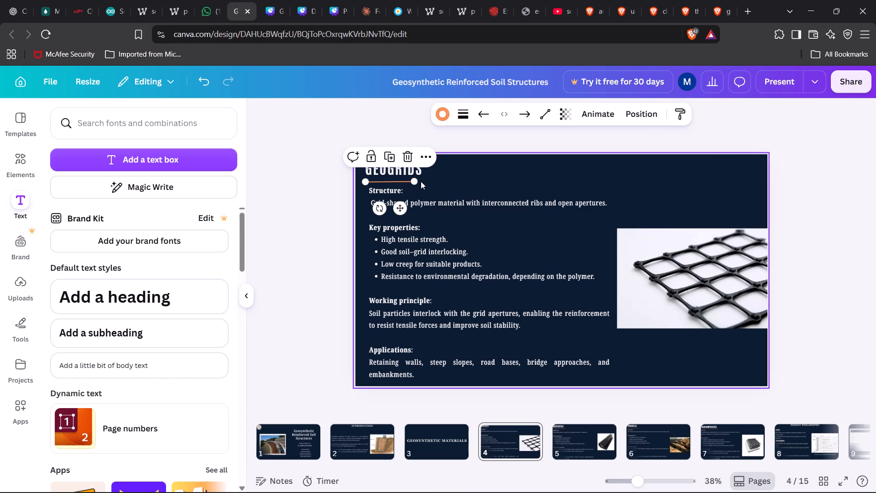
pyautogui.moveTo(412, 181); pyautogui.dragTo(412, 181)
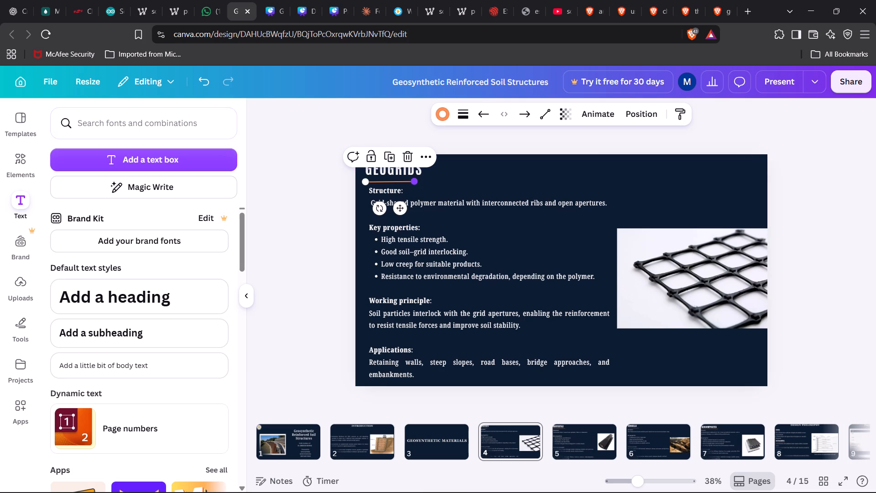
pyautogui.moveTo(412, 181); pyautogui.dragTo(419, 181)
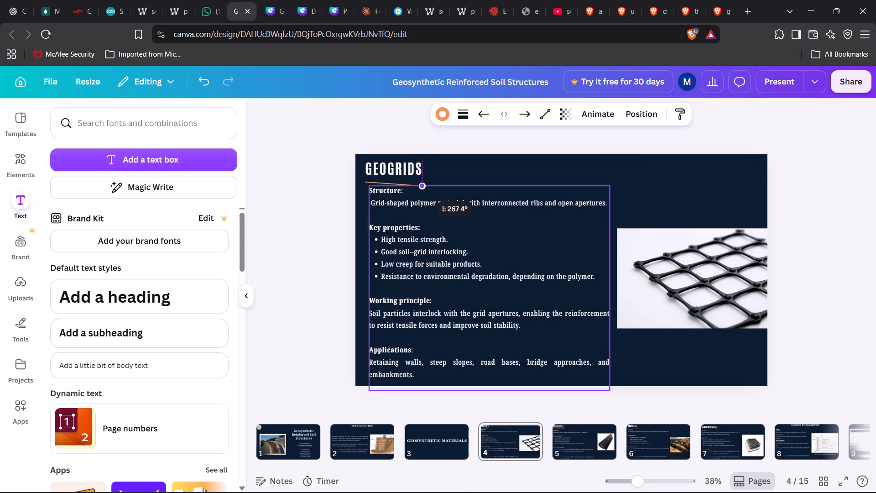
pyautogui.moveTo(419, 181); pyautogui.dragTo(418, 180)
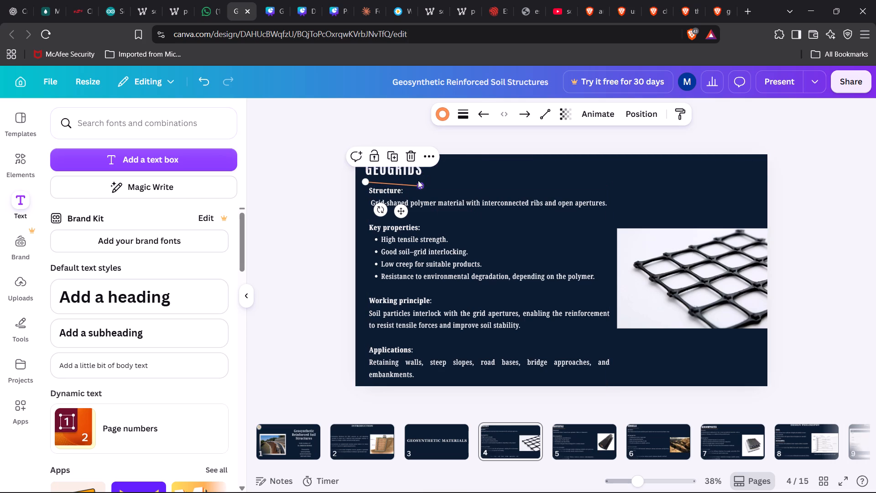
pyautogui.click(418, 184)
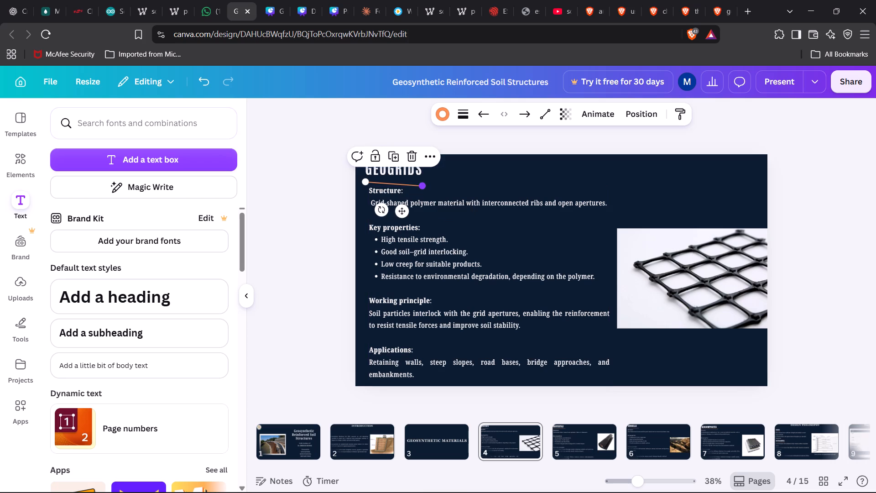
# Shift the Geogrids body text together with the orange underline slightly down and to the right.
pyautogui.click(404, 211)
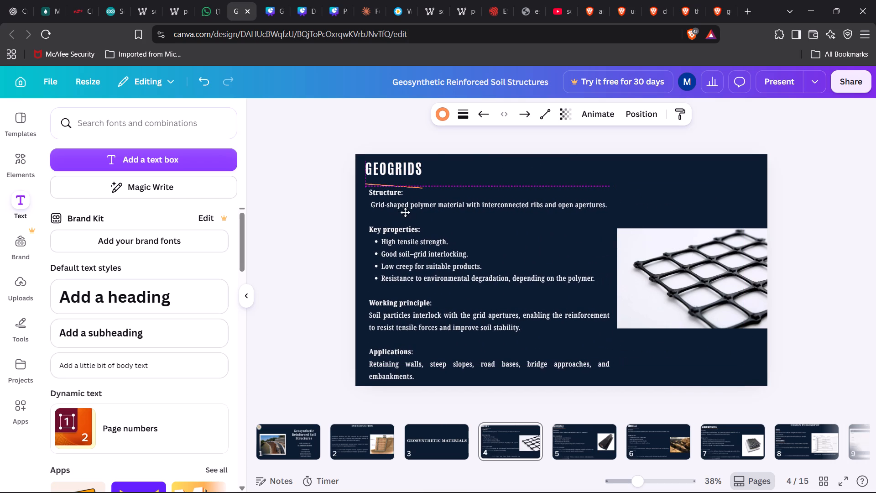
pyautogui.click(368, 183)
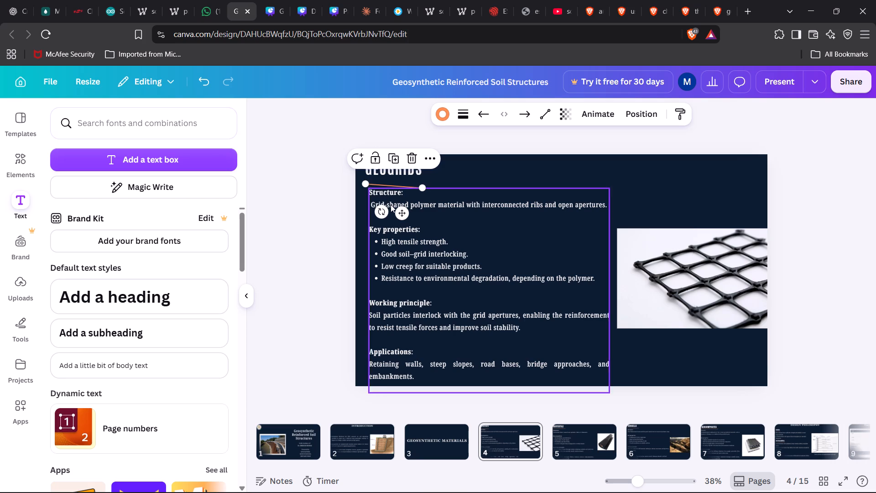
pyautogui.moveTo(402, 214); pyautogui.dragTo(407, 212)
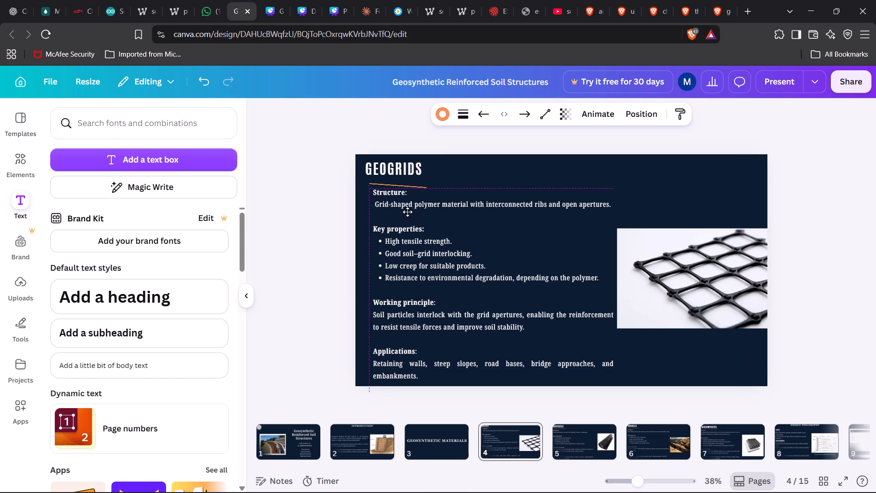
pyautogui.moveTo(407, 212); pyautogui.dragTo(407, 212)
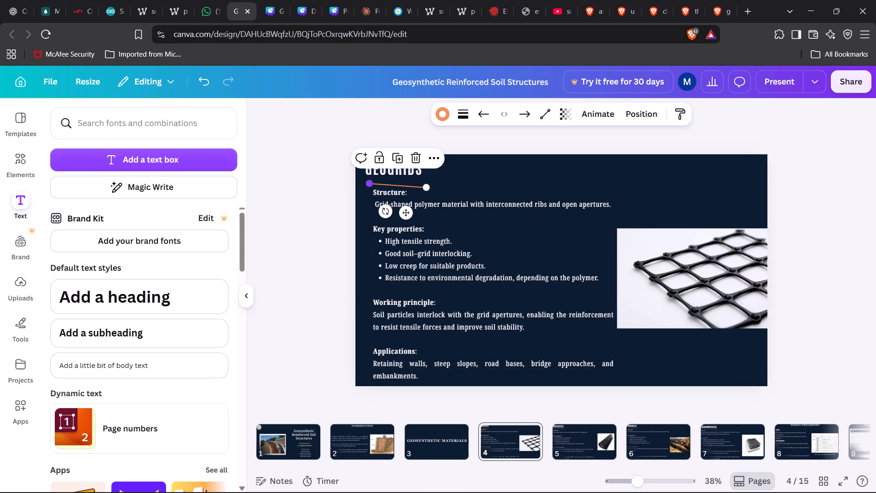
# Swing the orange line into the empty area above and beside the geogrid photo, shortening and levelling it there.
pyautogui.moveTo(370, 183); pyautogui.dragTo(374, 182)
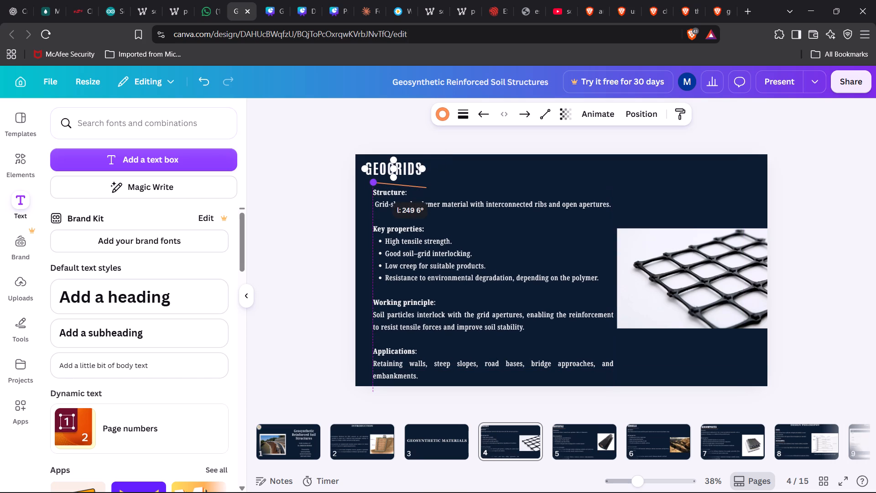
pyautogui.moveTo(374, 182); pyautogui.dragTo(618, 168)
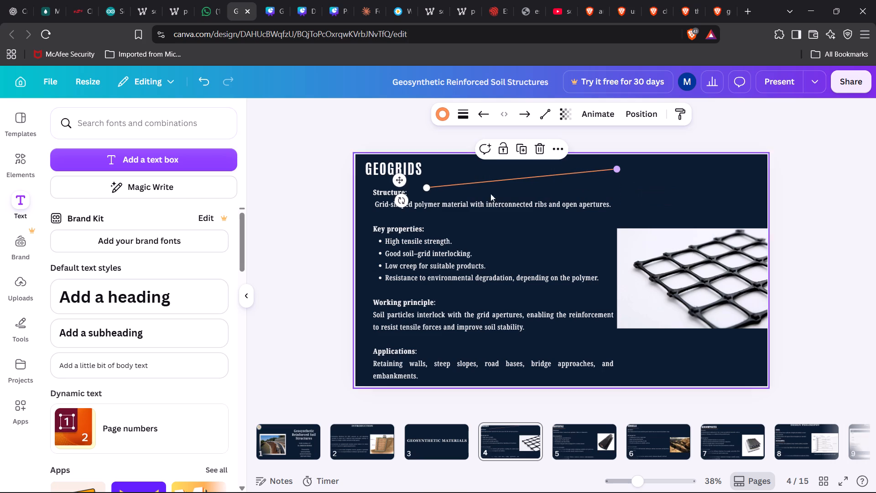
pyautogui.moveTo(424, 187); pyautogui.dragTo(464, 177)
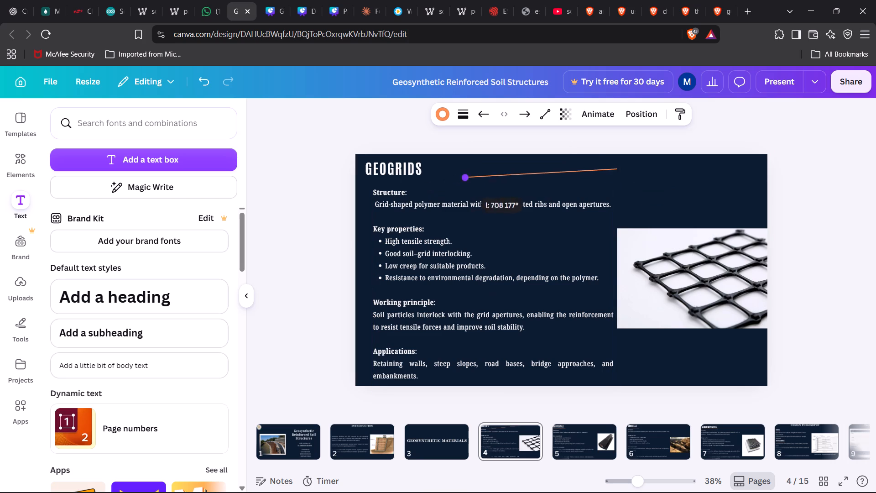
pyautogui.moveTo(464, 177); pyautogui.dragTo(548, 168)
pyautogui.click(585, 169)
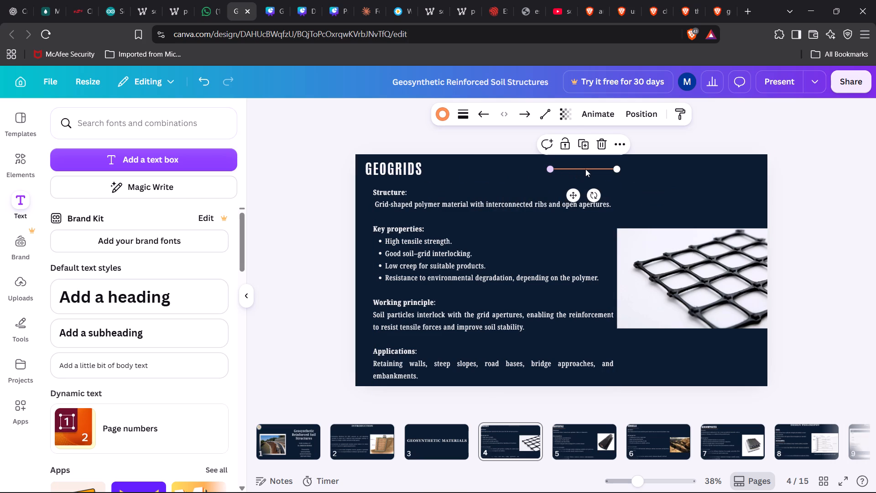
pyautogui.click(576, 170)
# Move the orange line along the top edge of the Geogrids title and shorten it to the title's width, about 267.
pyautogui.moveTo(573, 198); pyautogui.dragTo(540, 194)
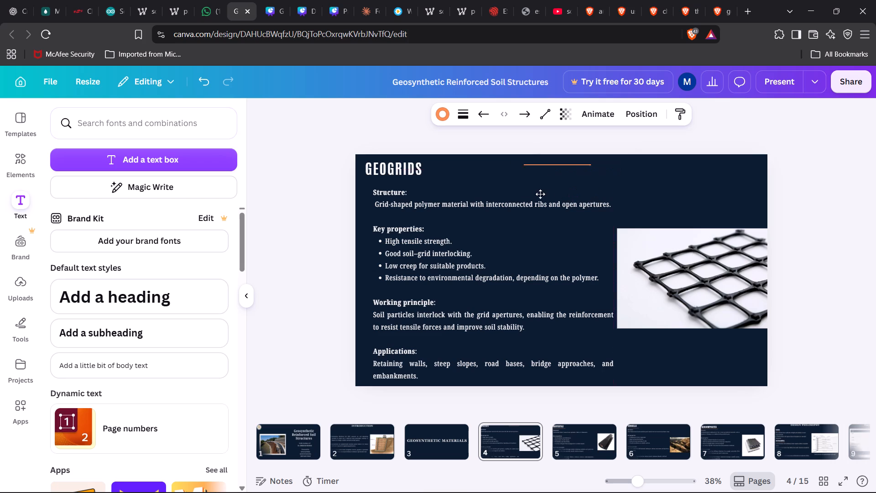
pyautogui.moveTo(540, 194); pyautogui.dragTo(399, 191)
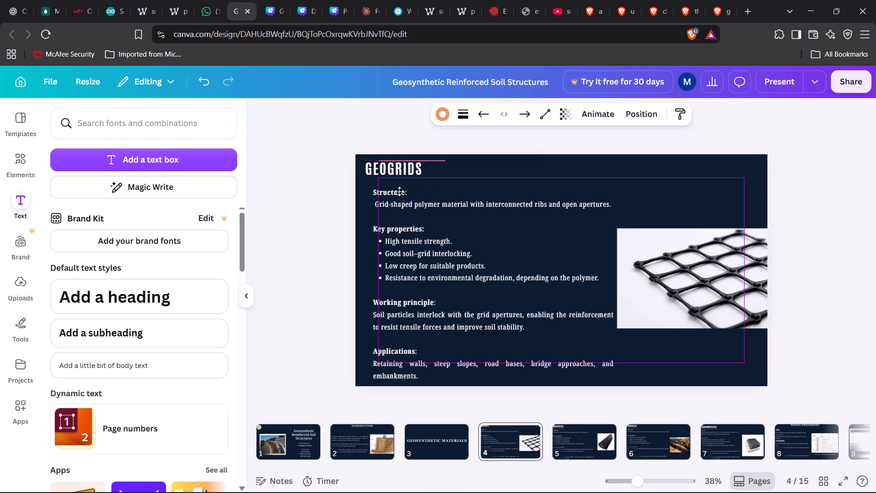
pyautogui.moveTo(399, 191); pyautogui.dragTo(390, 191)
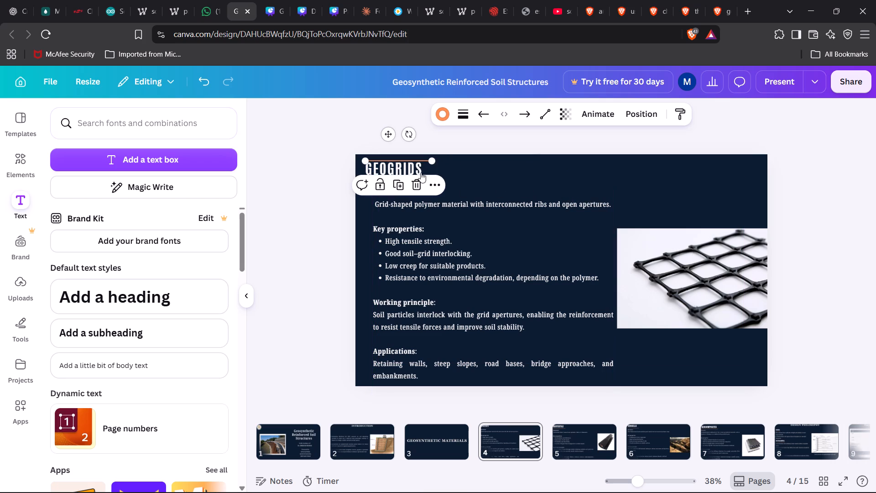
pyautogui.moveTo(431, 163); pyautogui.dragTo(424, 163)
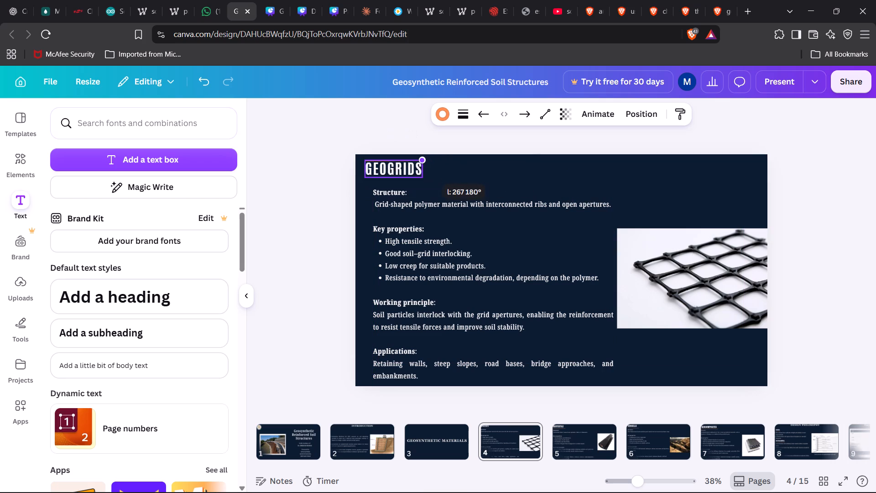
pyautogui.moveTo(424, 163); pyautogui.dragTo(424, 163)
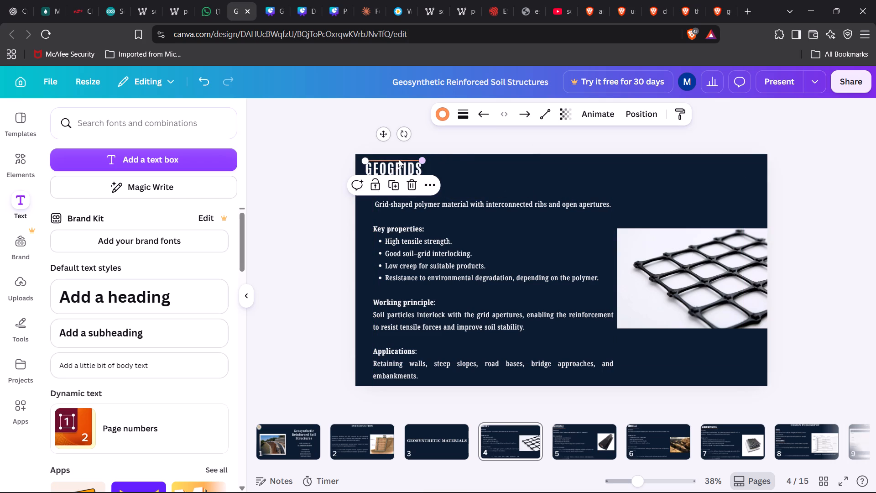
# Shift the Geogrids title and its orange line right so that they align with the body text's left edge.
pyautogui.moveTo(385, 135); pyautogui.dragTo(399, 133)
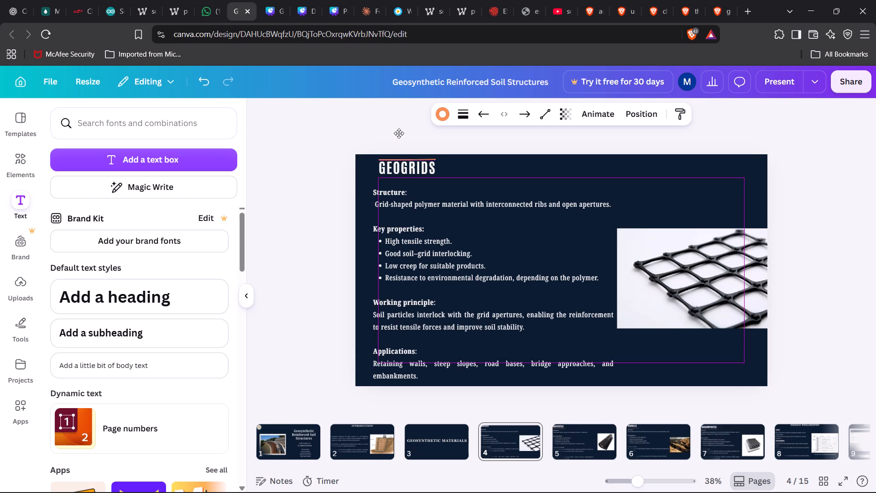
pyautogui.moveTo(399, 133); pyautogui.dragTo(392, 136)
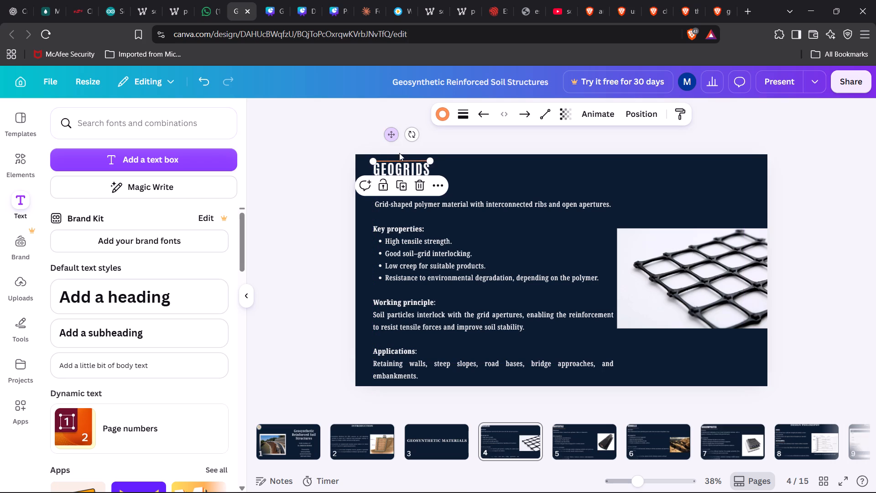
pyautogui.click(440, 184)
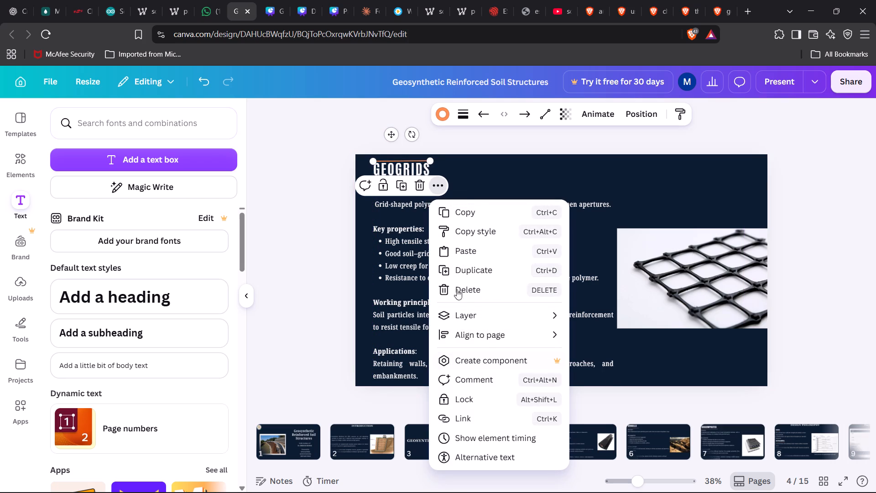
# Swing the orange line clear of the title, shorten it to about the title's width, and place it beneath Geogrids, left-aligned with the title.
pyautogui.moveTo(376, 160); pyautogui.dragTo(542, 139)
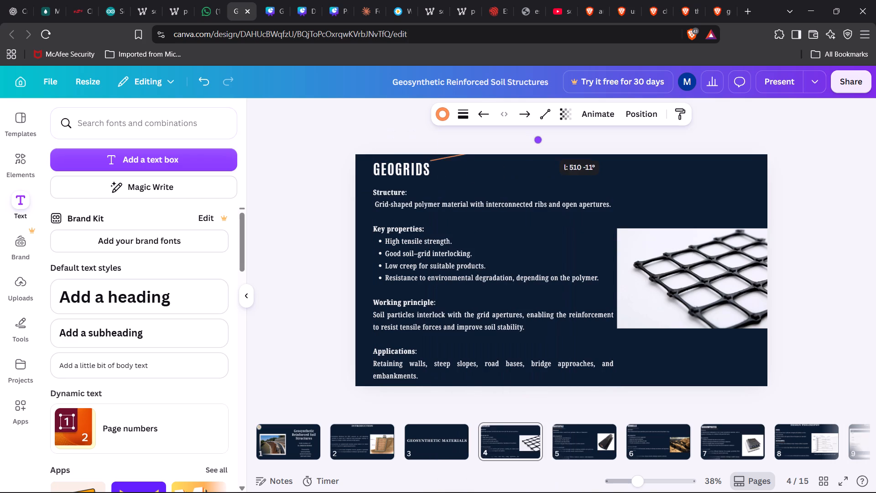
pyautogui.moveTo(542, 139); pyautogui.dragTo(577, 169)
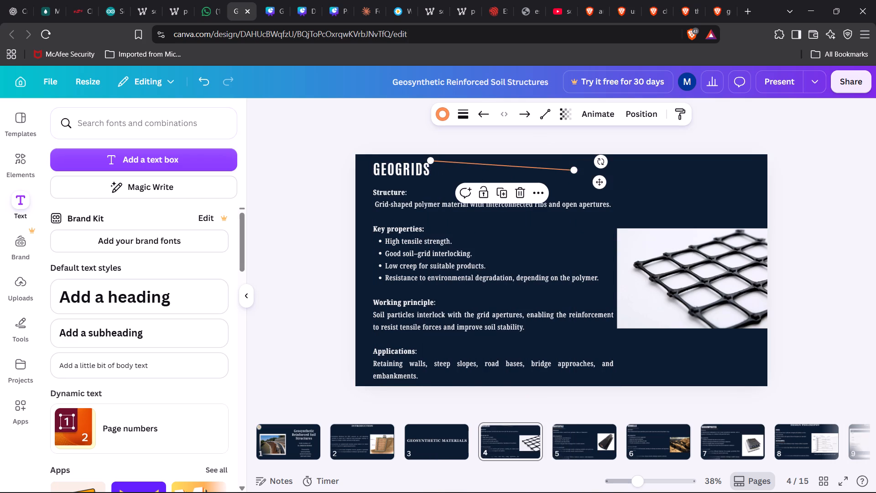
pyautogui.moveTo(431, 163); pyautogui.dragTo(513, 174)
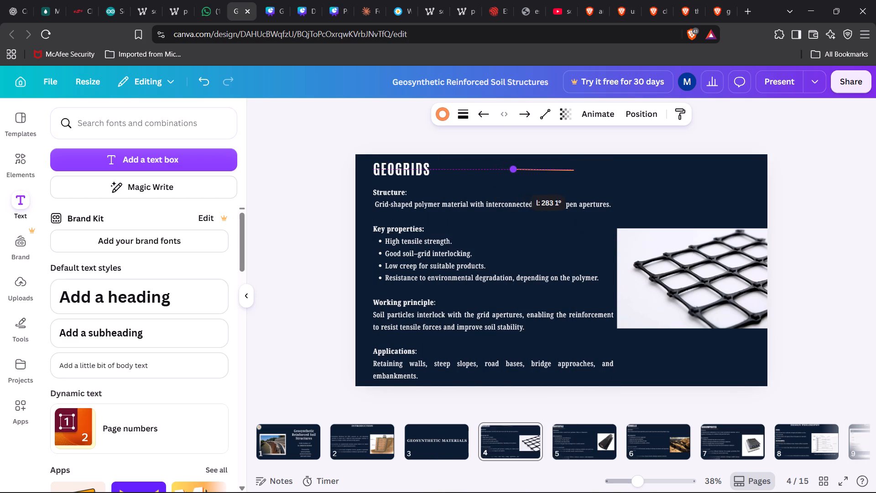
pyautogui.moveTo(513, 174); pyautogui.dragTo(516, 175)
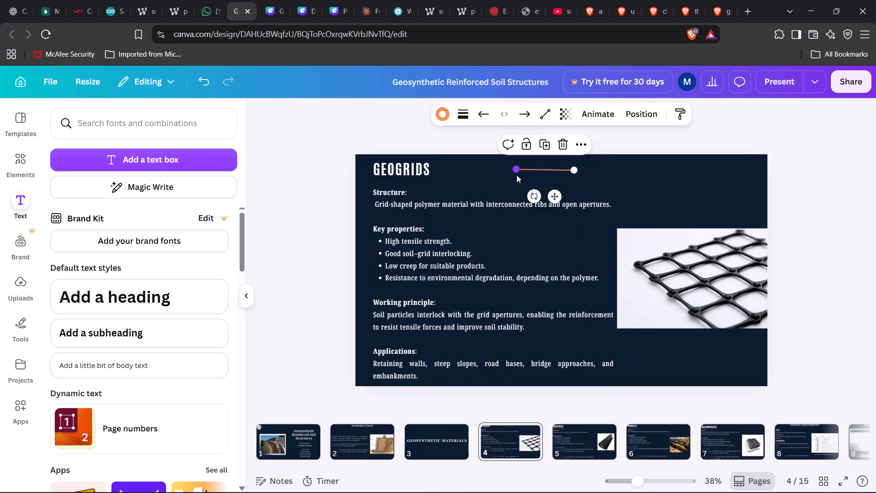
pyautogui.moveTo(545, 169); pyautogui.dragTo(417, 179)
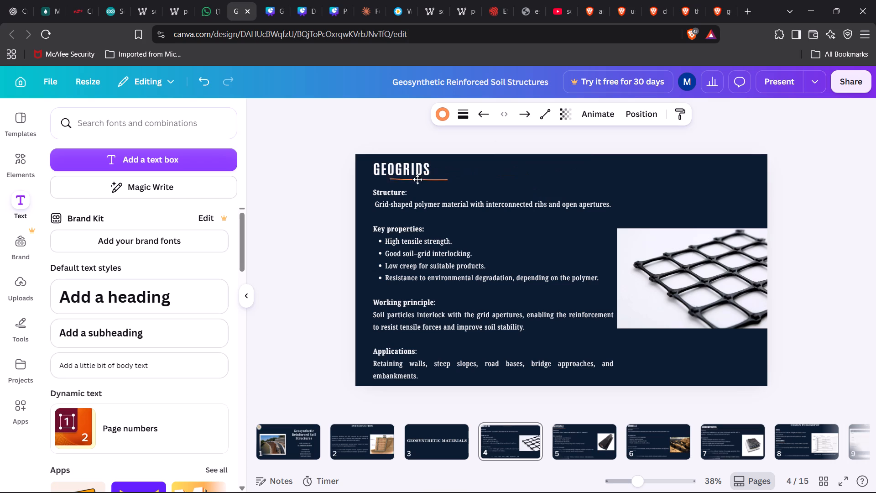
pyautogui.moveTo(417, 179); pyautogui.dragTo(403, 183)
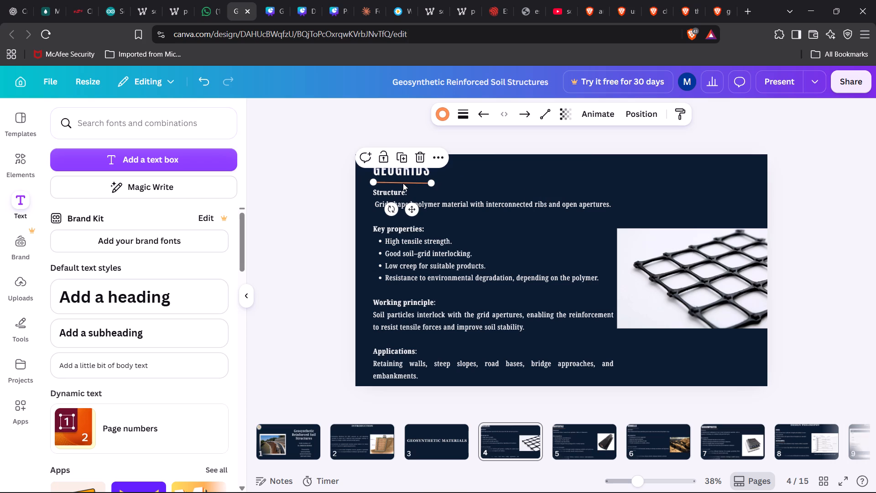
# Raise both ends of the orange underline so that it runs level directly under the Geogrids title.
pyautogui.click(569, 161)
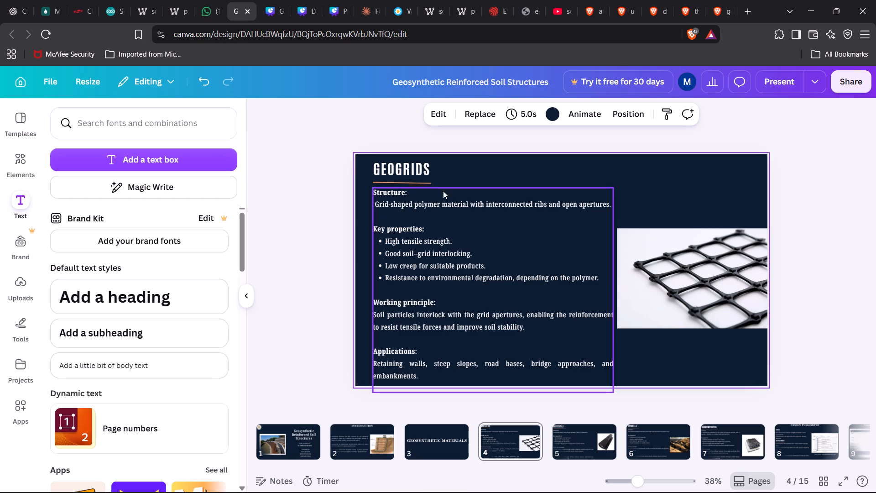
pyautogui.click(403, 183)
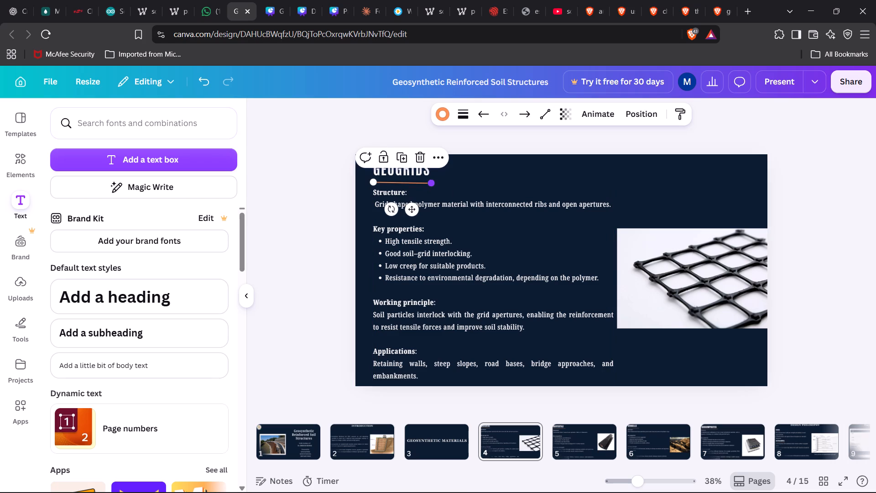
pyautogui.click(433, 184)
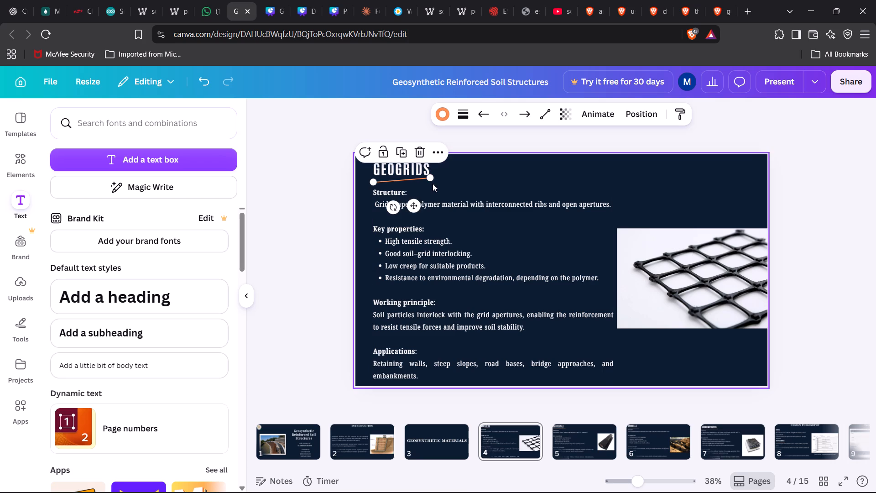
pyautogui.click(374, 179)
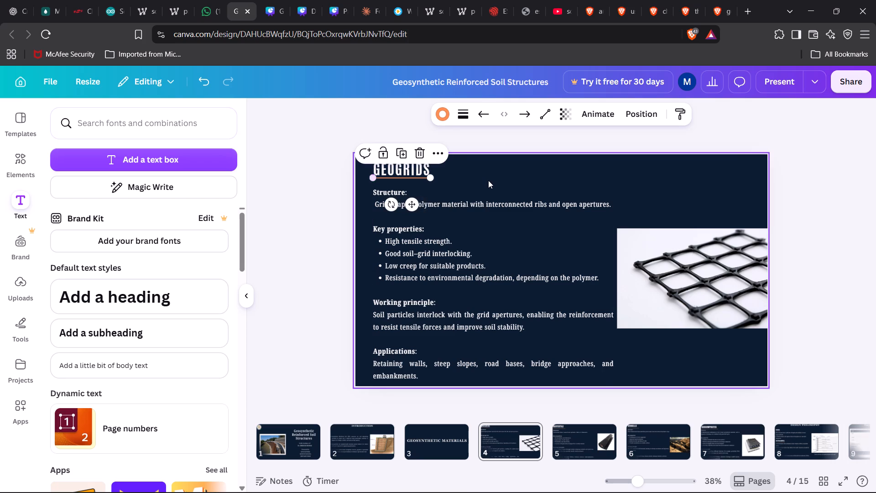
pyautogui.click(494, 182)
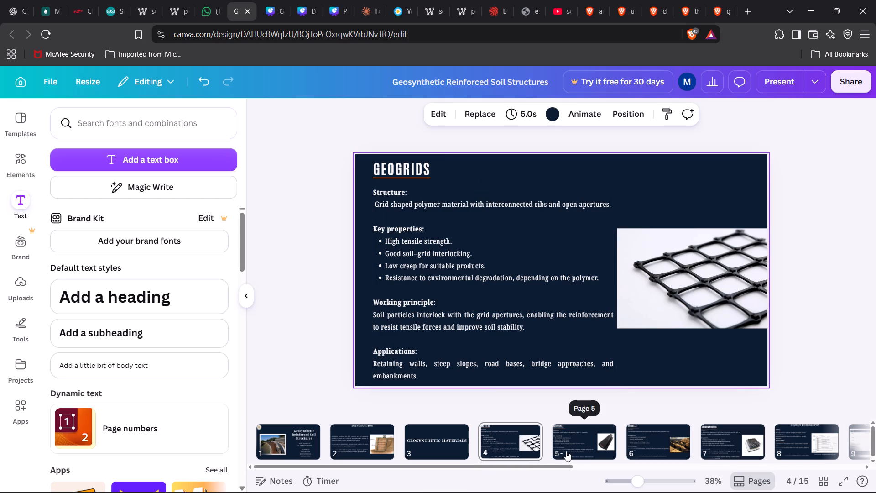
# On the Geotextile slide (page 5), raise the orange underline closer to the title.
pyautogui.click(580, 445)
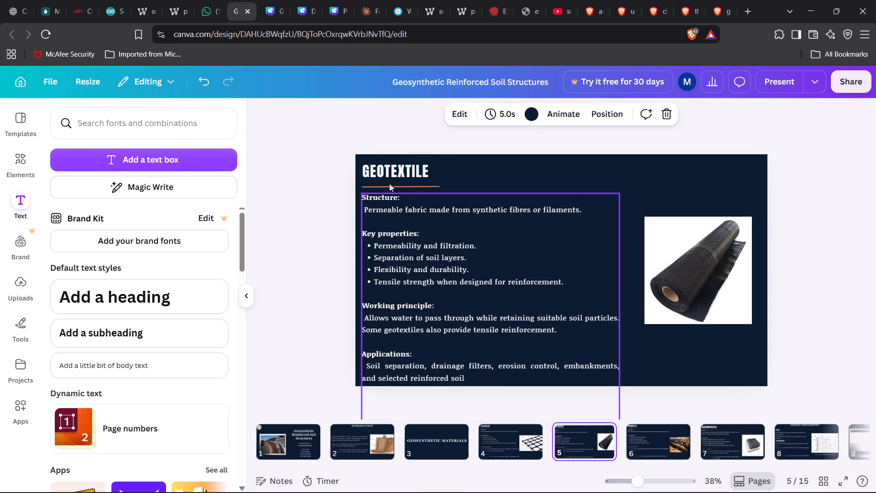
pyautogui.moveTo(389, 184); pyautogui.dragTo(389, 179)
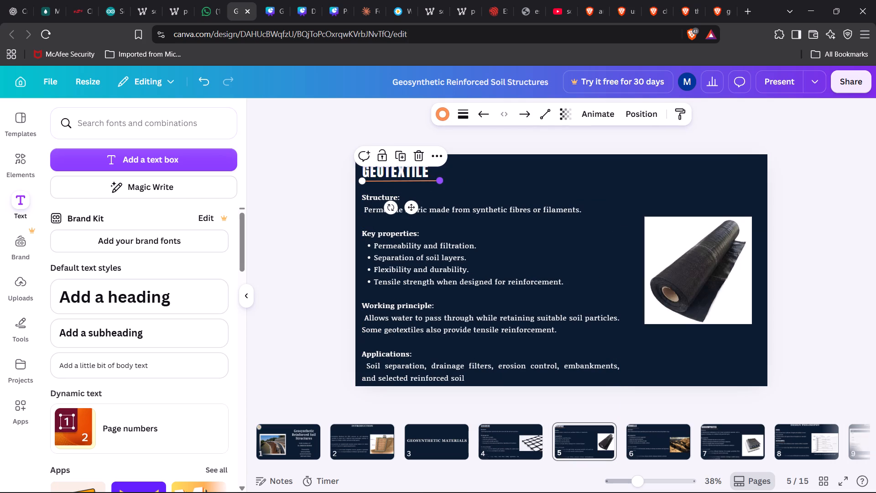
# Shorten the orange underline to the width of the Geotextile title and level it beneath the title.
pyautogui.moveTo(443, 180); pyautogui.dragTo(435, 180)
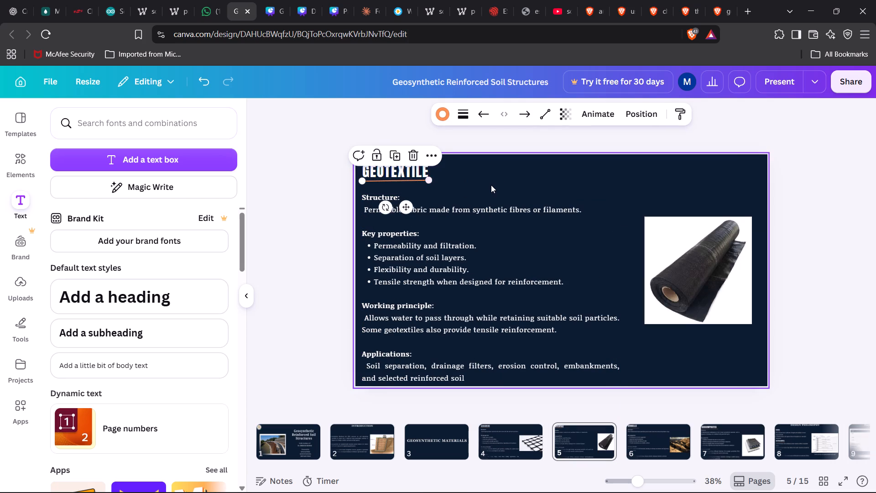
pyautogui.click(491, 185)
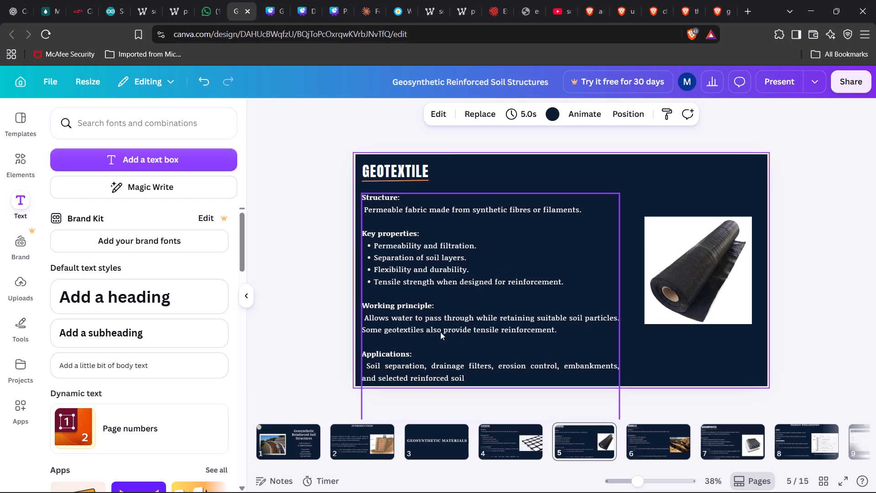
pyautogui.click(379, 178)
pyautogui.click(363, 180)
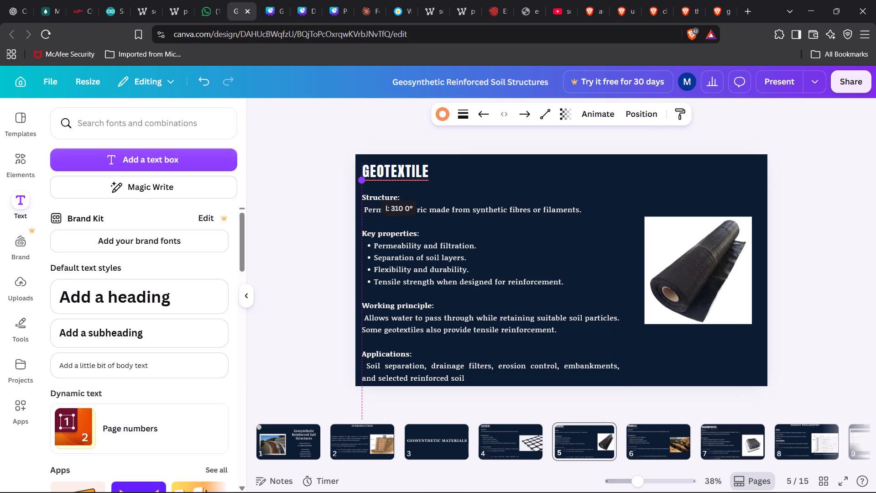
pyautogui.click(334, 200)
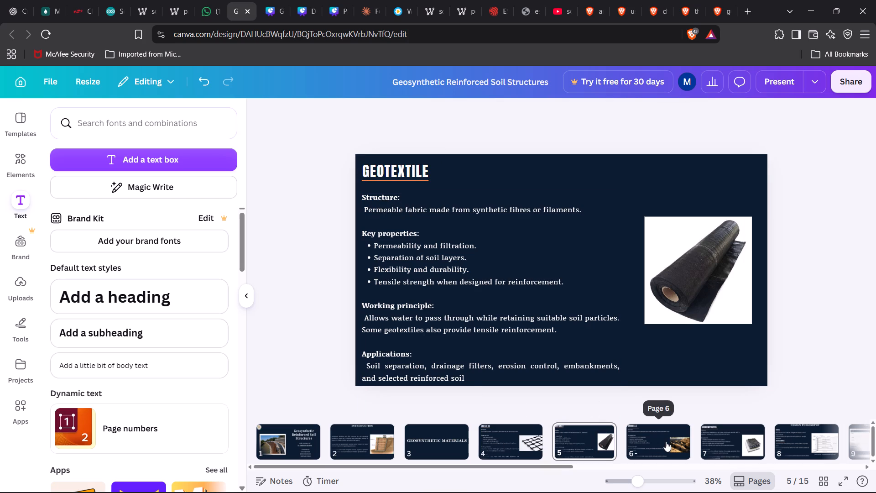
# Move the Geotextile body text block up slightly, closer to the title underline, keeping its left alignment.
pyautogui.click(440, 285)
pyautogui.moveTo(430, 270); pyautogui.dragTo(430, 266)
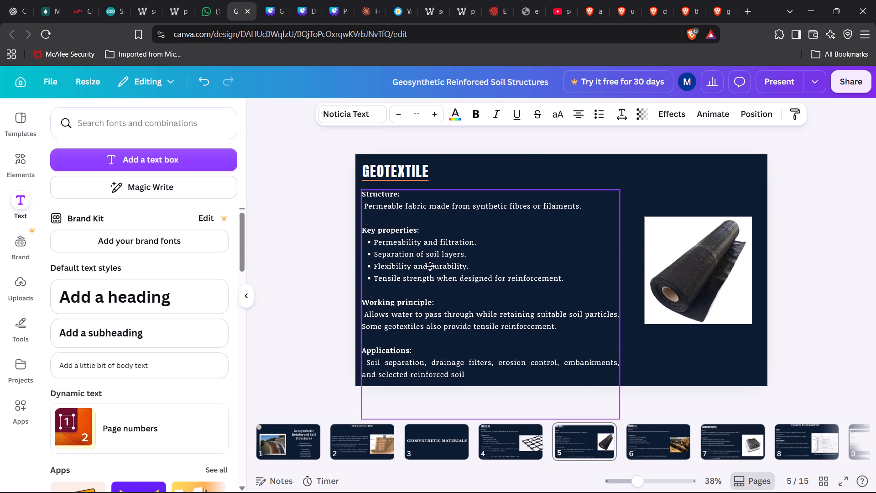
pyautogui.moveTo(430, 266); pyautogui.dragTo(429, 266)
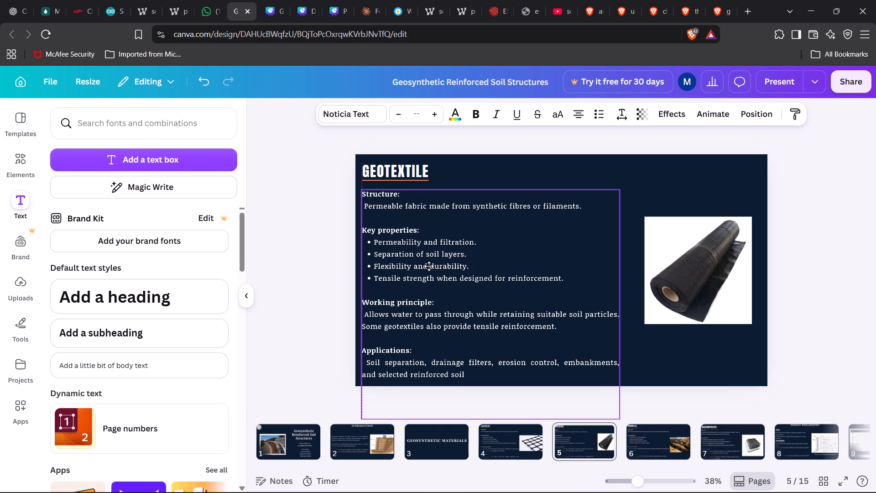
pyautogui.moveTo(429, 266); pyautogui.dragTo(429, 266)
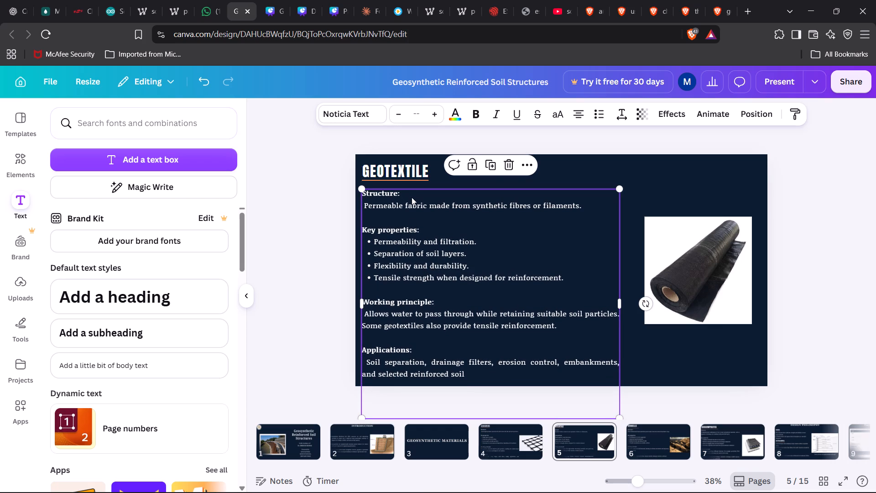
# Compare the fonts used for the body text on the Geotextile, Design Philosophy, Geogrids and Geocells slides.
pyautogui.click(414, 204)
pyautogui.click(414, 204)
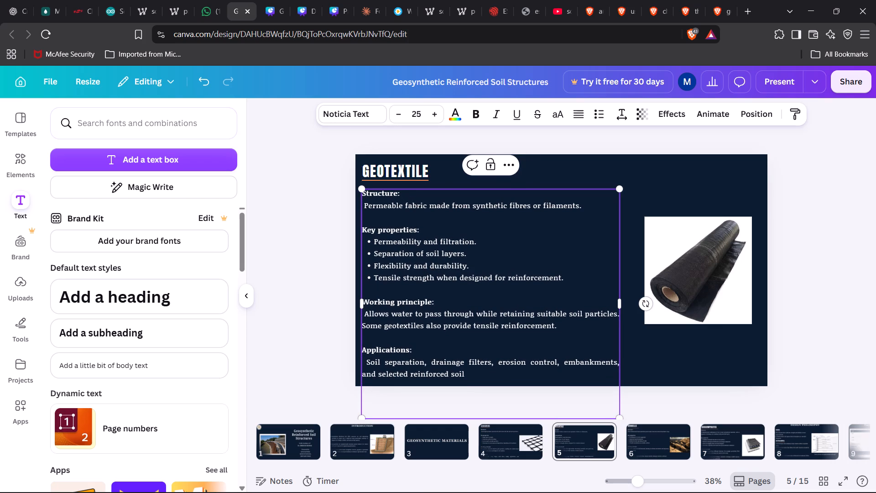
pyautogui.click(347, 109)
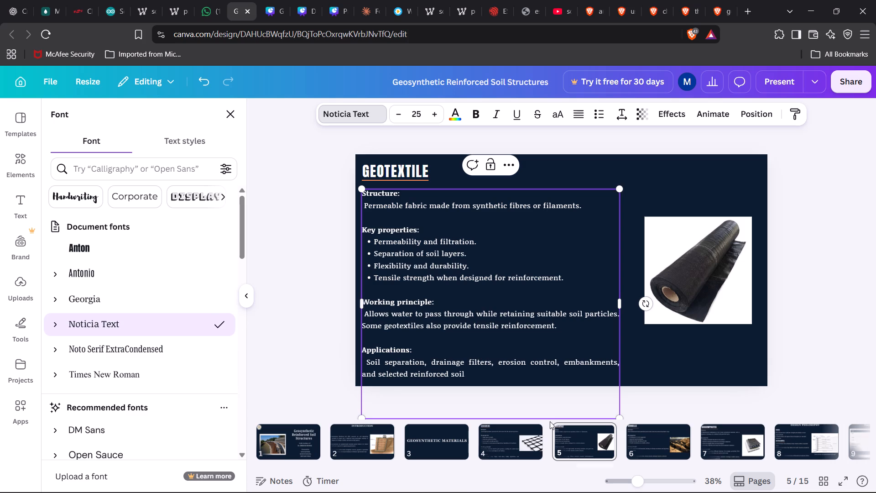
pyautogui.hscroll(-2, 653, 445)
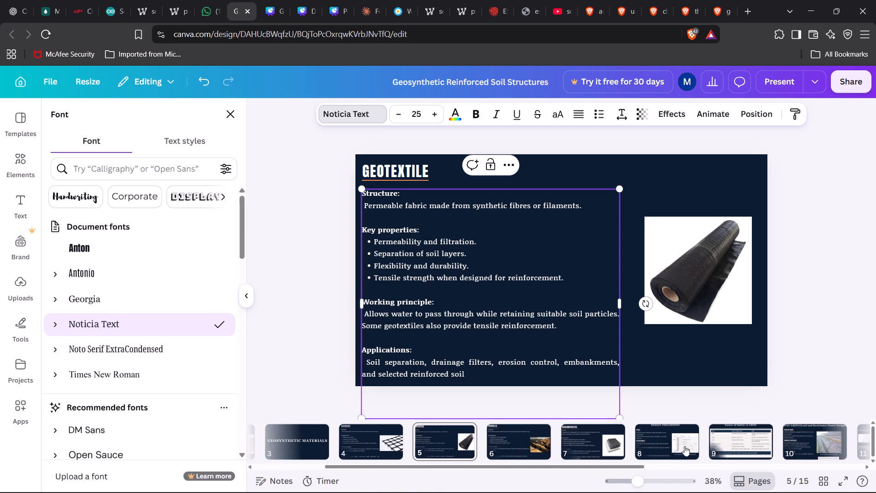
pyautogui.click(671, 443)
pyautogui.click(464, 243)
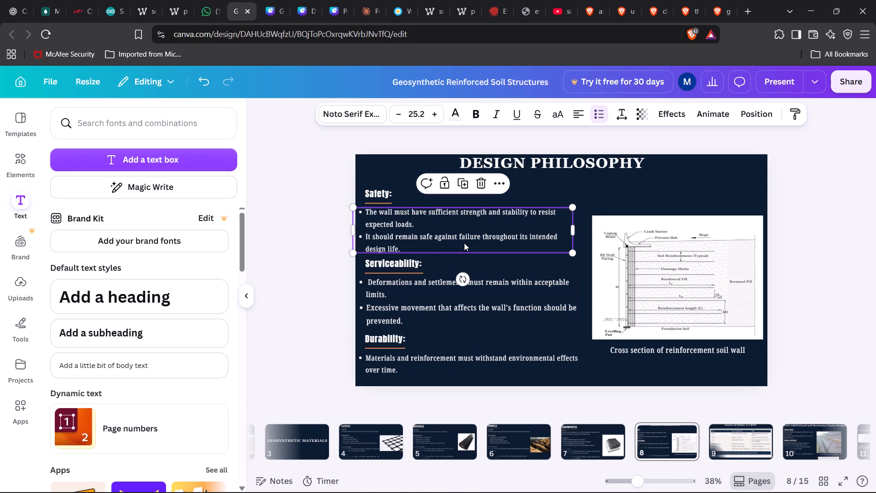
pyautogui.click(348, 109)
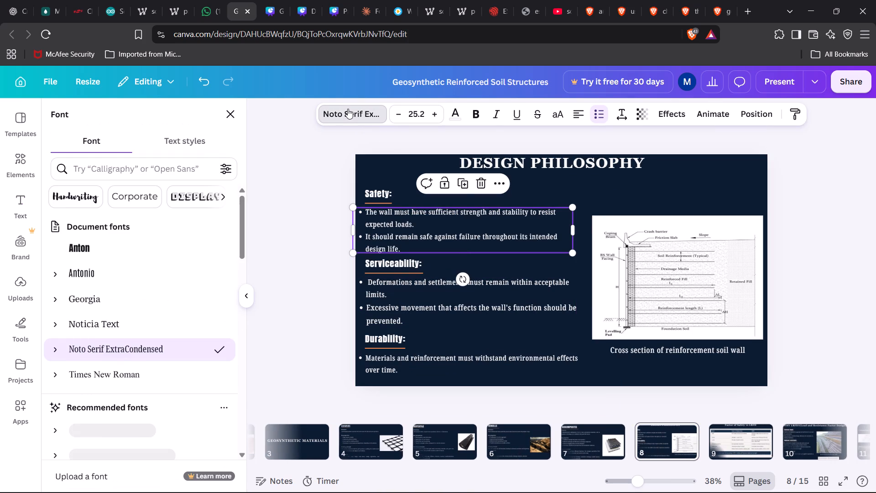
pyautogui.click(348, 109)
pyautogui.click(378, 434)
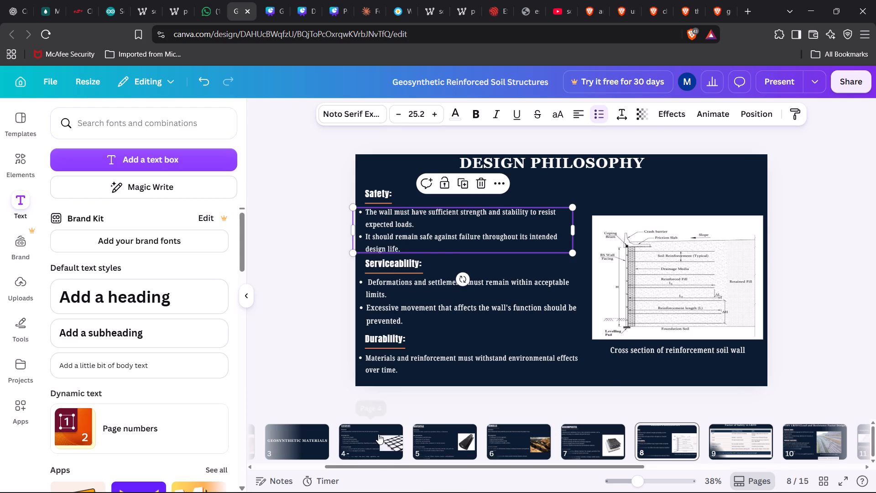
pyautogui.click(419, 270)
pyautogui.doubleClick(419, 270)
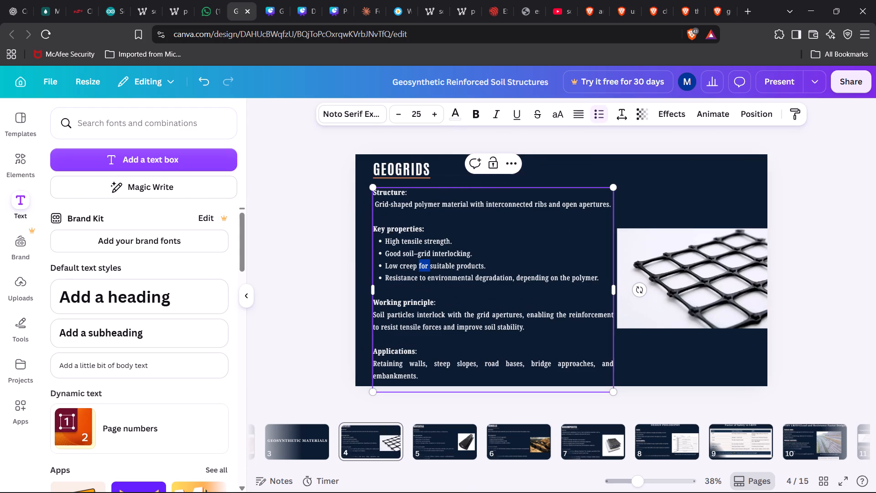
pyautogui.click(496, 453)
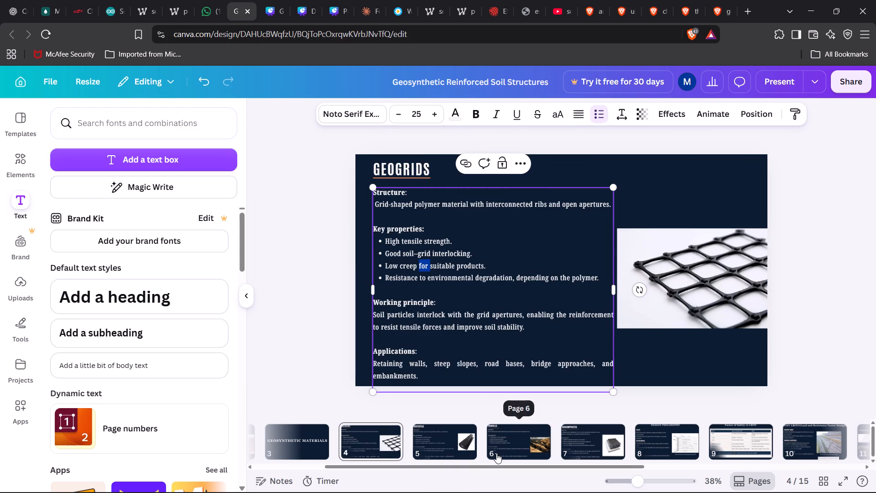
pyautogui.click(427, 274)
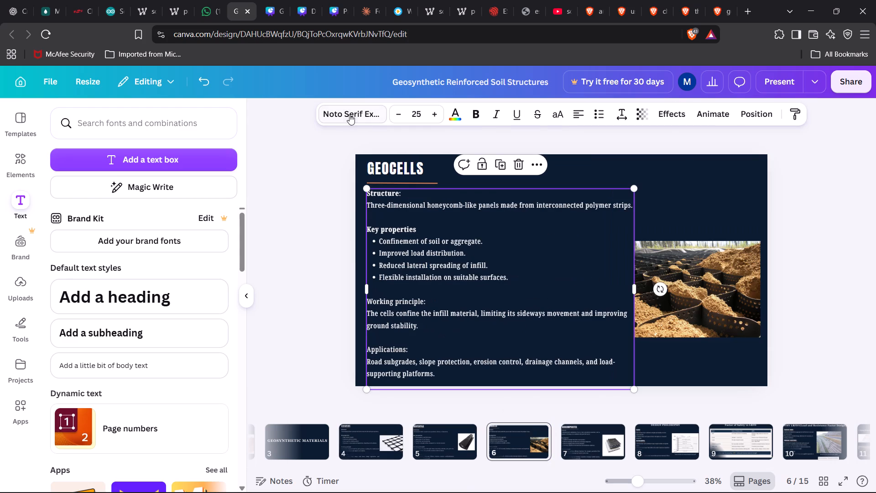
pyautogui.click(350, 115)
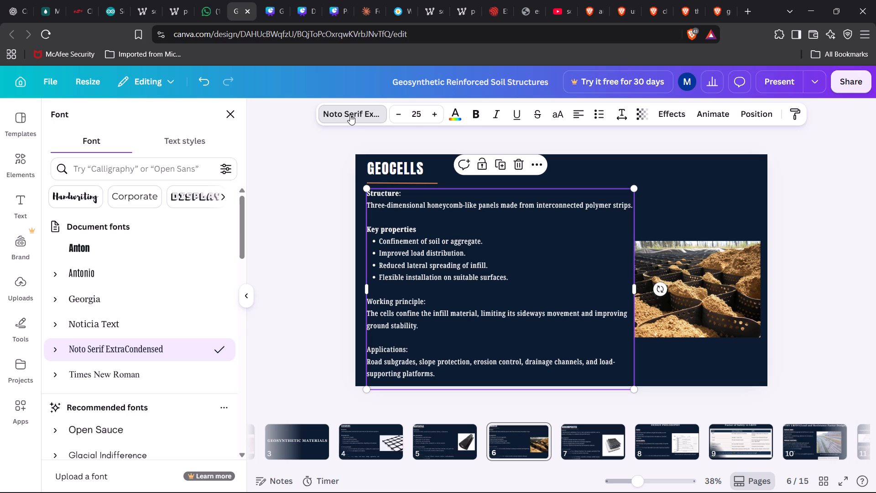
# Change the font of the whole body text on the Geotextile slide (page 5) to Noto Serif ExtraCondensed.
pyautogui.click(451, 435)
pyautogui.click(422, 249)
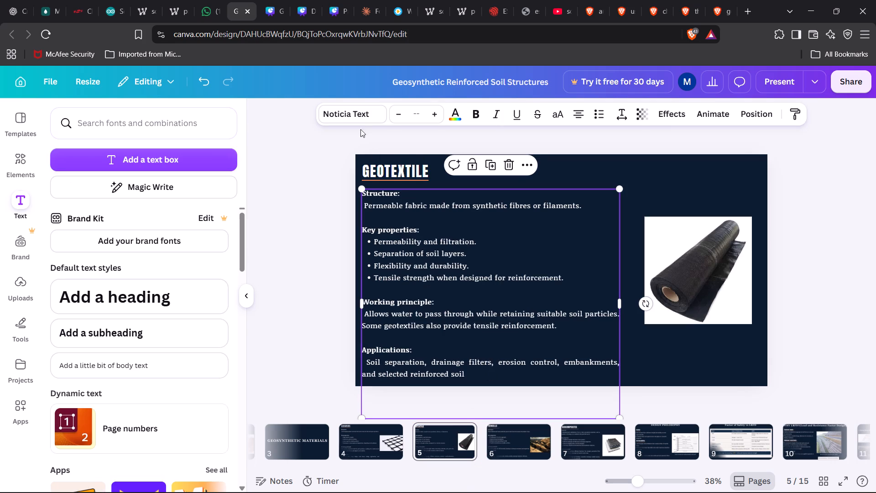
pyautogui.click(355, 118)
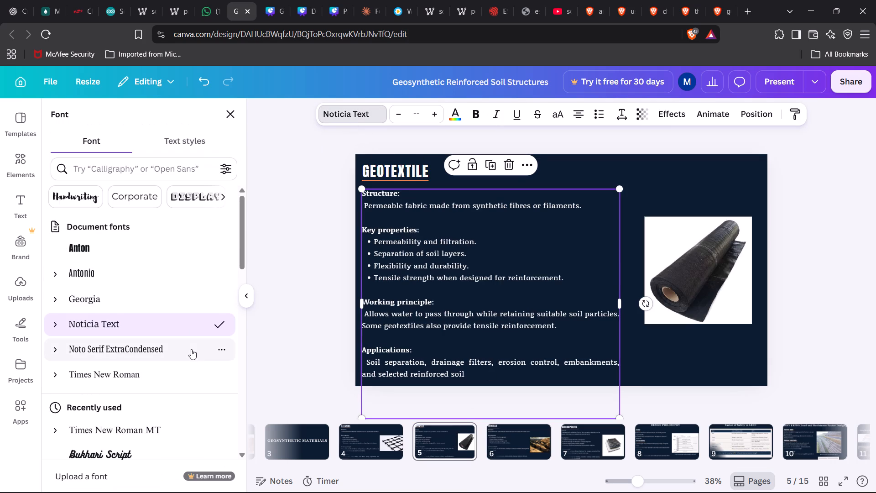
pyautogui.click(191, 349)
pyautogui.click(324, 285)
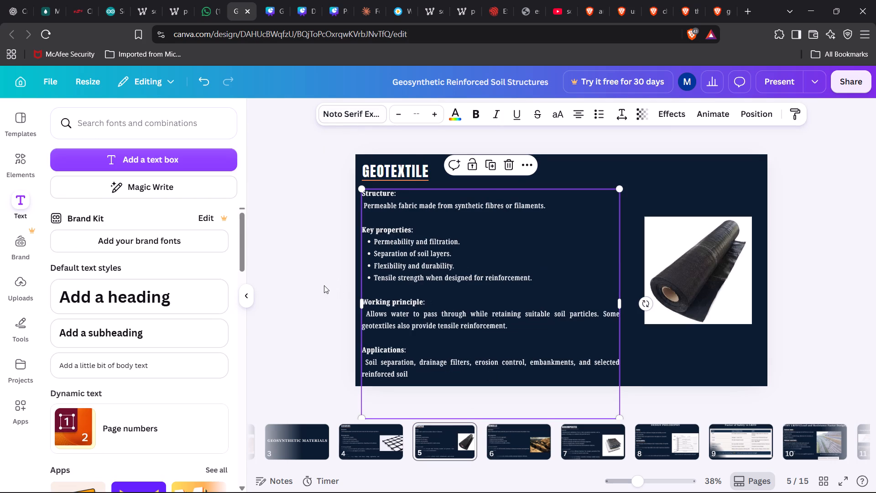
pyautogui.click(317, 249)
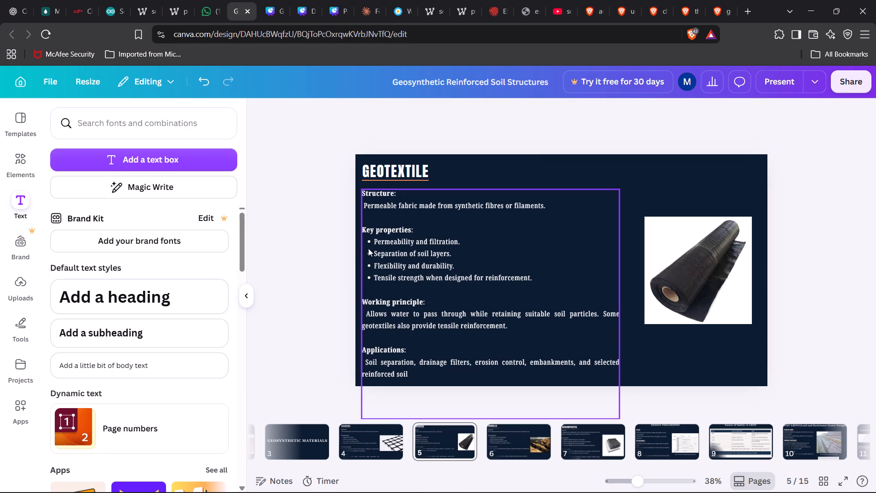
# Delete the leading spaces before "Allows water" and "Soil separation" in the Geotextile slide's Working principle and Applications paragraphs.
pyautogui.click(367, 314)
pyautogui.click(369, 314)
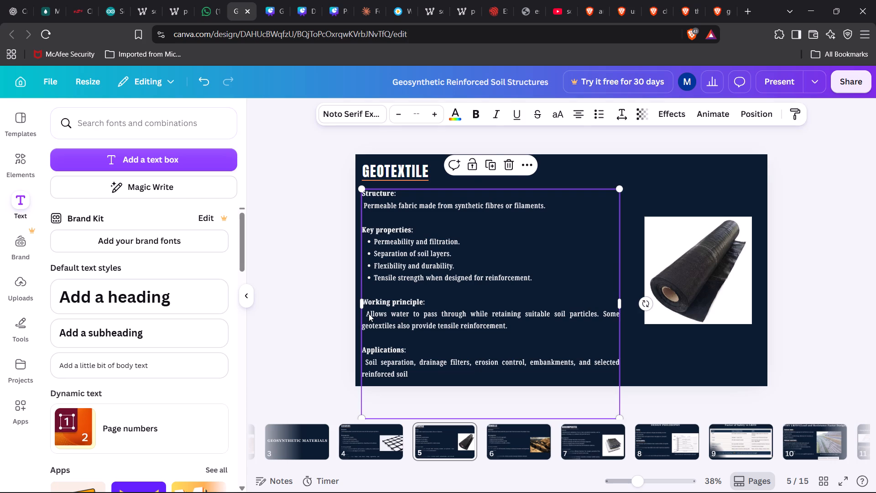
pyautogui.press('Left')
pyautogui.press('BackSpace')
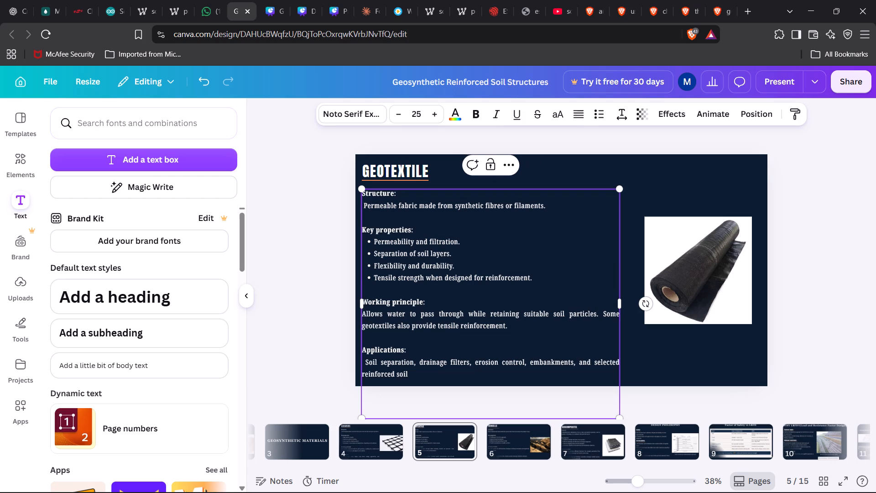
pyautogui.click(372, 360)
pyautogui.press('Left')
pyautogui.press('Left')
pyautogui.press('BackSpace')
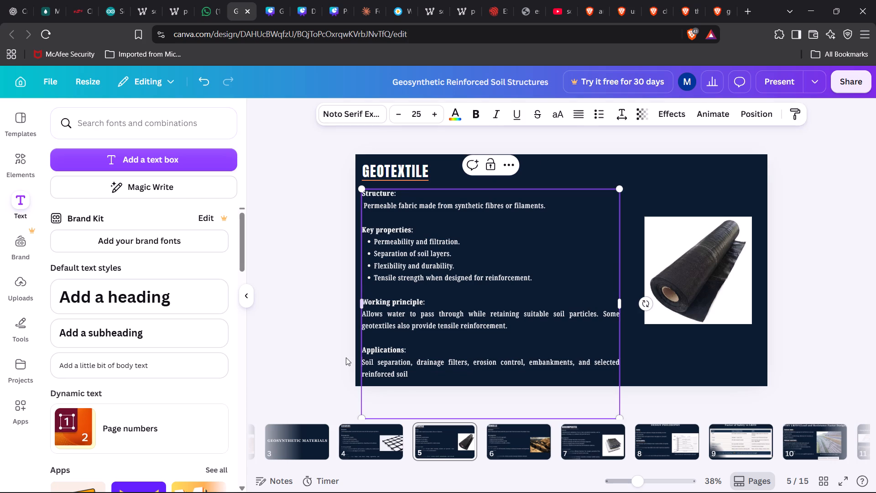
pyautogui.click(334, 351)
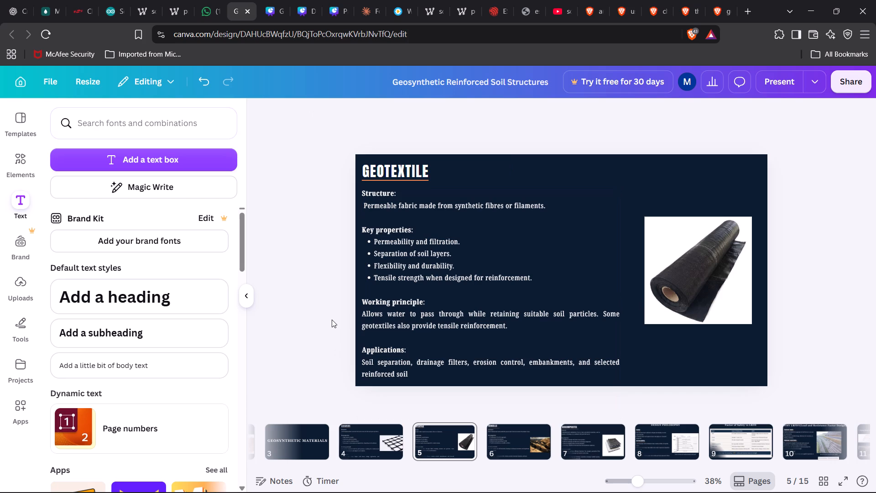
# Add automatic page numbers to all pages of the presentation.
pyautogui.scroll(-1, 82, 439)
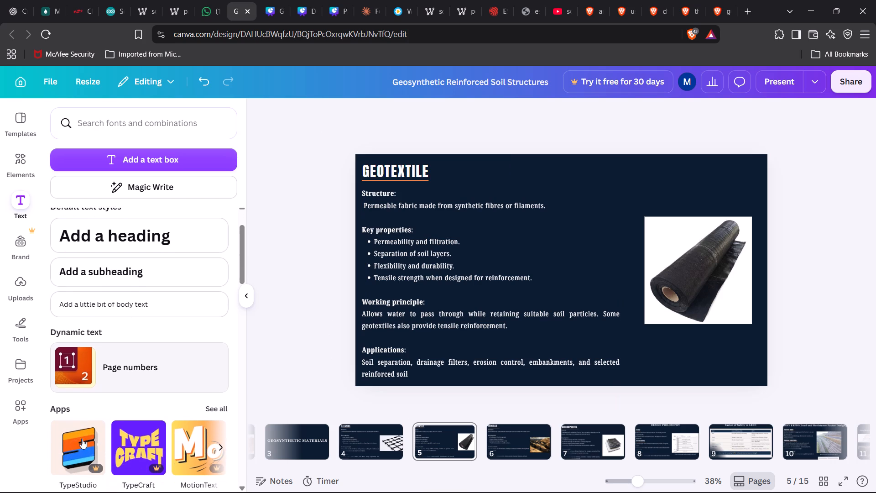
pyautogui.click(75, 346)
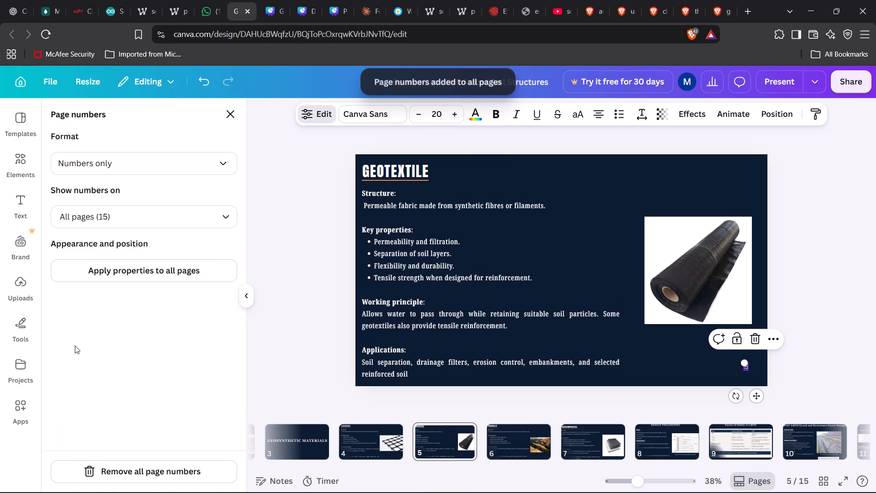
# Look through the slides across the presentation, including pages 2, 3, 4, 5, 10 and 14, to check the page numbers.
pyautogui.click(293, 432)
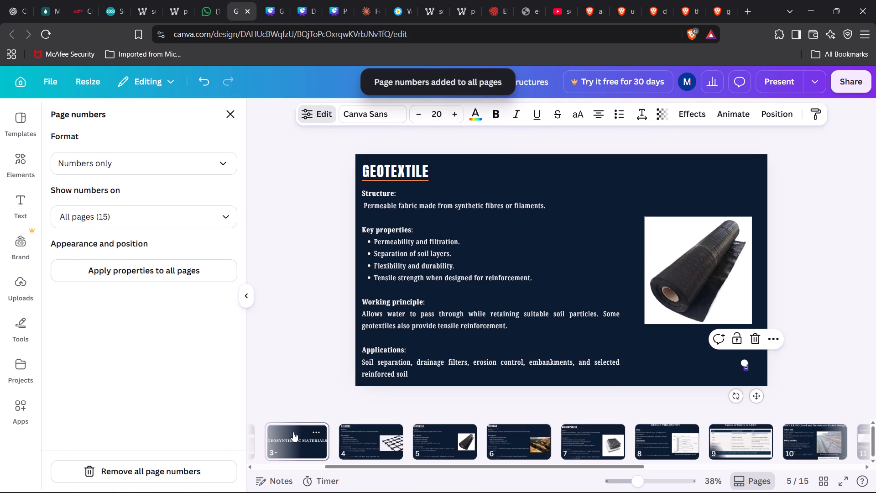
pyautogui.click(397, 446)
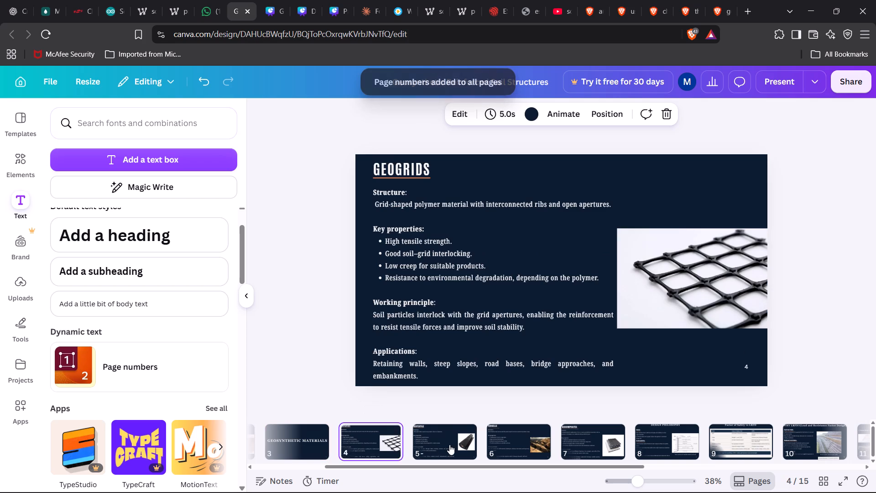
pyautogui.click(449, 445)
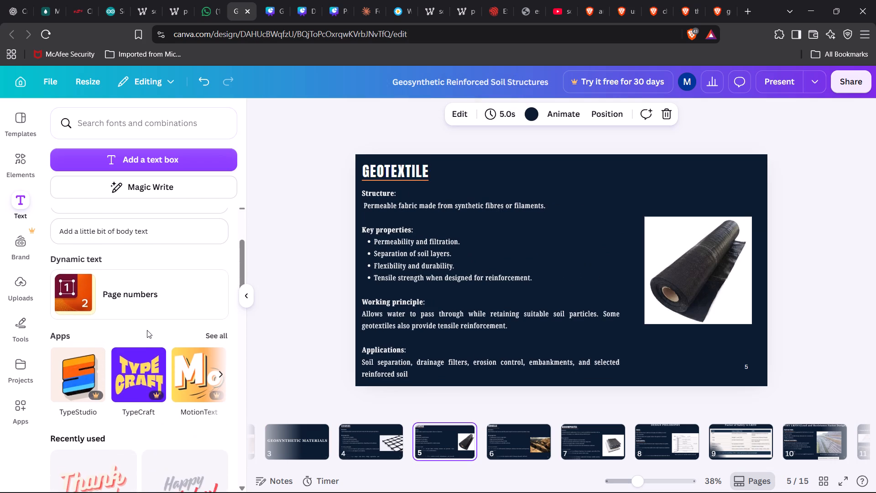
pyautogui.click(571, 454)
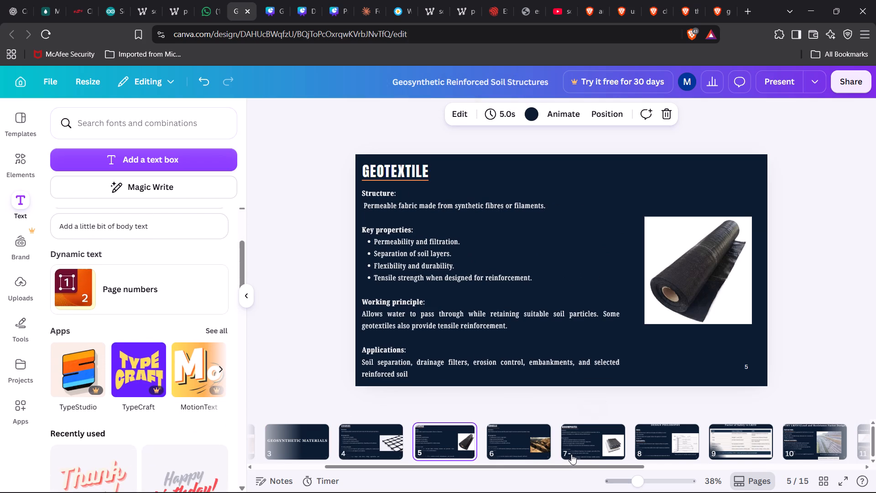
pyautogui.hscroll(-3, 660, 445)
pyautogui.click(616, 441)
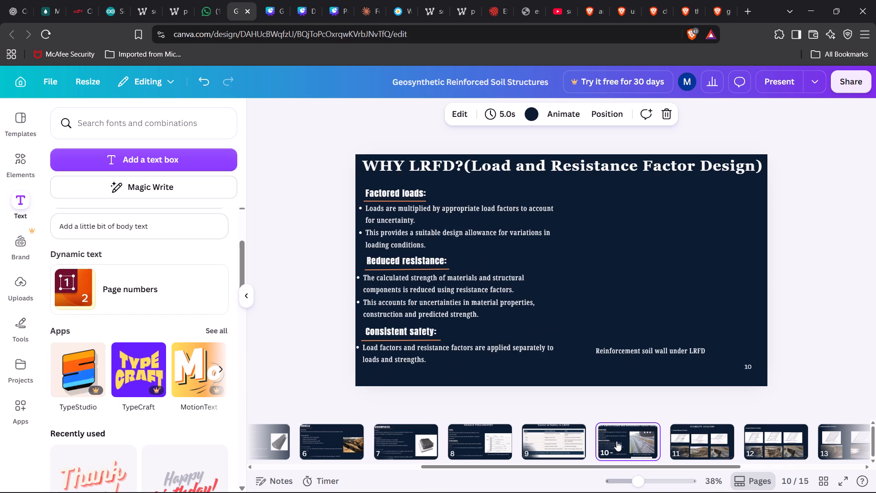
pyautogui.hscroll(-2, 739, 451)
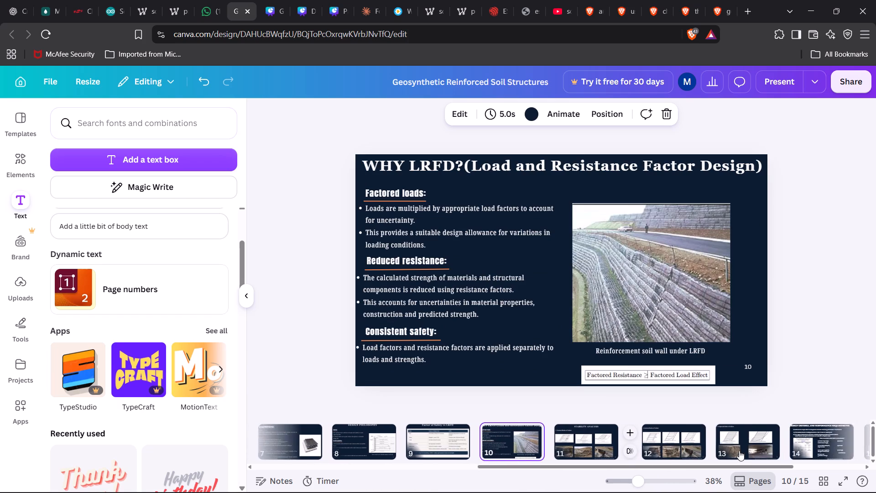
pyautogui.hscroll(-3, 679, 446)
pyautogui.click(703, 446)
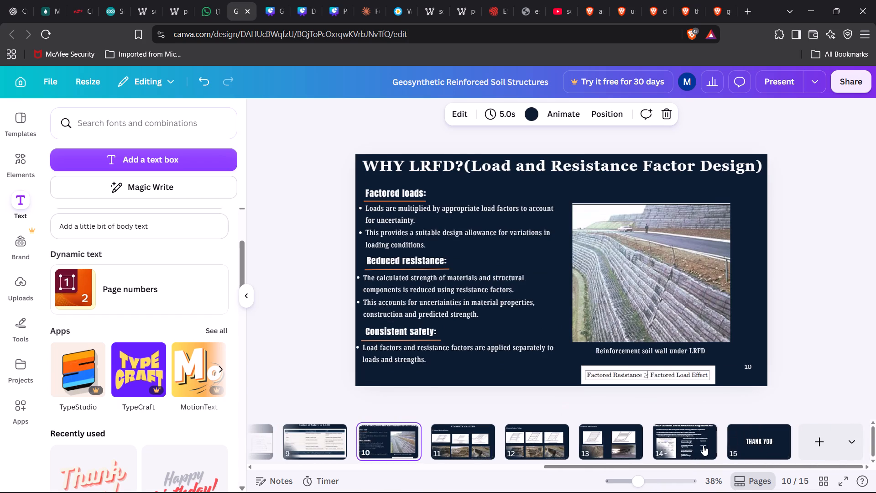
pyautogui.hscroll(8, 601, 450)
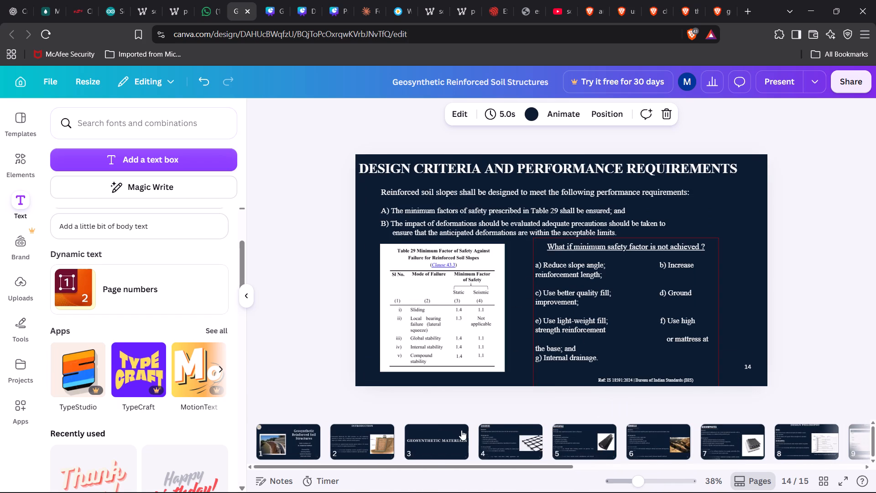
pyautogui.click(420, 448)
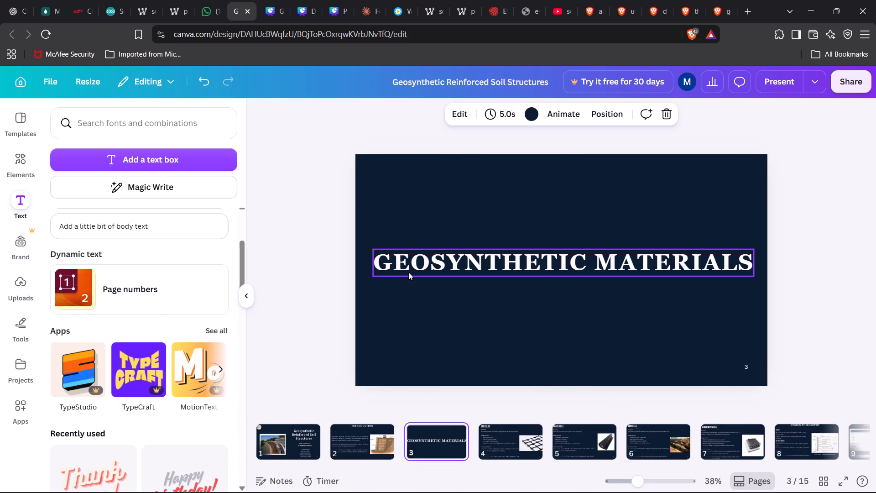
pyautogui.click(408, 272)
pyautogui.click(288, 442)
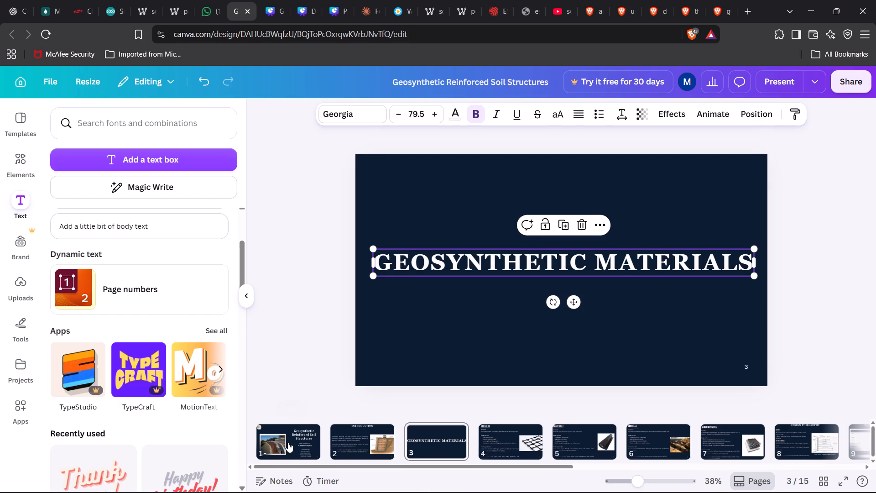
pyautogui.click(364, 444)
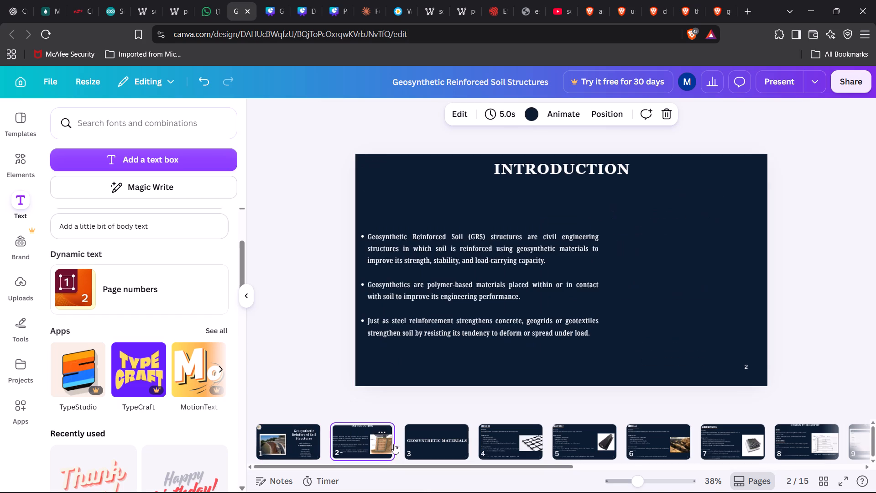
pyautogui.click(501, 448)
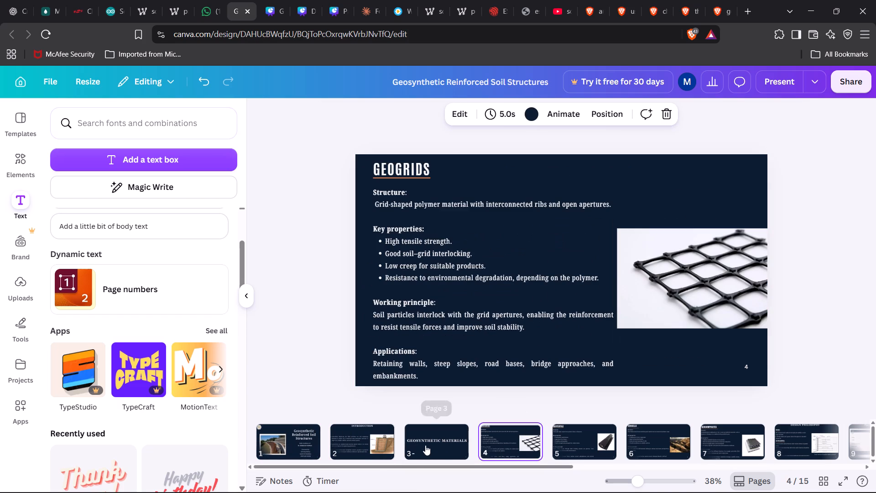
pyautogui.click(420, 441)
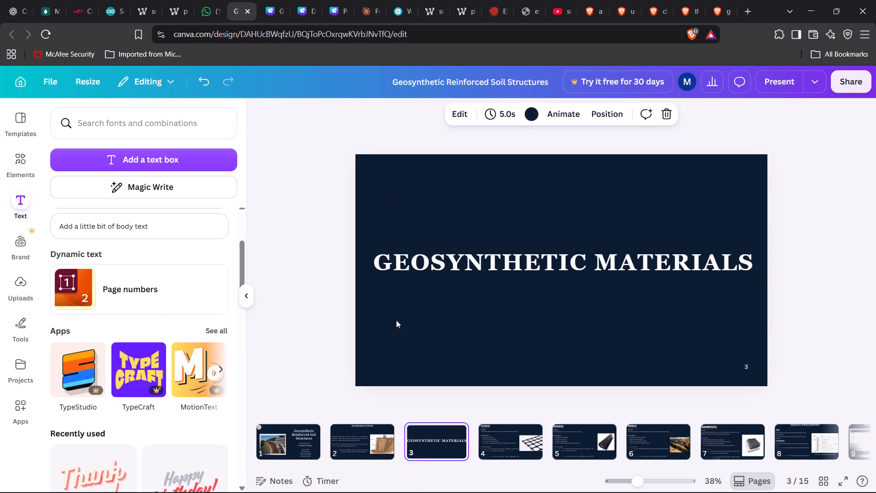
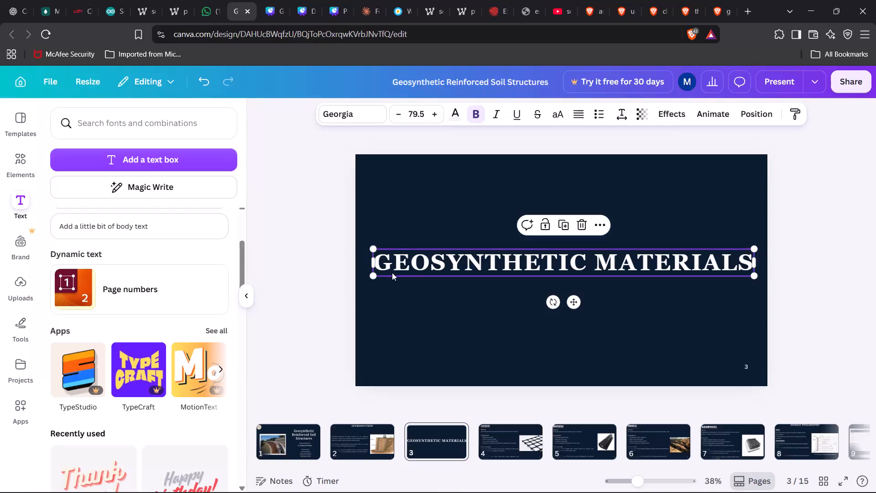
# Deselect the title on the Geosynthetic Materials slide (page 3) and bring up the uploaded media library.
pyautogui.click(414, 289)
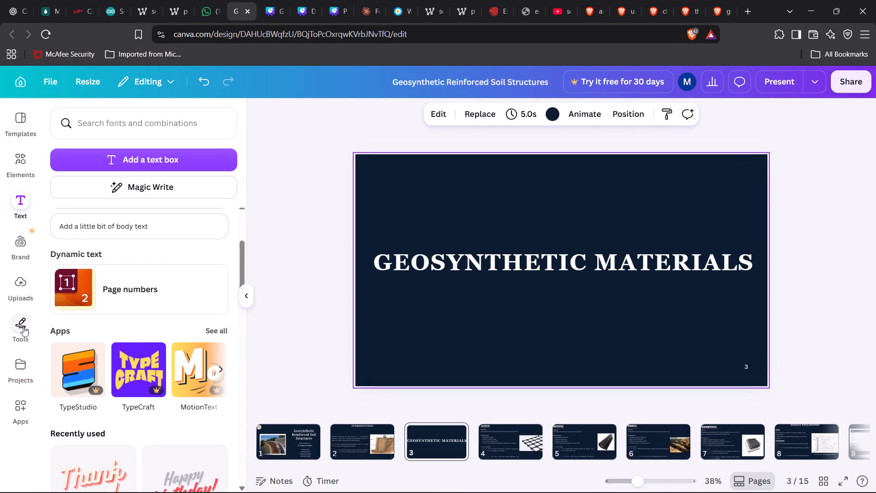
pyautogui.click(23, 288)
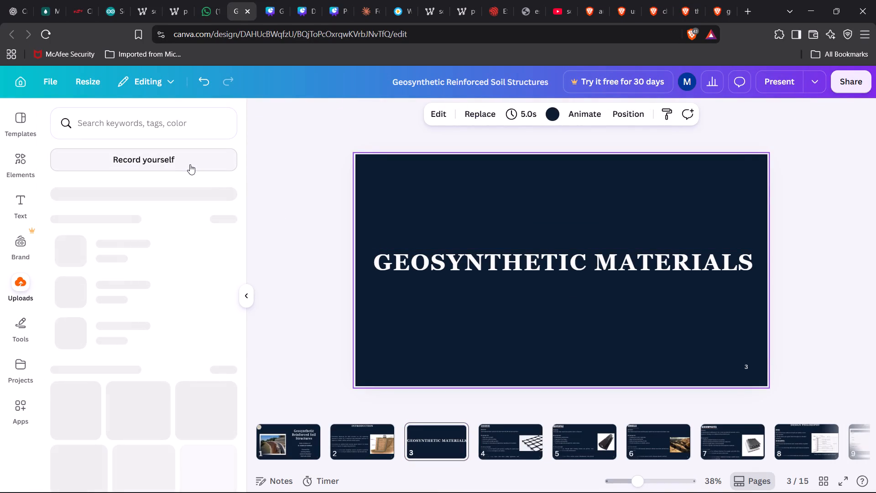
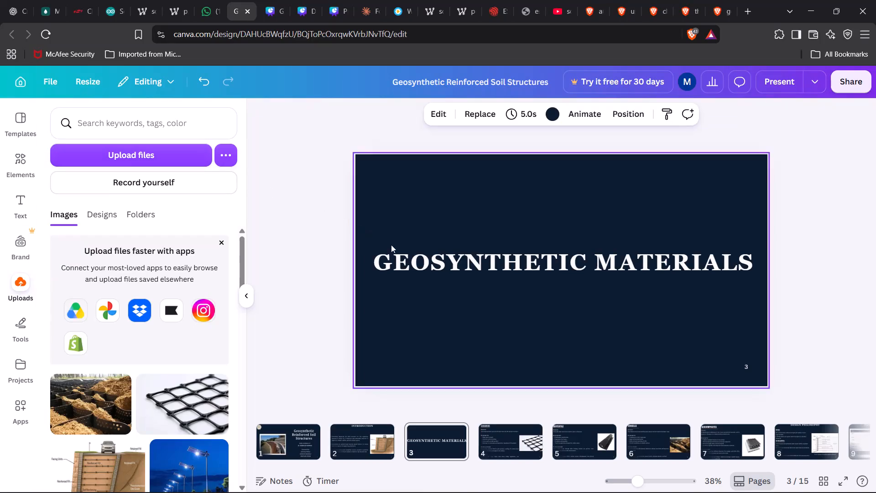
# Add a straight line directly beneath the Geosynthetic Materials title on page 3 and stretch it to the title's full width.
pyautogui.click(414, 263)
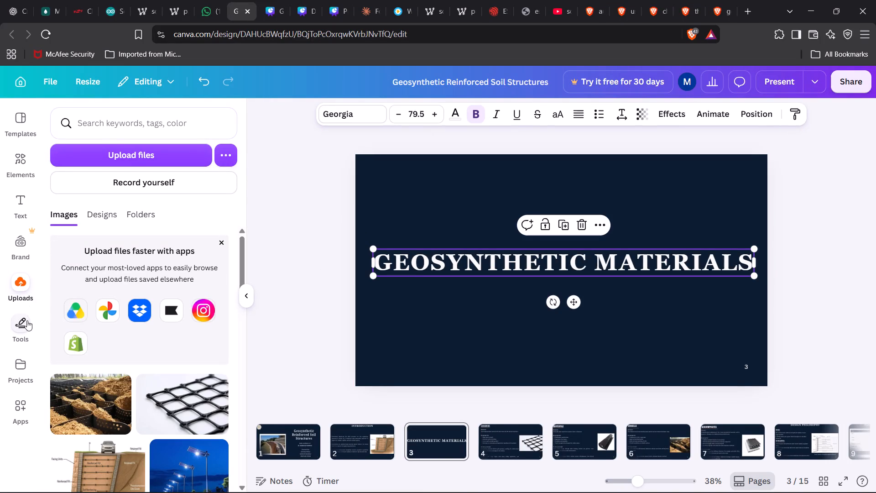
pyautogui.click(27, 320)
pyautogui.click(61, 269)
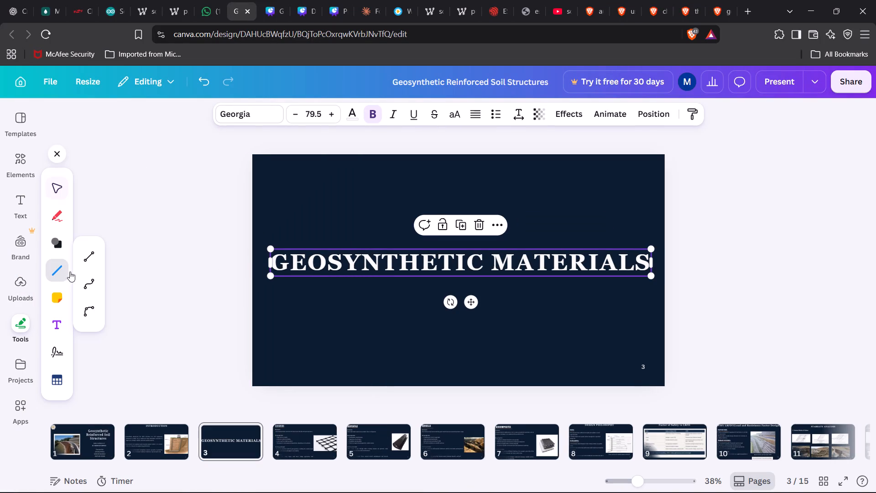
pyautogui.click(90, 254)
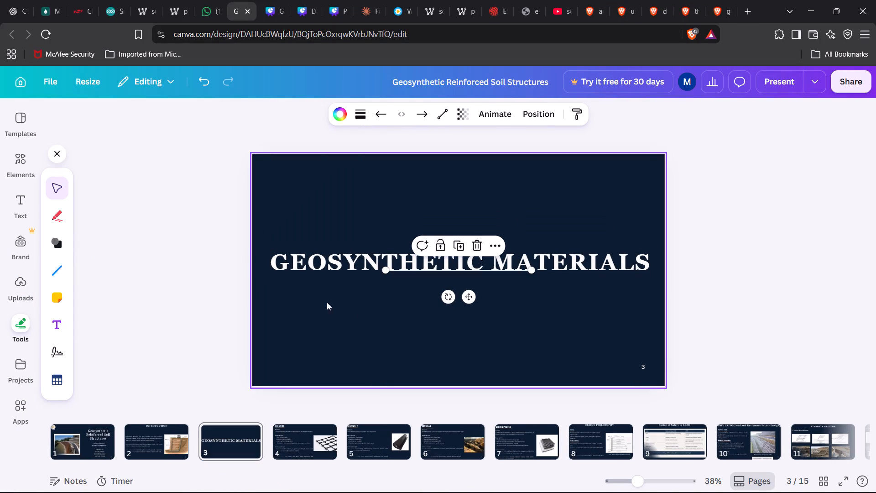
pyautogui.moveTo(473, 301); pyautogui.dragTo(473, 306)
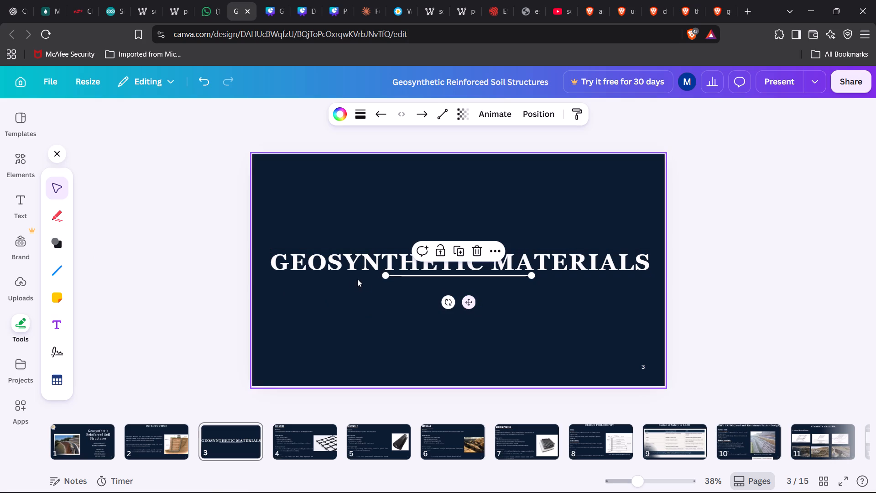
pyautogui.moveTo(387, 277); pyautogui.dragTo(285, 278)
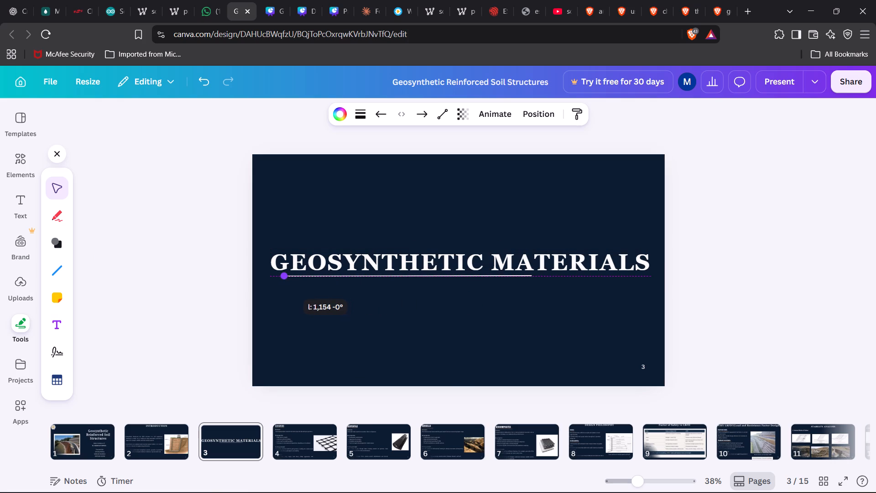
pyautogui.moveTo(285, 278); pyautogui.dragTo(273, 279)
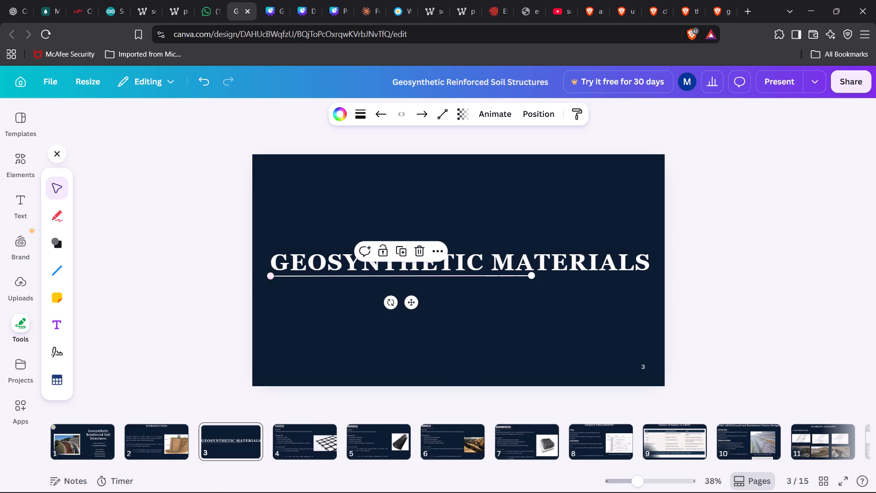
pyautogui.moveTo(532, 279); pyautogui.dragTo(648, 278)
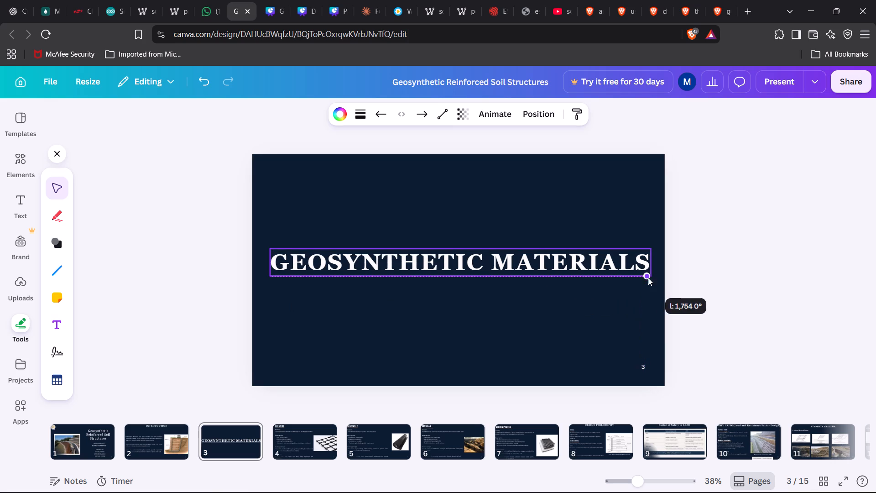
pyautogui.moveTo(648, 278); pyautogui.dragTo(657, 278)
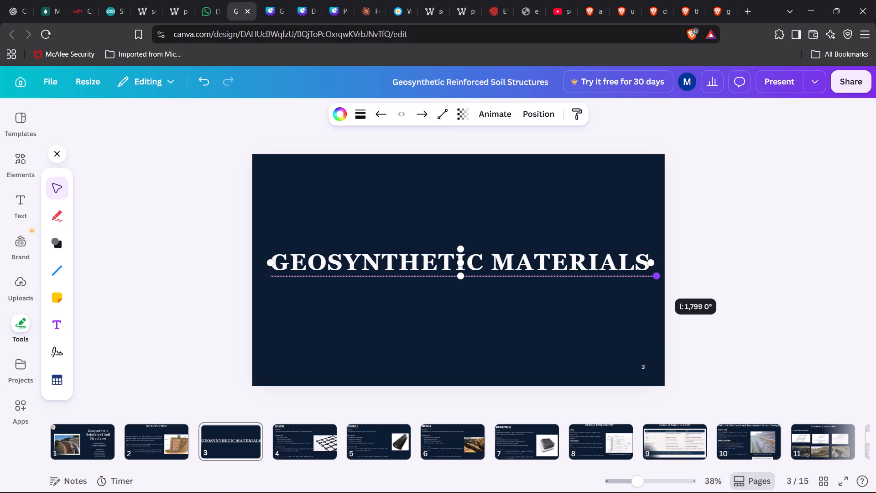
pyautogui.moveTo(657, 278); pyautogui.dragTo(651, 277)
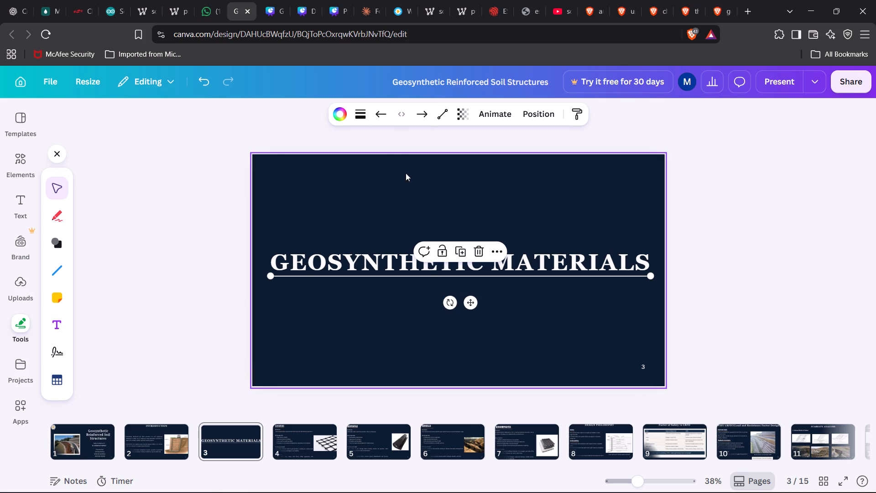
pyautogui.click(425, 292)
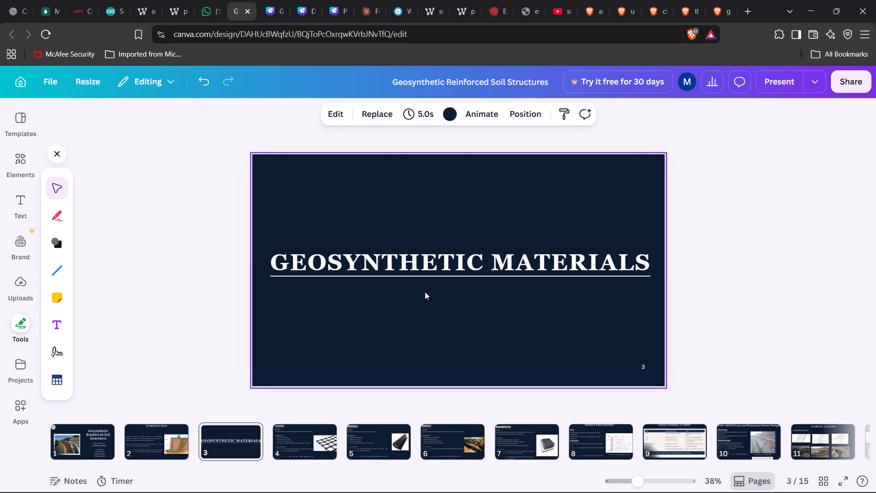
# Recolour the line under the Geosynthetic Materials title to the orange ff9050.
pyautogui.click(397, 278)
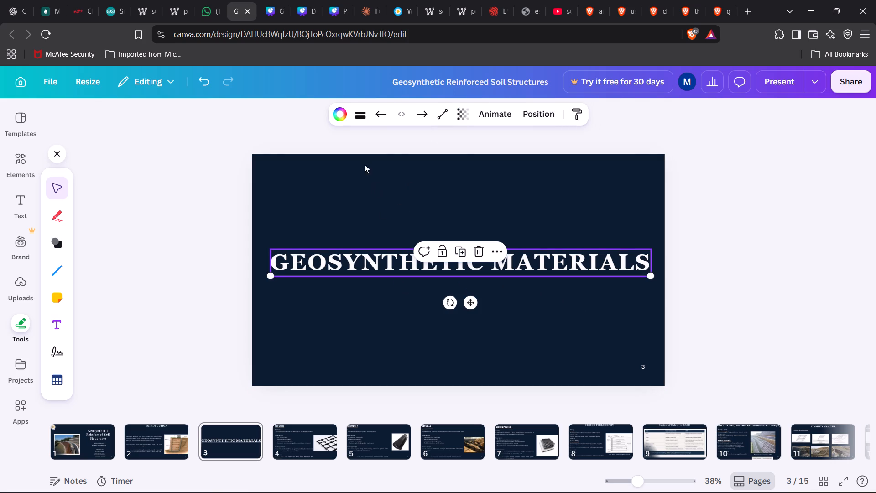
pyautogui.click(359, 115)
pyautogui.click(359, 115)
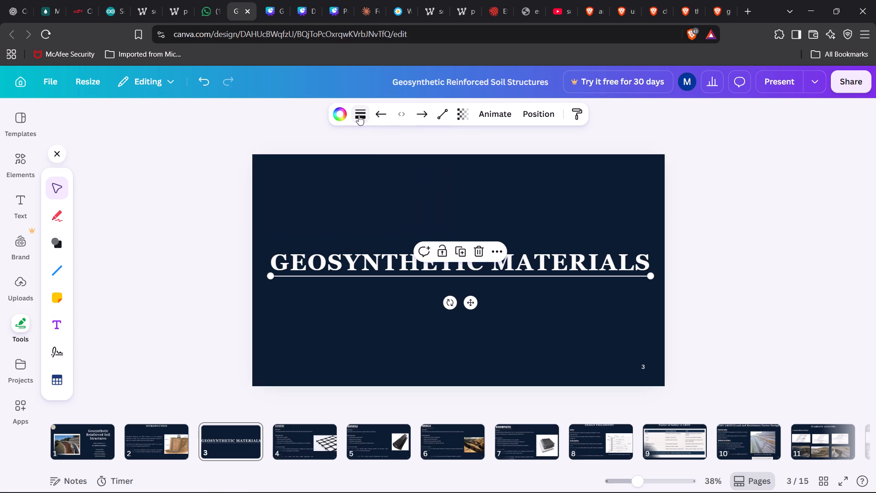
pyautogui.click(343, 119)
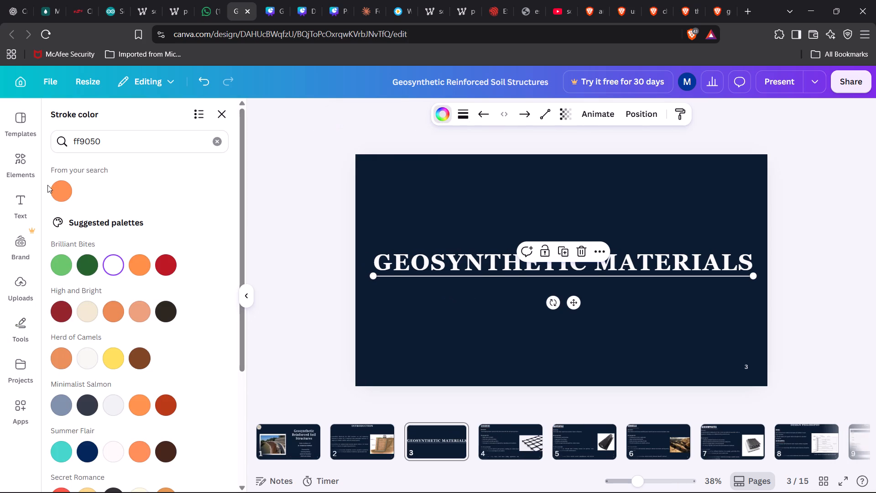
pyautogui.click(62, 185)
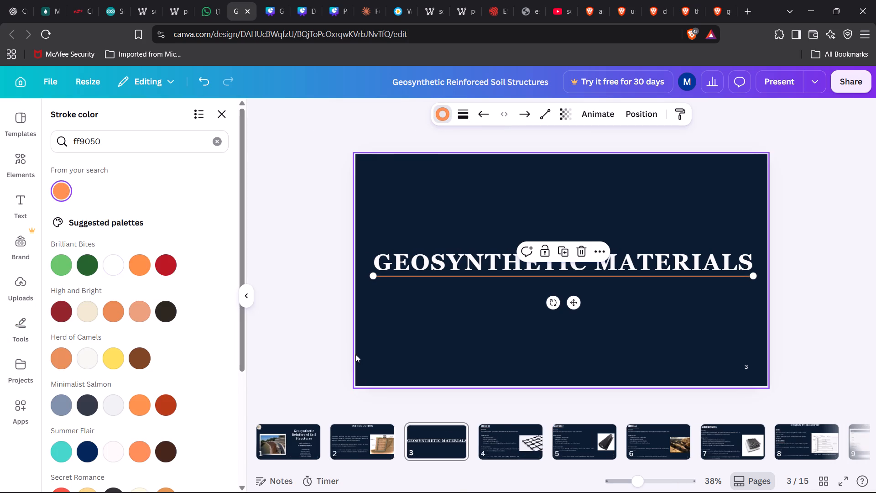
pyautogui.click(355, 354)
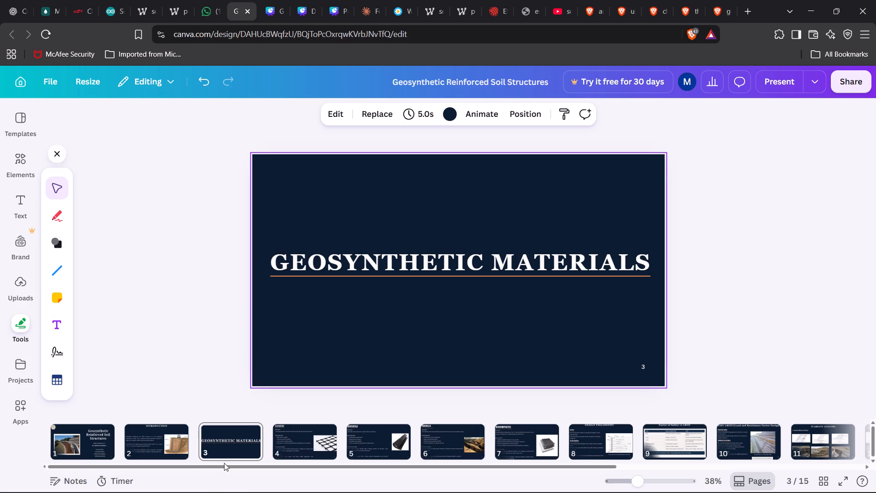
# Review the Introduction, Geogrids, Geotextile and Geocells slides, examining the body text font and size on the Geotextile and Geocells pages.
pyautogui.click(241, 450)
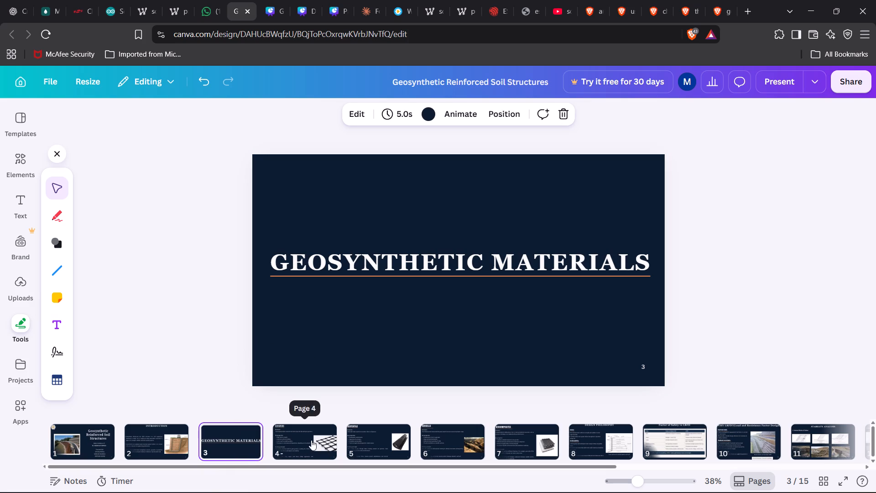
pyautogui.click(179, 442)
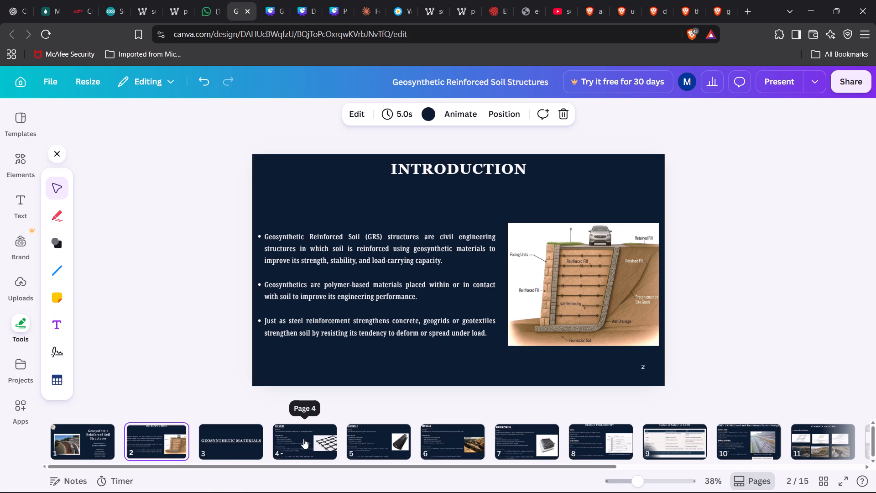
pyautogui.click(333, 436)
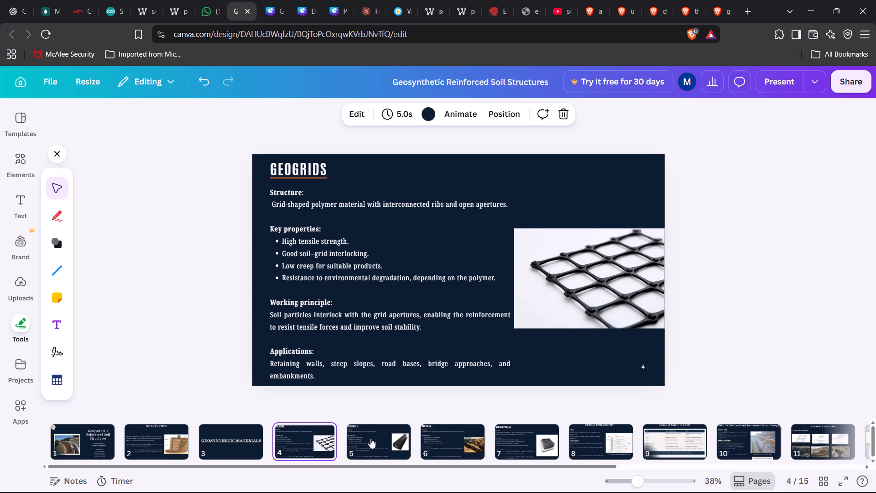
pyautogui.click(373, 439)
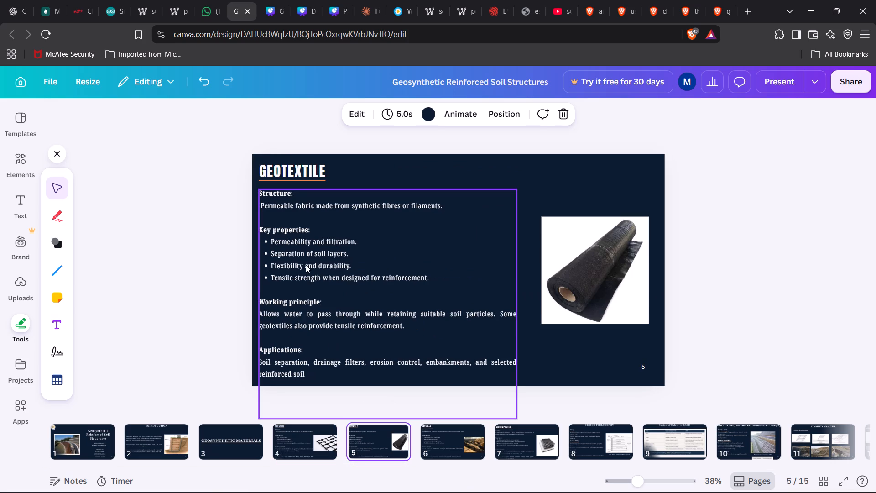
pyautogui.click(306, 265)
pyautogui.click(246, 115)
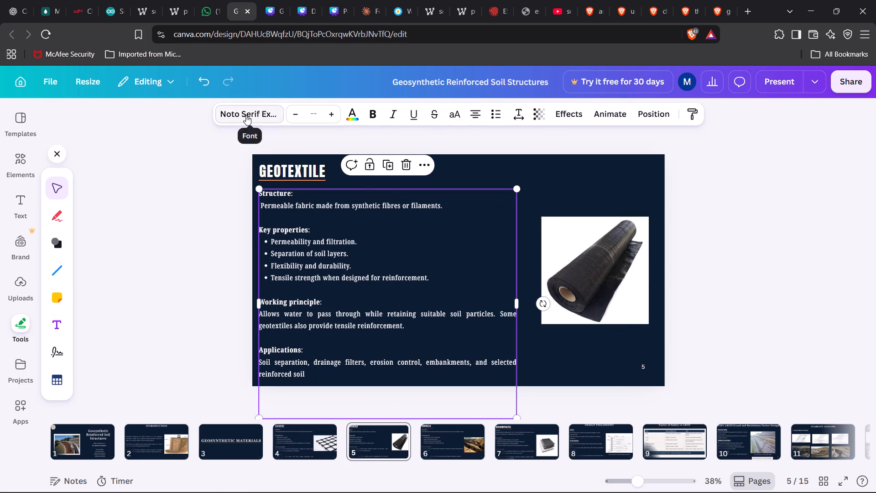
pyautogui.click(304, 180)
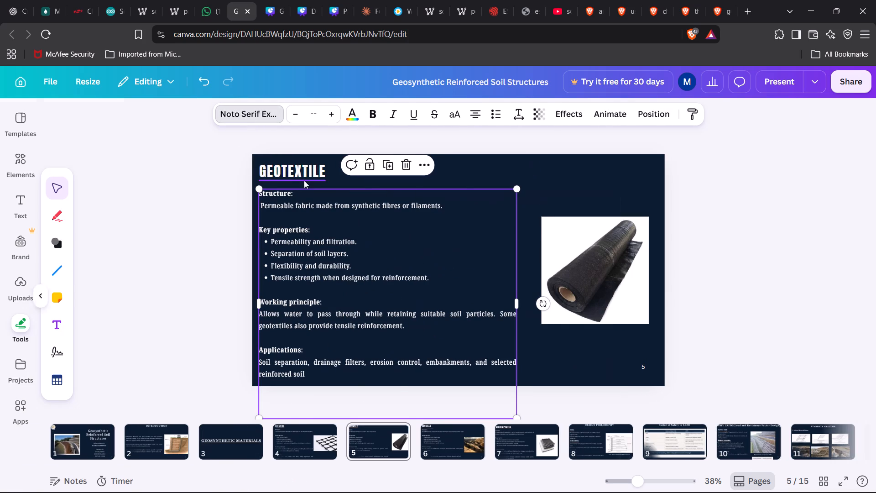
pyautogui.click(439, 436)
pyautogui.click(332, 226)
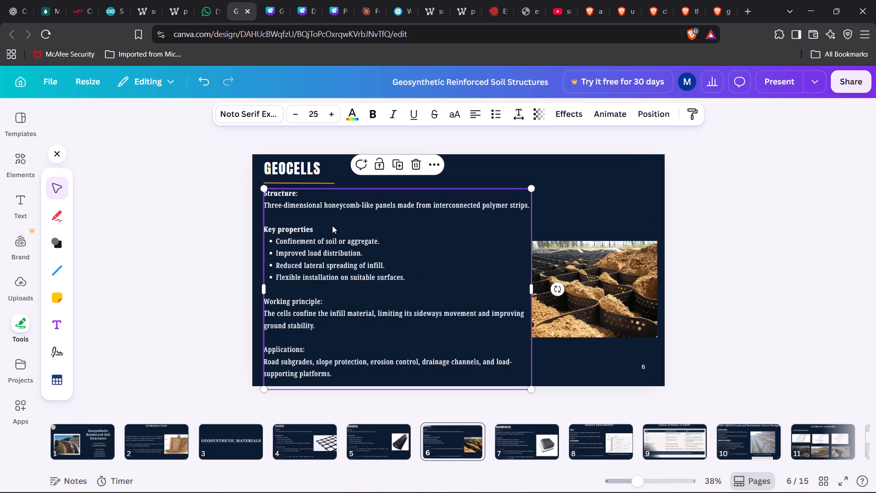
pyautogui.click(309, 204)
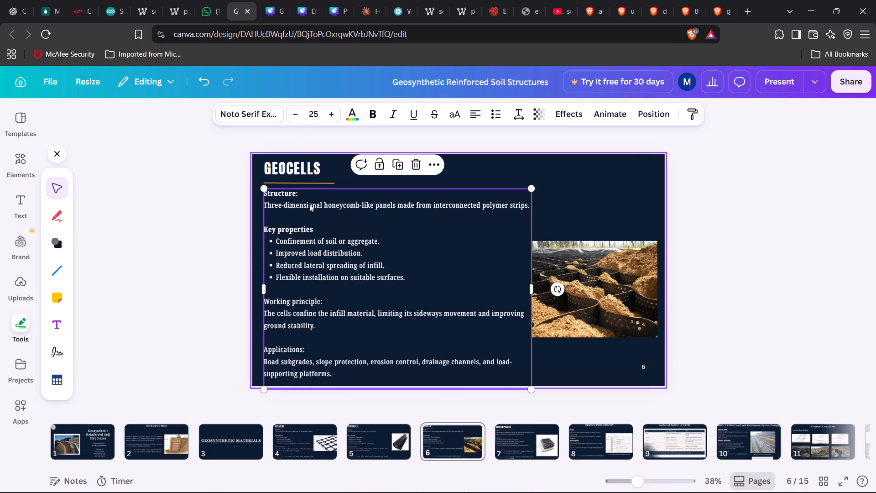
pyautogui.click(310, 238)
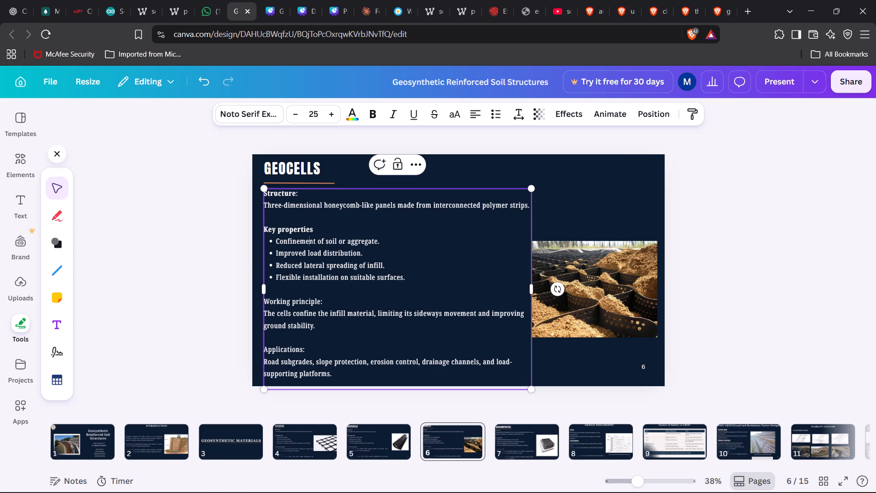
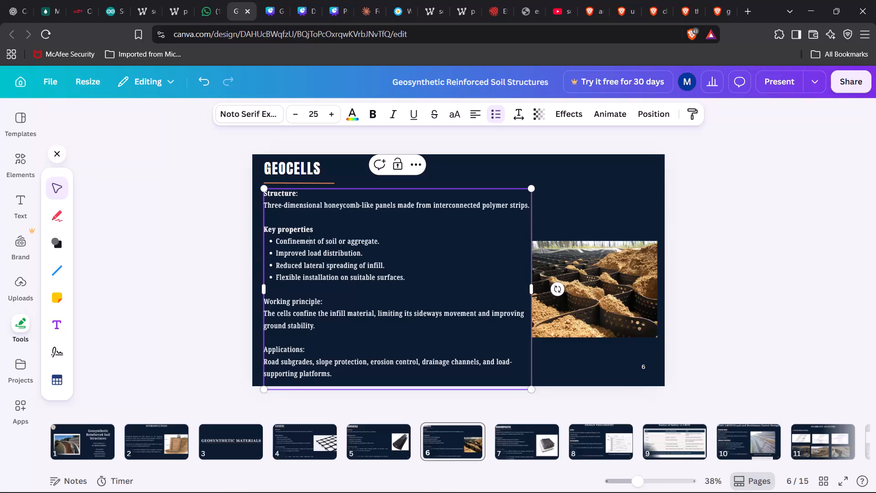
# Shorten the orange line under the Geocells title to the title's width, about 264 long, and raise it directly beneath the title.
pyautogui.click(293, 264)
pyautogui.click(315, 182)
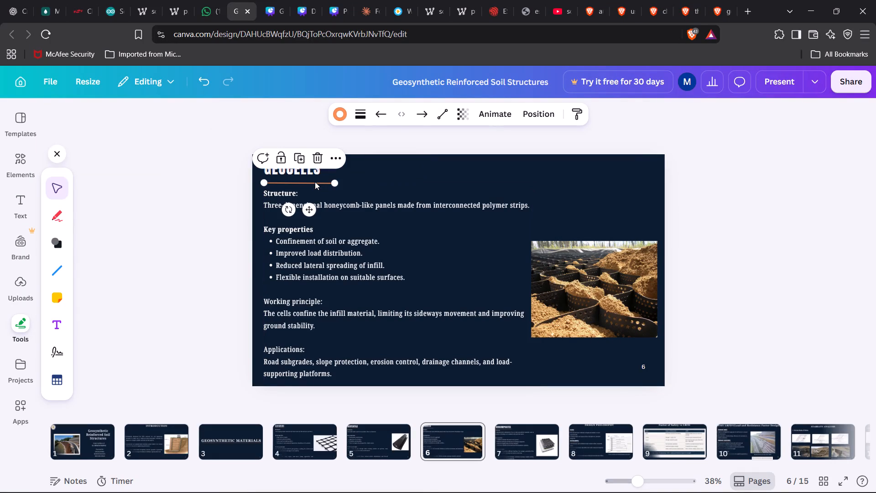
pyautogui.moveTo(334, 183); pyautogui.dragTo(323, 183)
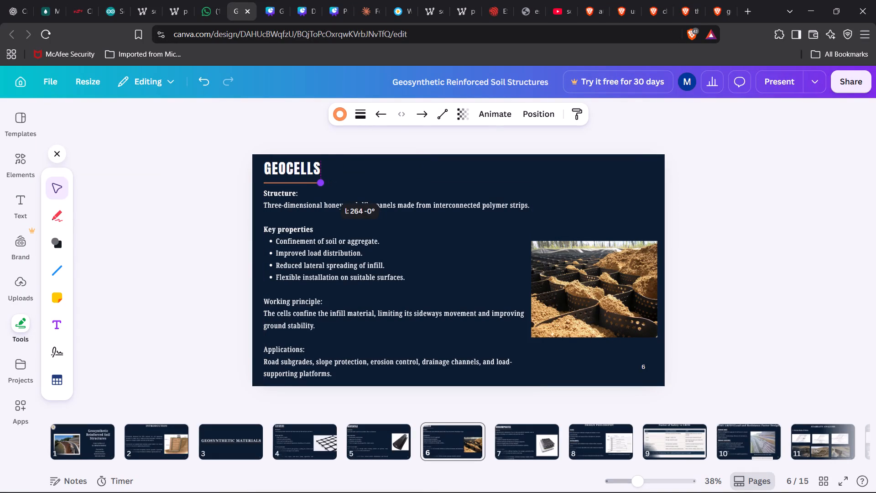
pyautogui.moveTo(323, 183); pyautogui.dragTo(320, 183)
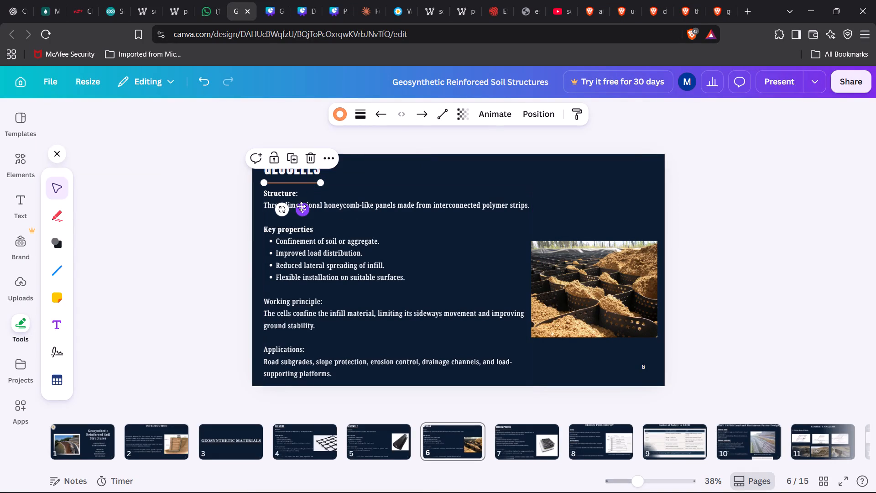
pyautogui.moveTo(302, 210); pyautogui.dragTo(302, 206)
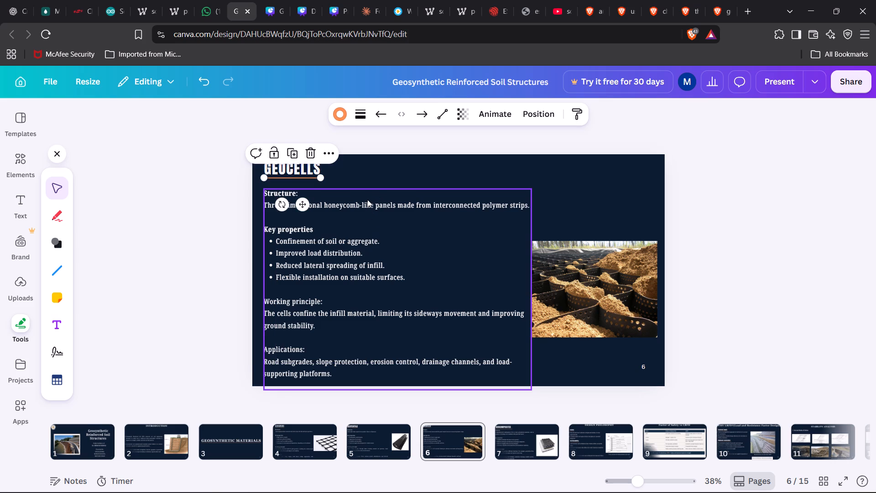
# Move the Geocells body text block up slightly, closer to the underlined title.
pyautogui.click(395, 236)
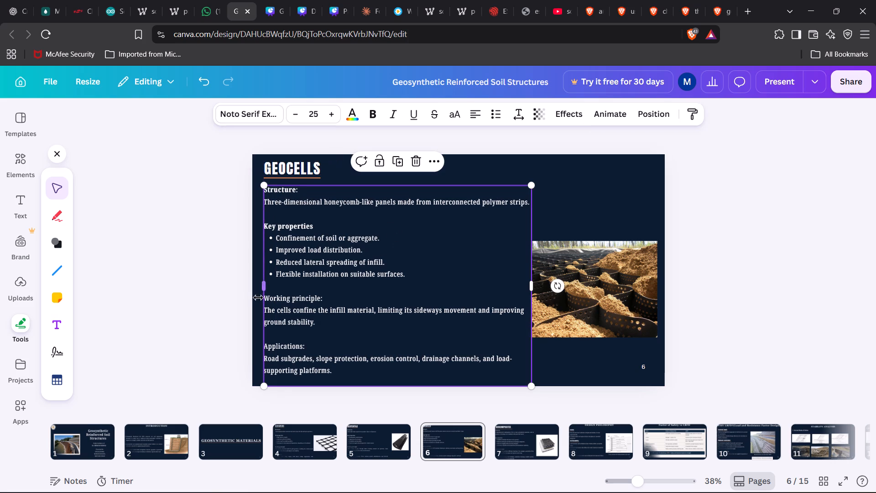
pyautogui.click(214, 306)
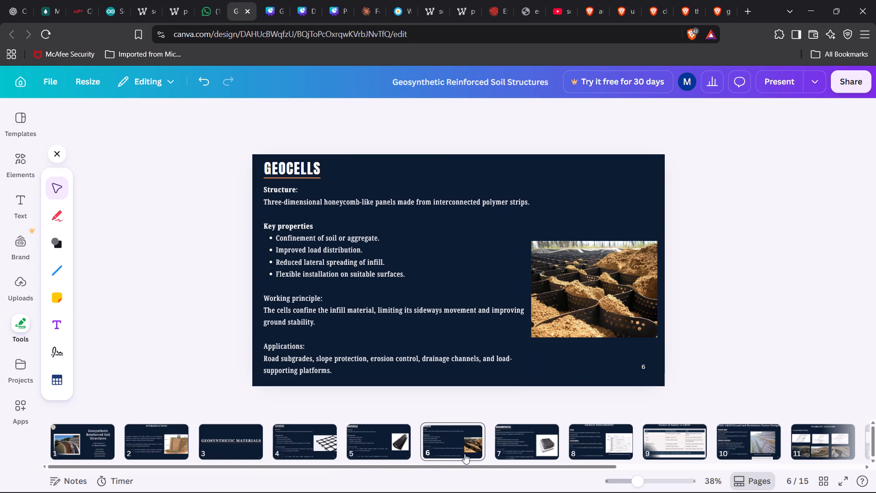
# On the Geocomposites slide, raise the orange line directly beneath the title, trim both ends to the title's width and level it.
pyautogui.click(516, 444)
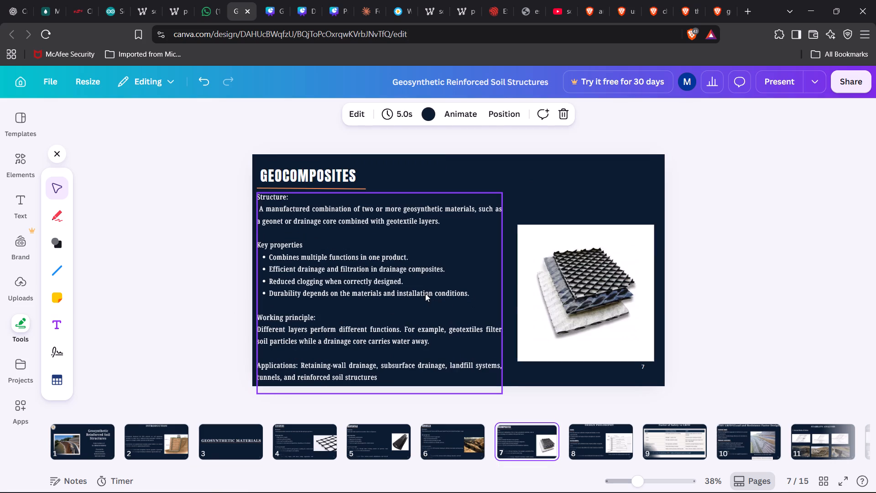
pyautogui.click(395, 283)
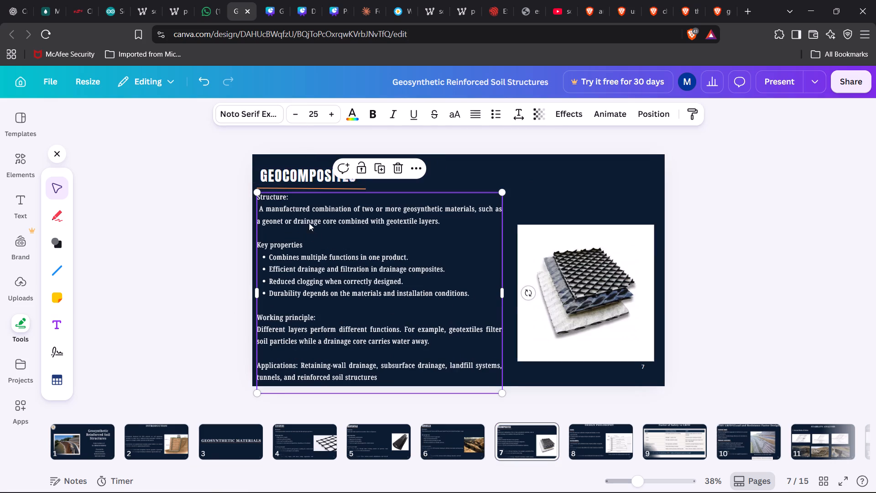
pyautogui.doubleClick(273, 194)
pyautogui.doubleClick(276, 200)
pyautogui.moveTo(293, 184); pyautogui.dragTo(293, 178)
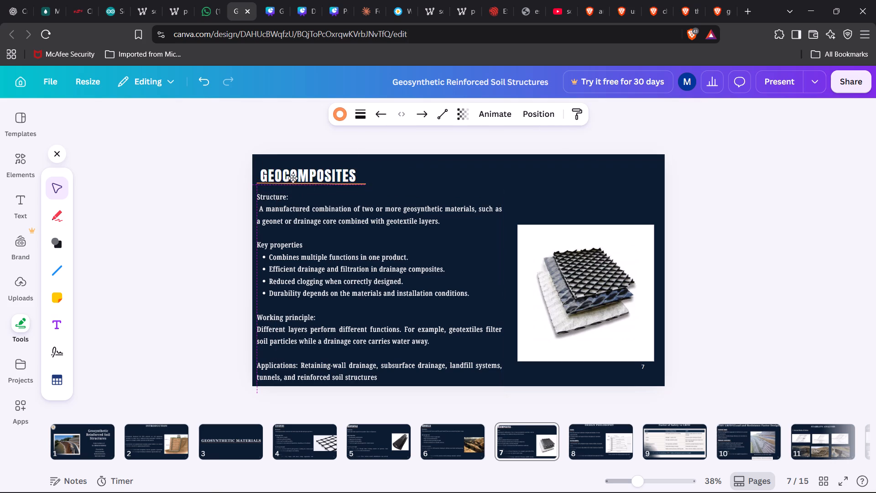
pyautogui.moveTo(293, 178); pyautogui.dragTo(293, 179)
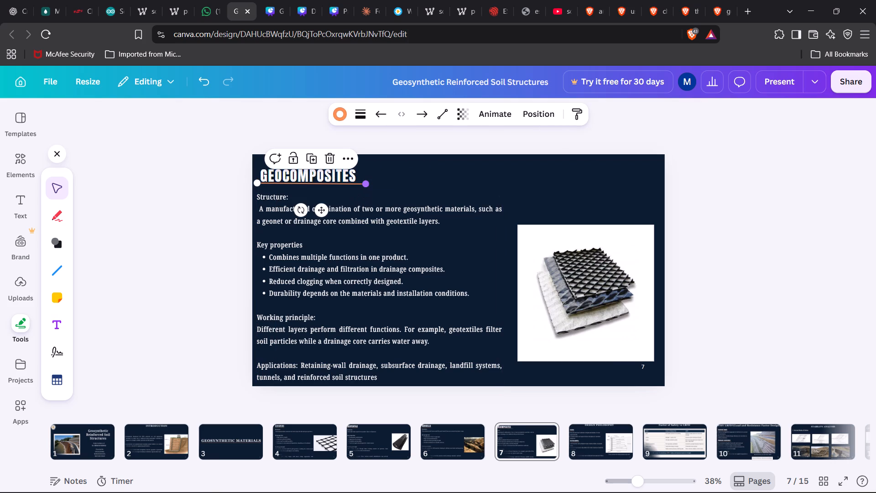
pyautogui.moveTo(366, 183); pyautogui.dragTo(360, 181)
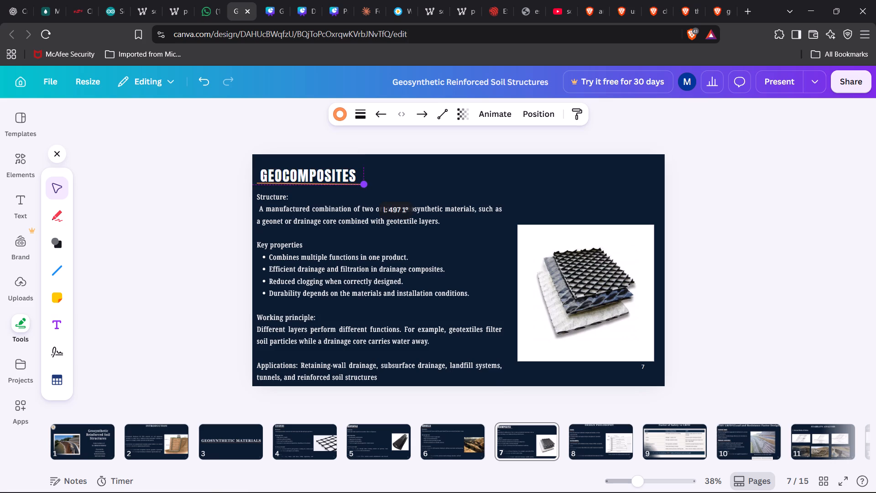
pyautogui.moveTo(360, 181); pyautogui.dragTo(357, 181)
pyautogui.moveTo(357, 181); pyautogui.dragTo(355, 180)
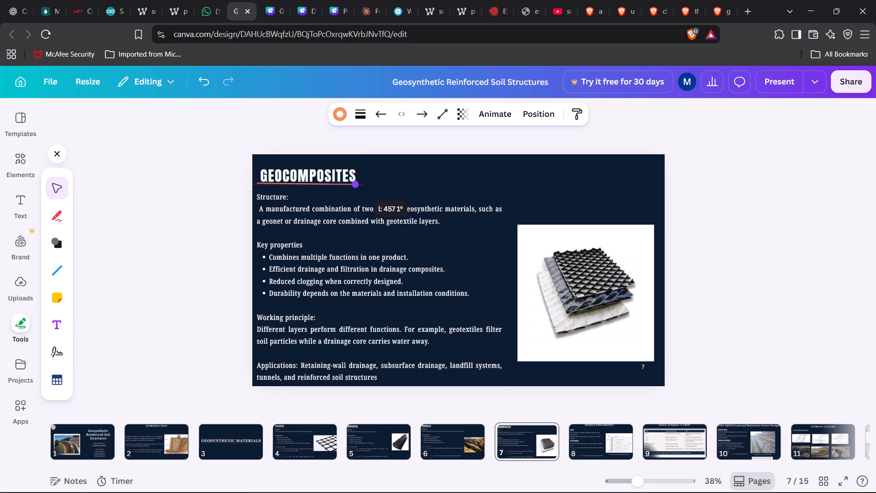
pyautogui.moveTo(355, 180); pyautogui.dragTo(356, 182)
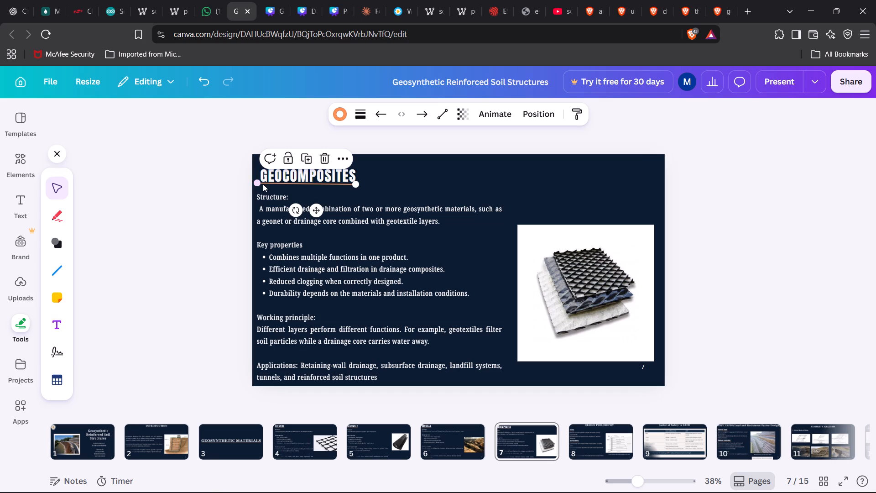
pyautogui.moveTo(260, 182); pyautogui.dragTo(265, 182)
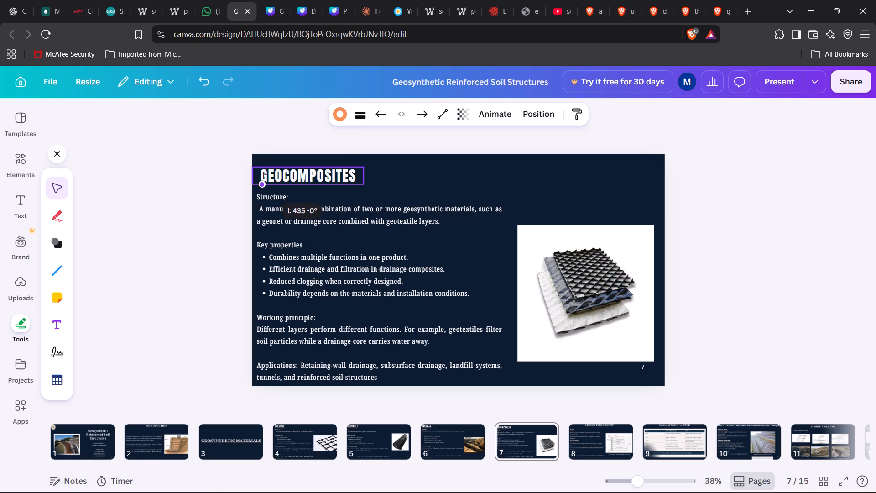
pyautogui.moveTo(265, 182); pyautogui.dragTo(266, 182)
pyautogui.click(440, 171)
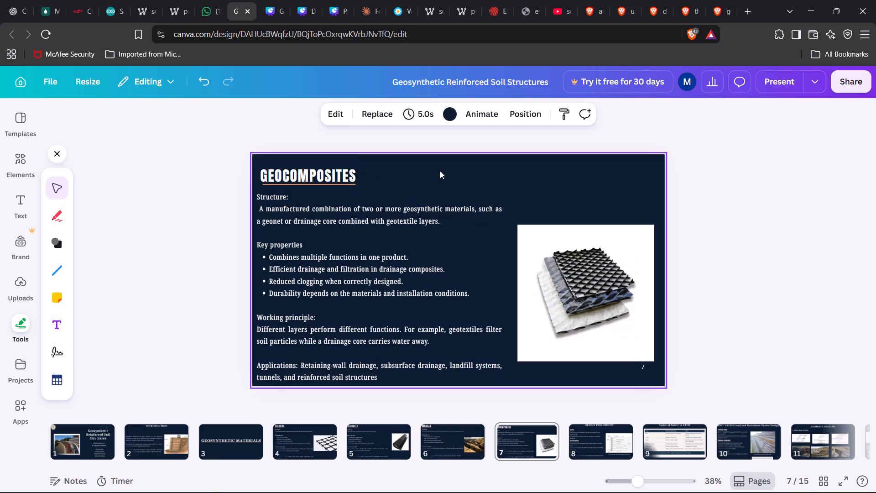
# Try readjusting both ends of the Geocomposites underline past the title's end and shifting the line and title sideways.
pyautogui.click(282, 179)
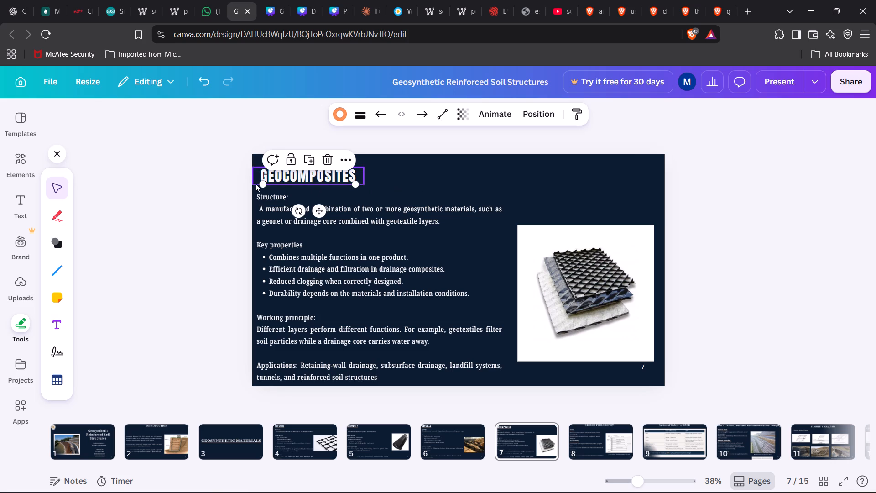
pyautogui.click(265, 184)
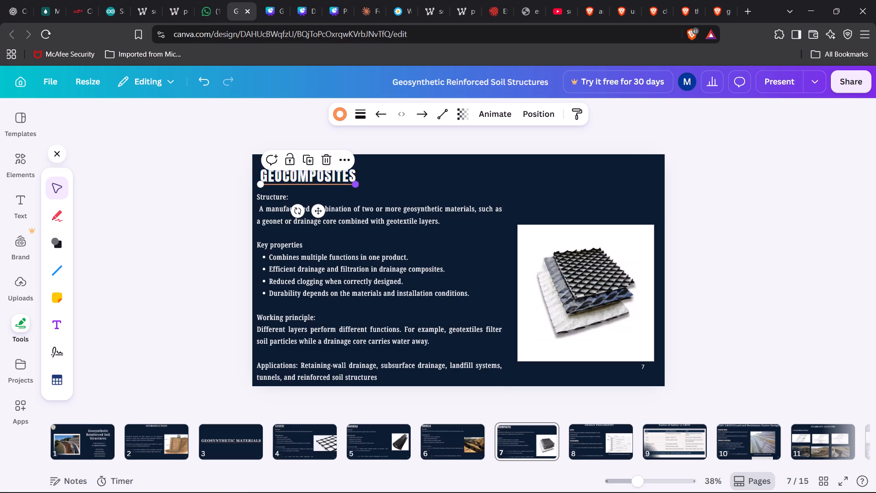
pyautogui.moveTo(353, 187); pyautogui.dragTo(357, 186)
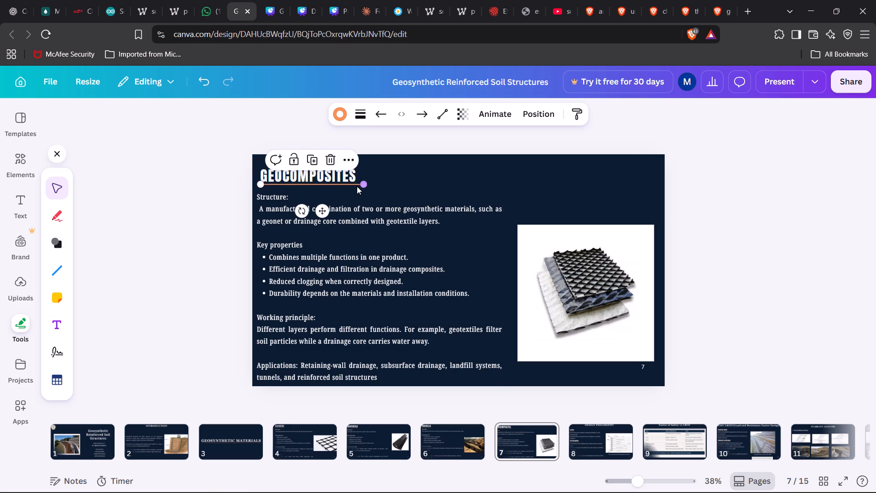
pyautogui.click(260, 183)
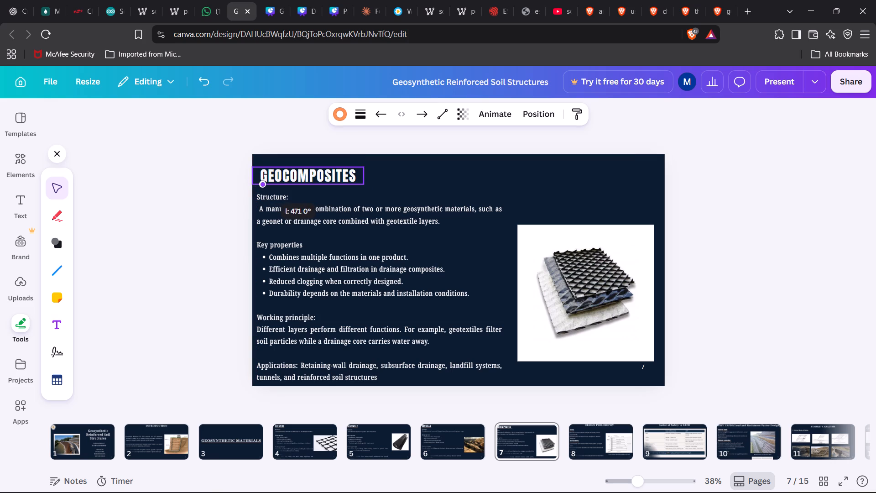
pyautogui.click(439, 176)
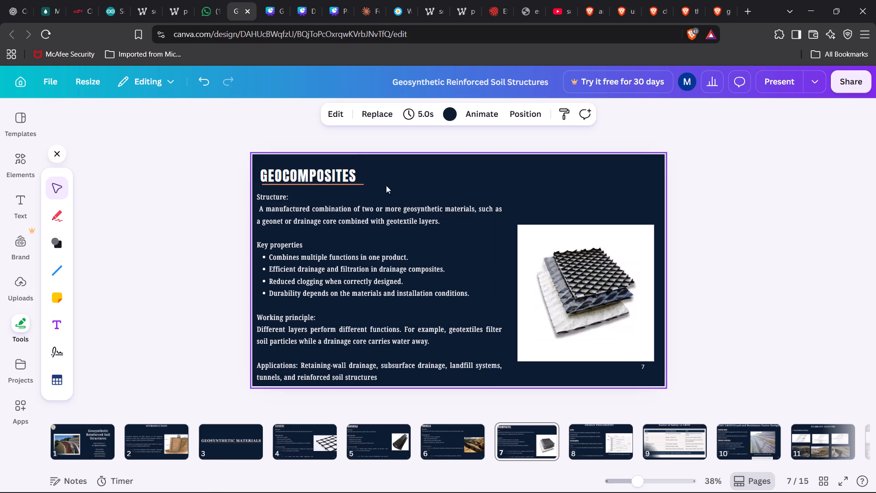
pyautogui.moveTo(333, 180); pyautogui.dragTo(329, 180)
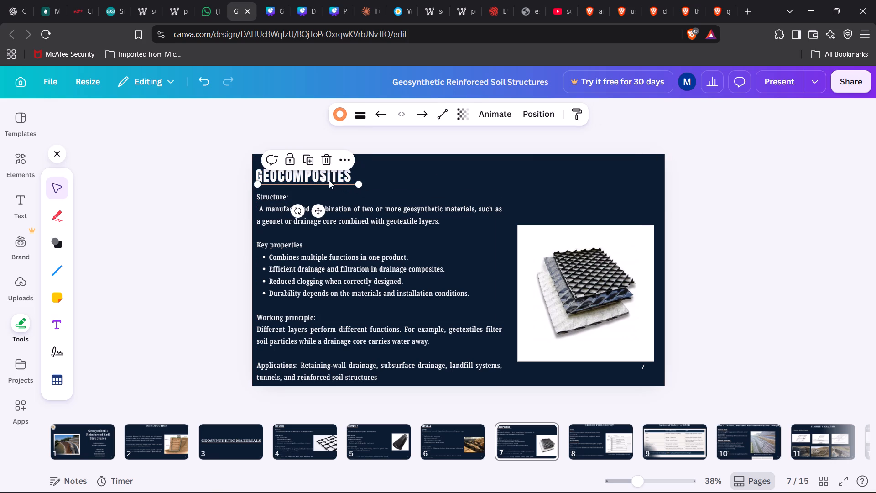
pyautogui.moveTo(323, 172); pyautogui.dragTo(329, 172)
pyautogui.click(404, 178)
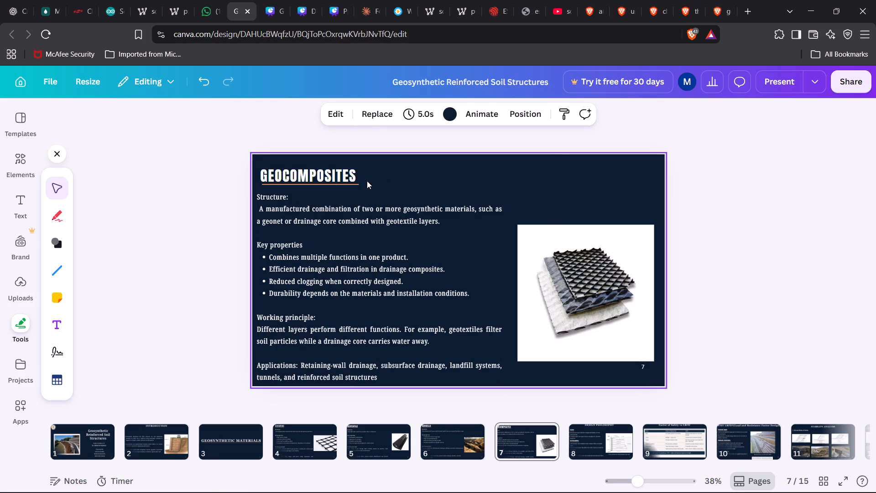
# Trim the far end of the Geocomposites underline so it finishes level with the last letter of the title.
pyautogui.click(360, 184)
pyautogui.click(355, 188)
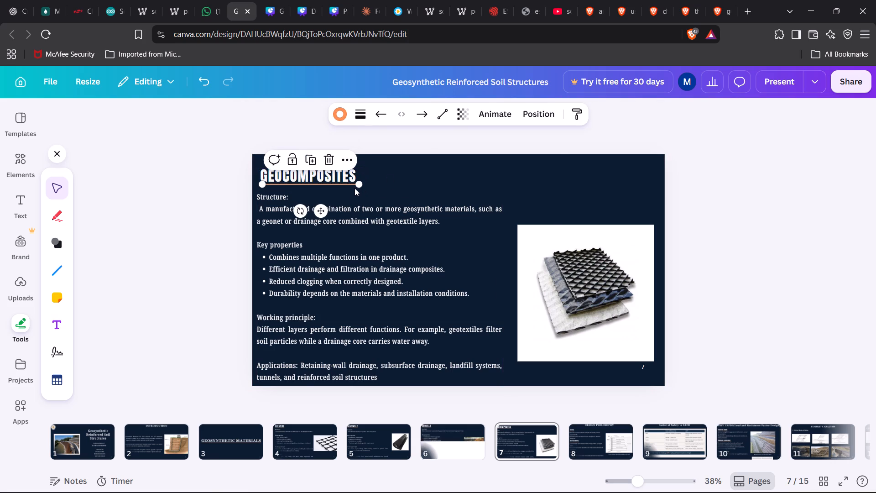
pyautogui.click(357, 185)
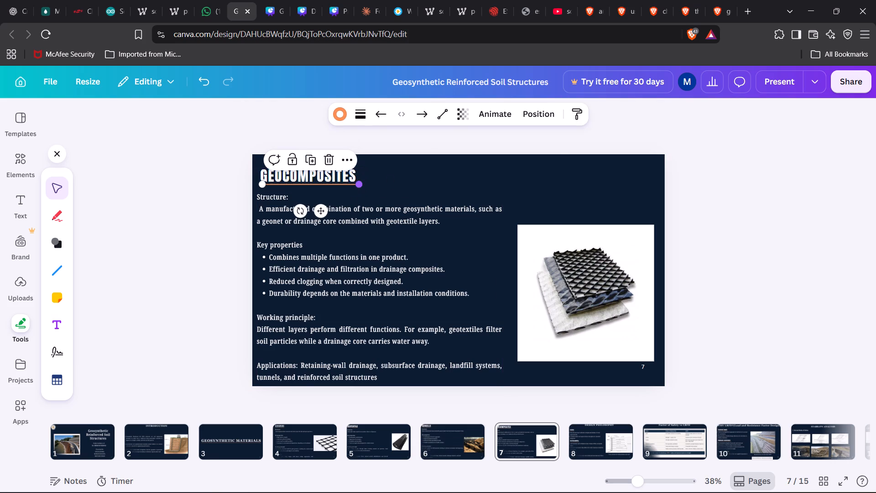
pyautogui.click(379, 115)
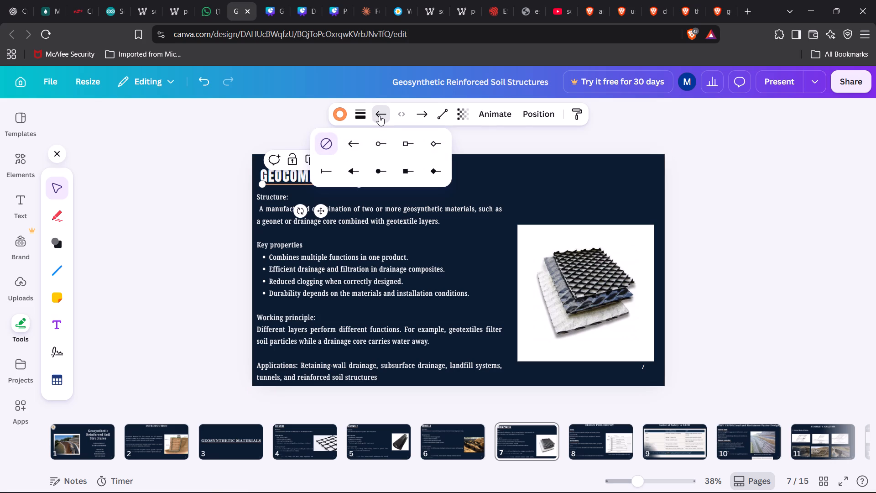
pyautogui.click(477, 173)
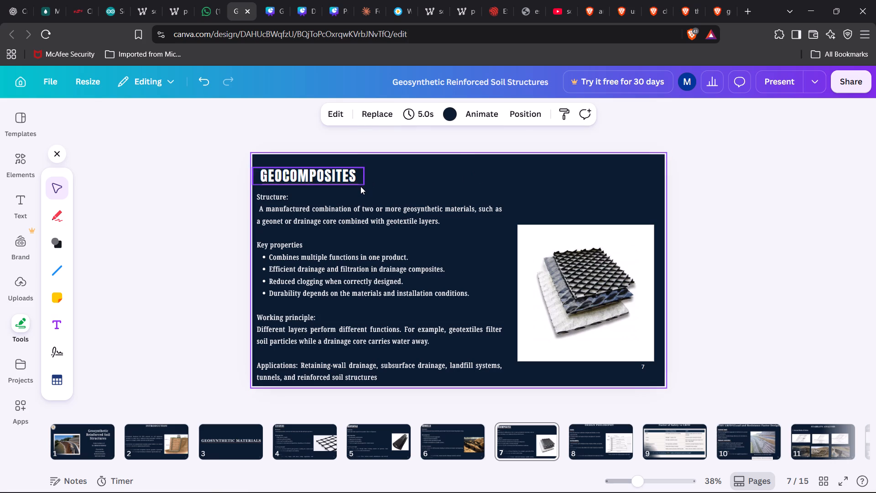
pyautogui.click(360, 187)
pyautogui.click(401, 177)
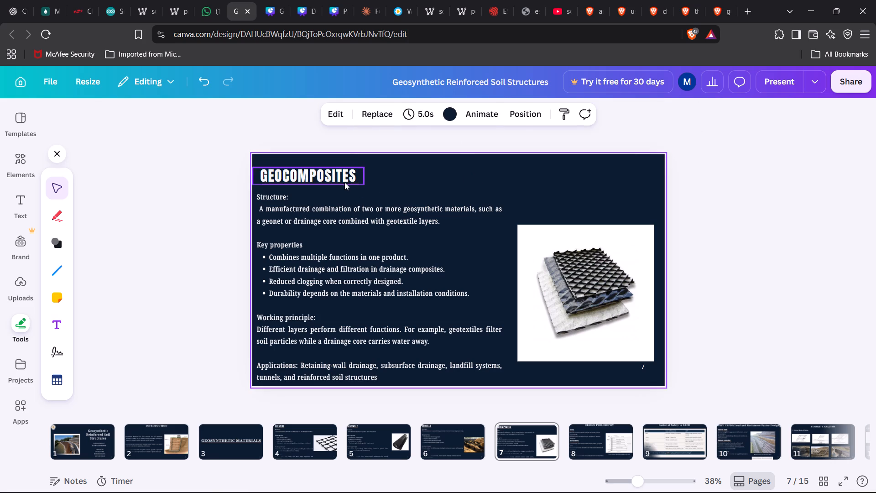
pyautogui.click(344, 182)
pyautogui.moveTo(359, 184); pyautogui.dragTo(357, 184)
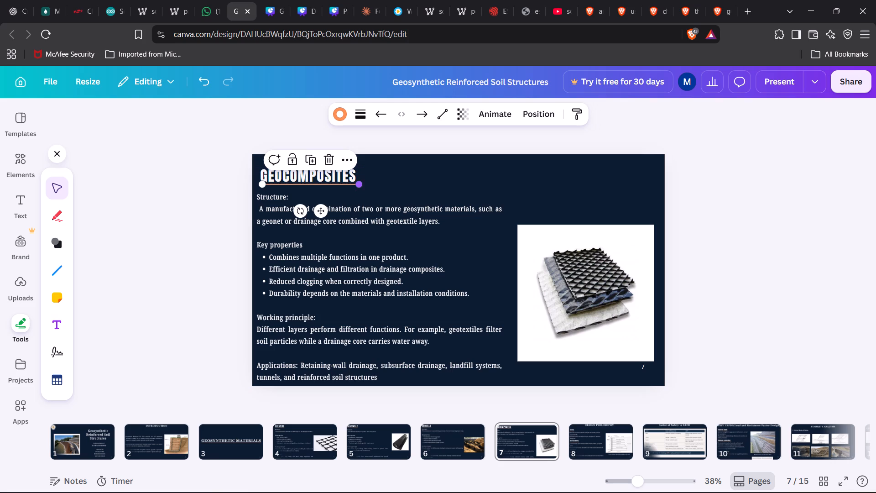
pyautogui.moveTo(357, 184); pyautogui.dragTo(355, 184)
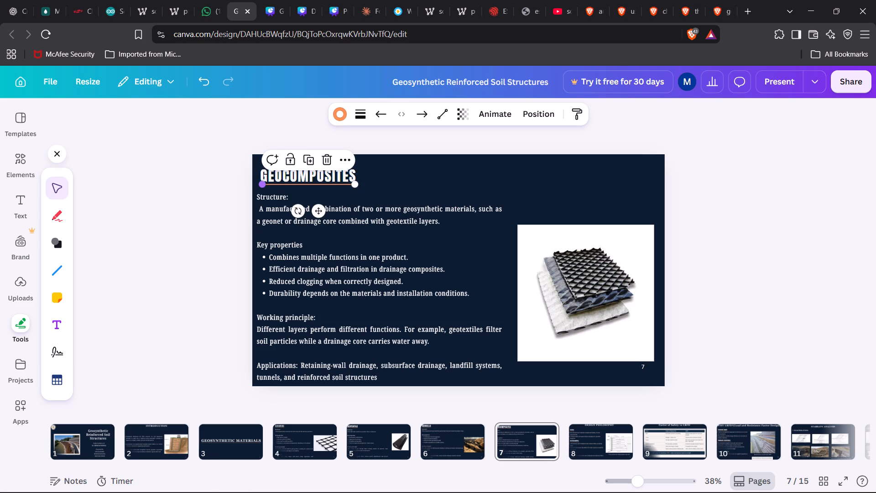
pyautogui.click(429, 183)
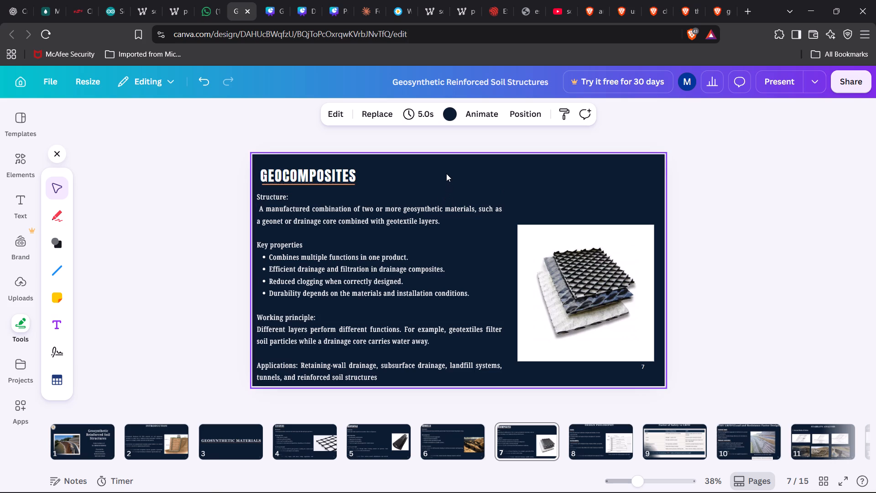
pyautogui.click(446, 173)
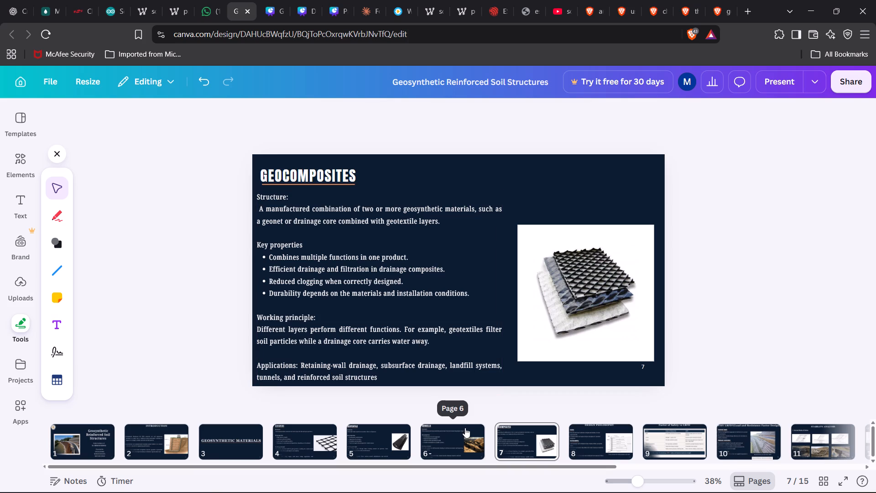
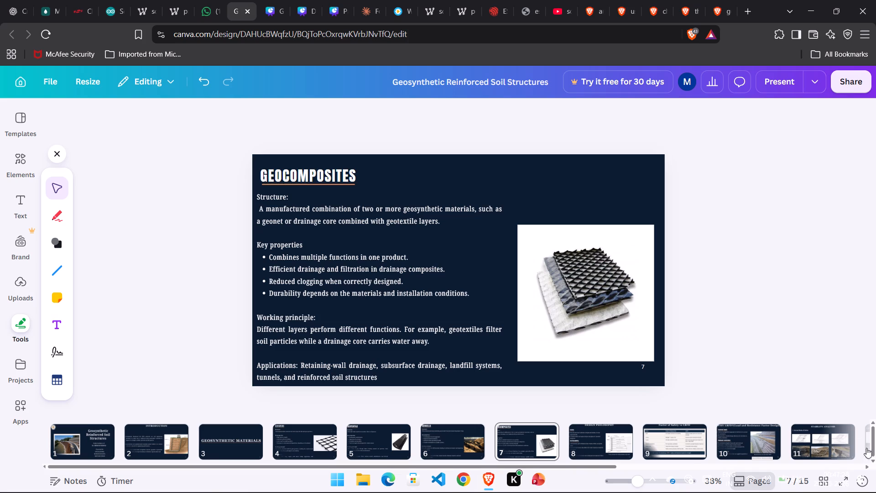
# Look through the Design Philosophy, Factor of Safety vs LRFD, Geotextile and Geogrids slides to compare their titles and layout.
pyautogui.click(596, 445)
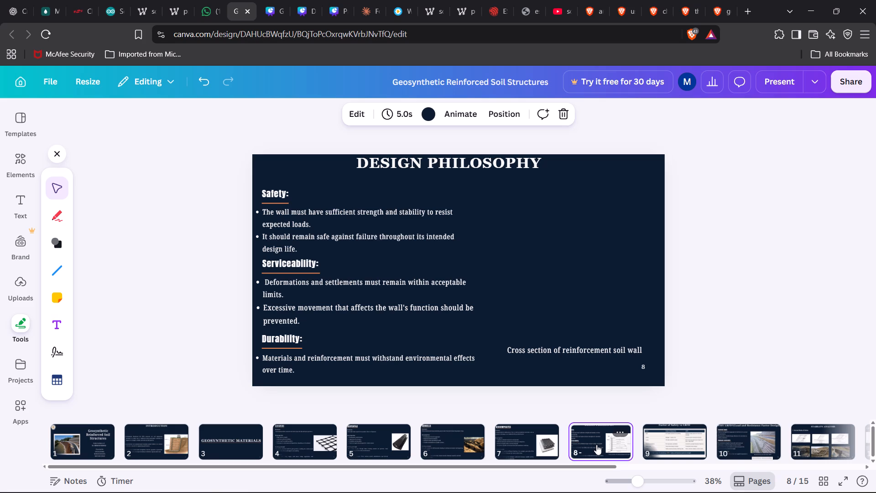
pyautogui.click(661, 431)
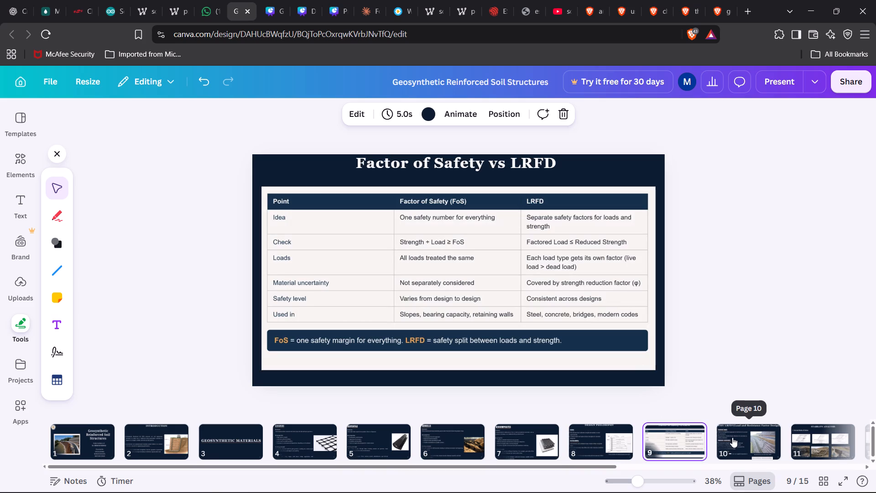
pyautogui.click(450, 433)
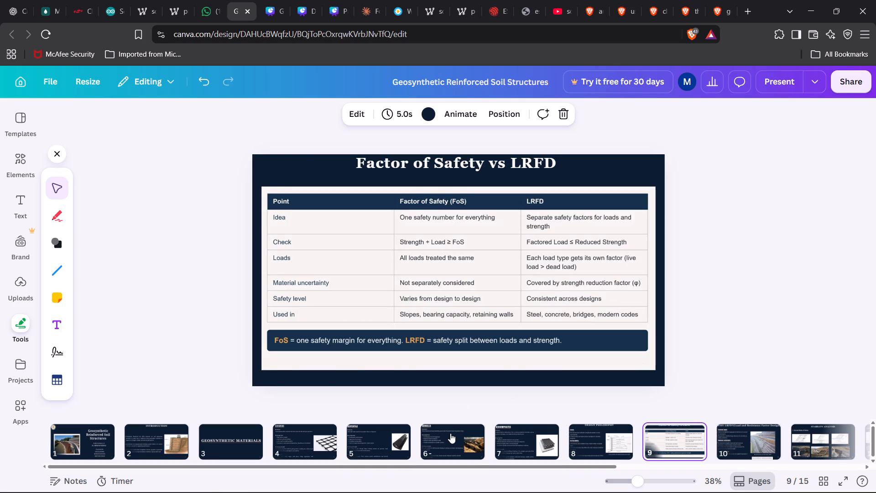
pyautogui.click(383, 435)
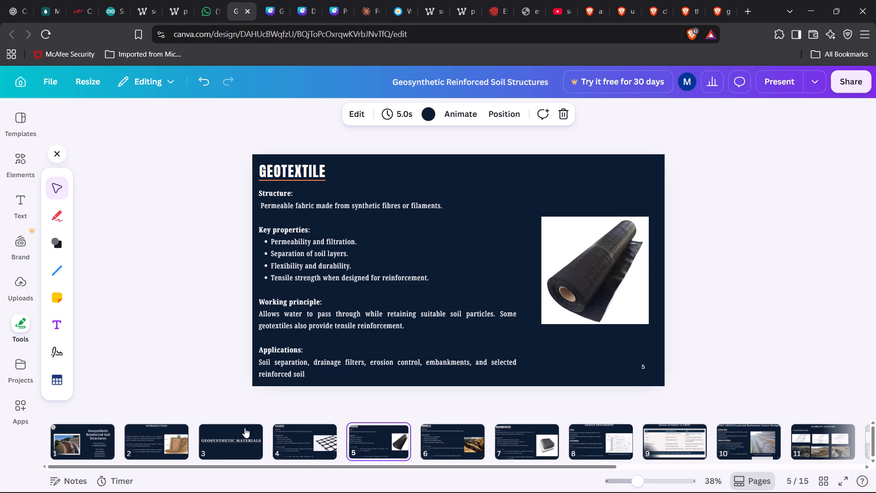
pyautogui.click(304, 453)
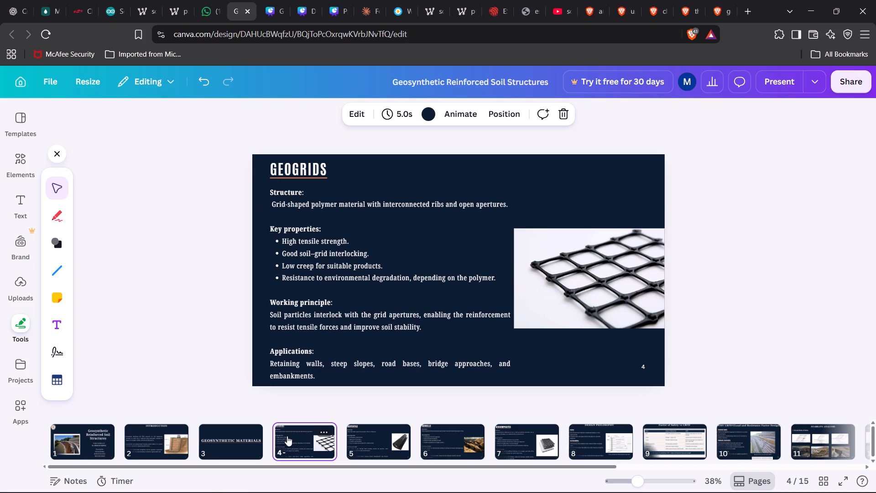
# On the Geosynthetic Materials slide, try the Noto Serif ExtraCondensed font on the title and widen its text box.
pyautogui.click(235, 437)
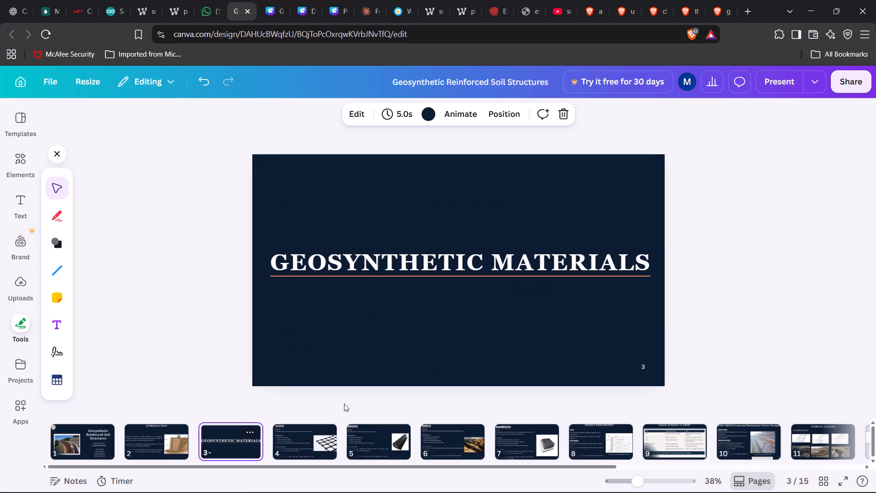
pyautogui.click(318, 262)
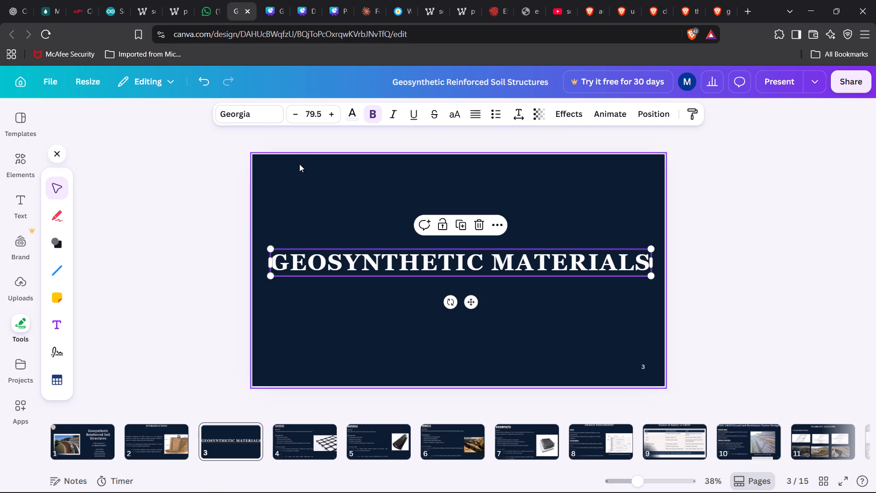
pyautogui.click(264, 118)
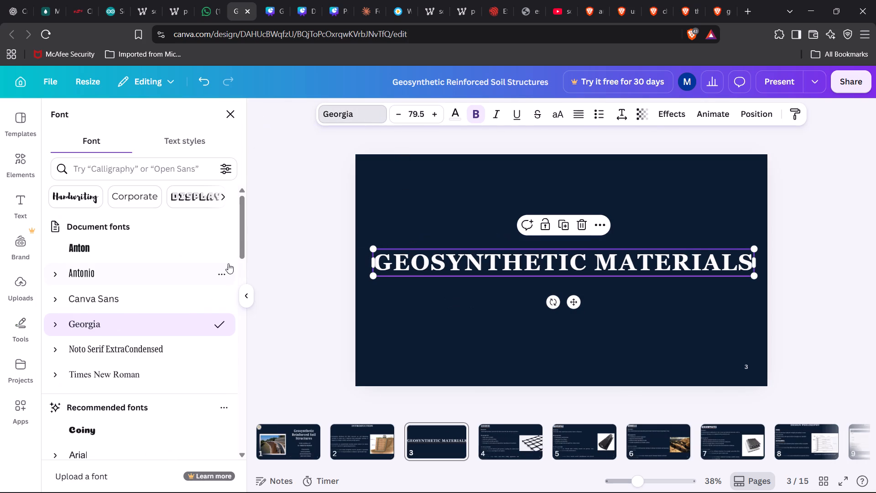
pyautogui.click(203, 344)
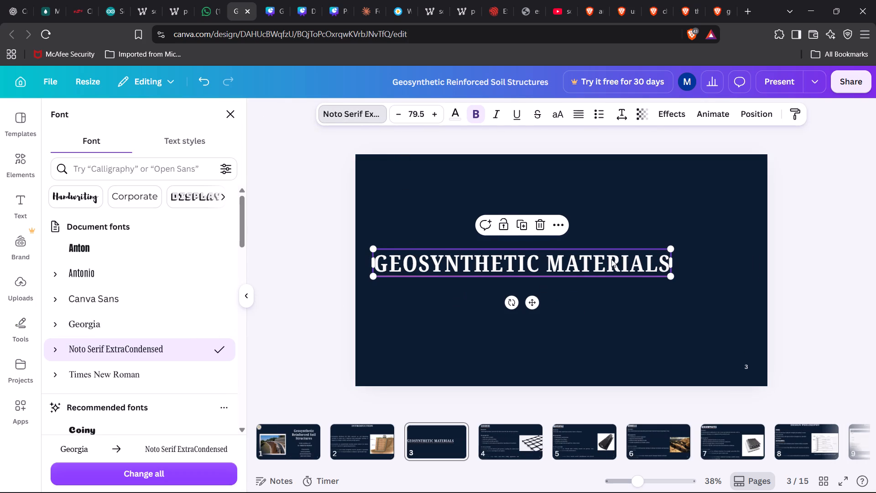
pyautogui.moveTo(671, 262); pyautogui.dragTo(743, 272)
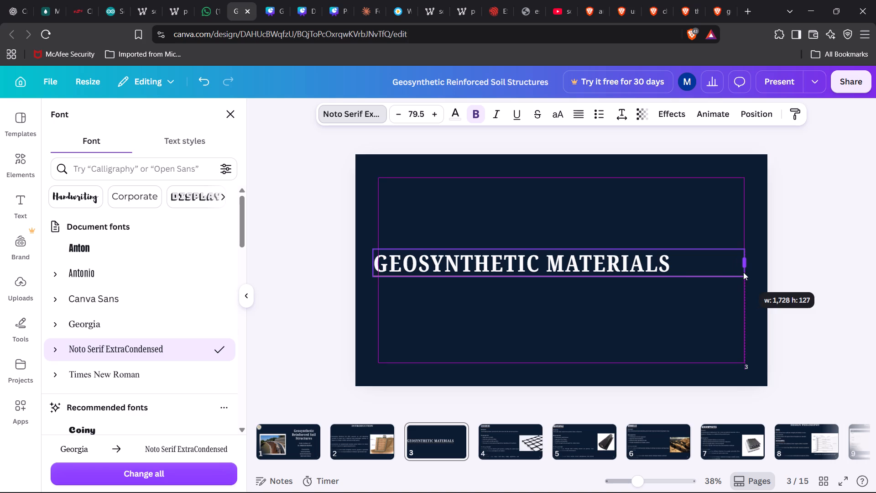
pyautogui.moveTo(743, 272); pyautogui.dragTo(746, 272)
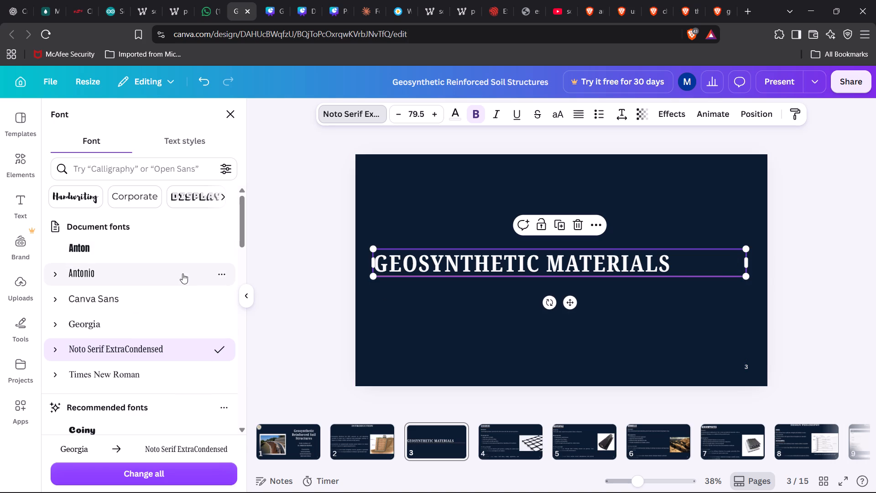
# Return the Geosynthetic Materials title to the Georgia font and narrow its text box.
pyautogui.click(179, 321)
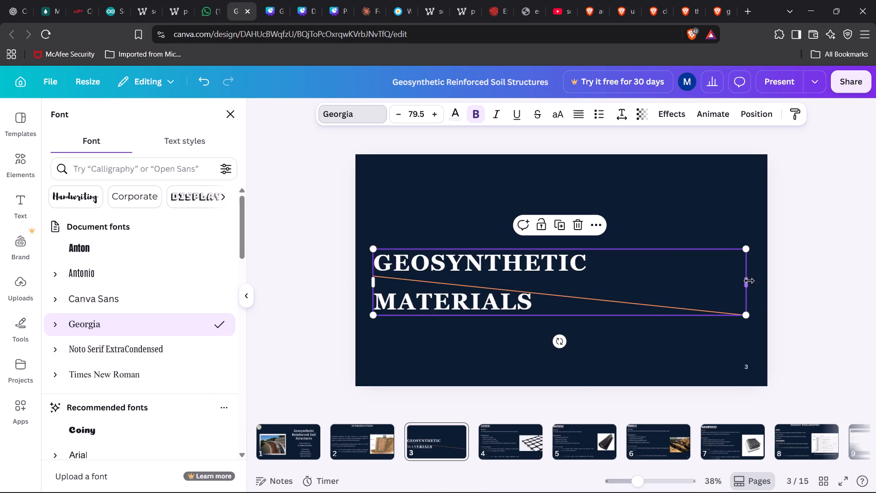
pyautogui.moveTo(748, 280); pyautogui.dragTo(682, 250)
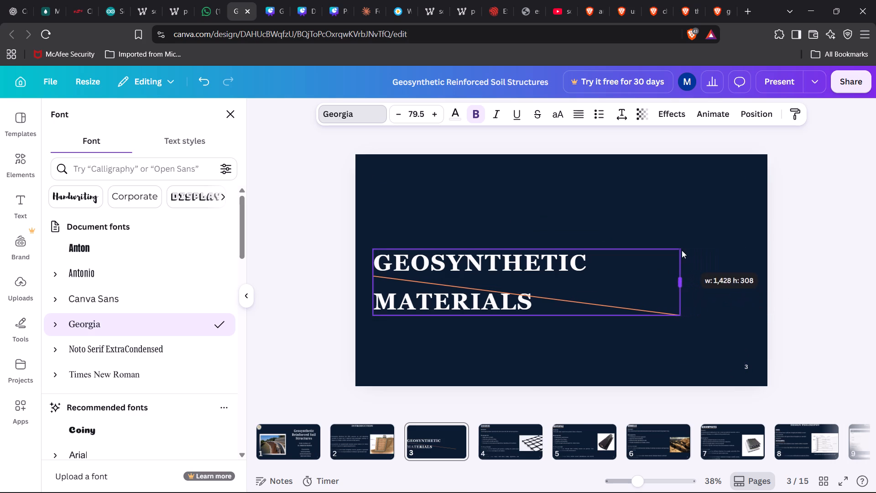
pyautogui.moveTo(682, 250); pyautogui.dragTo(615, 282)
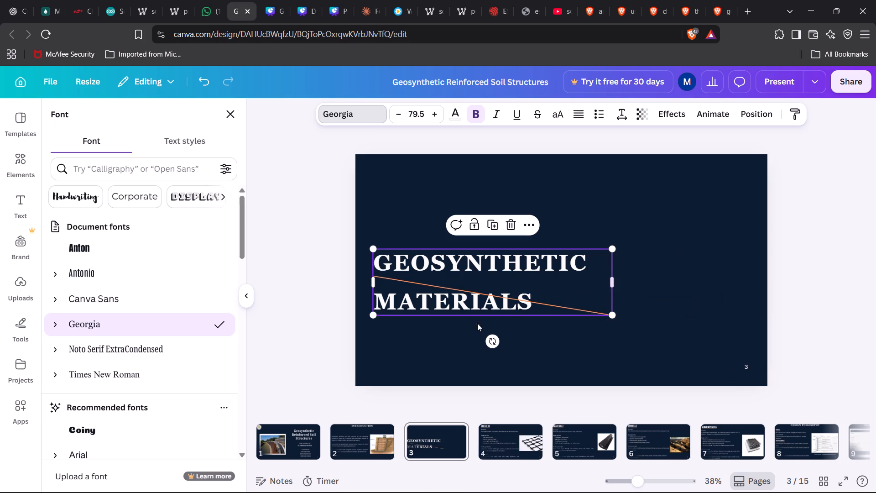
# Delete the slanted orange underline crossing the Geosynthetic Materials title.
pyautogui.click(437, 288)
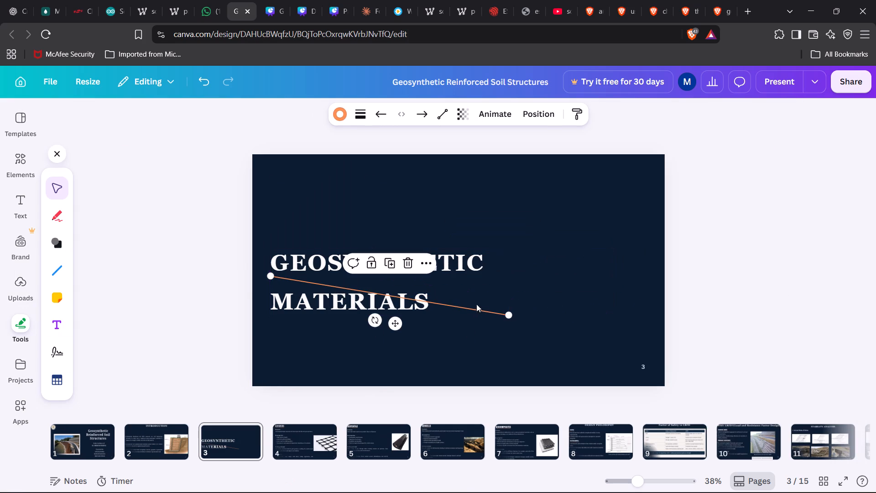
pyautogui.click(451, 307)
pyautogui.moveTo(450, 304); pyautogui.dragTo(464, 302)
pyautogui.click(469, 304)
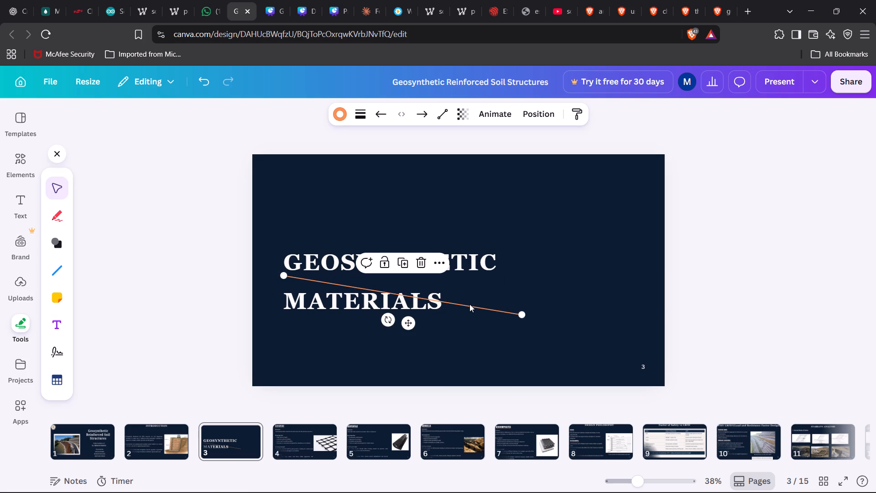
pyautogui.press('Delete')
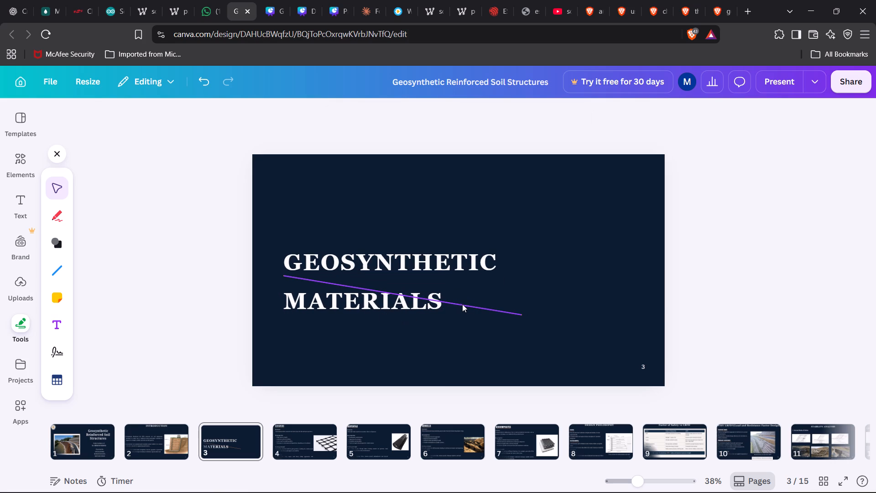
pyautogui.click(465, 305)
pyautogui.press('Delete')
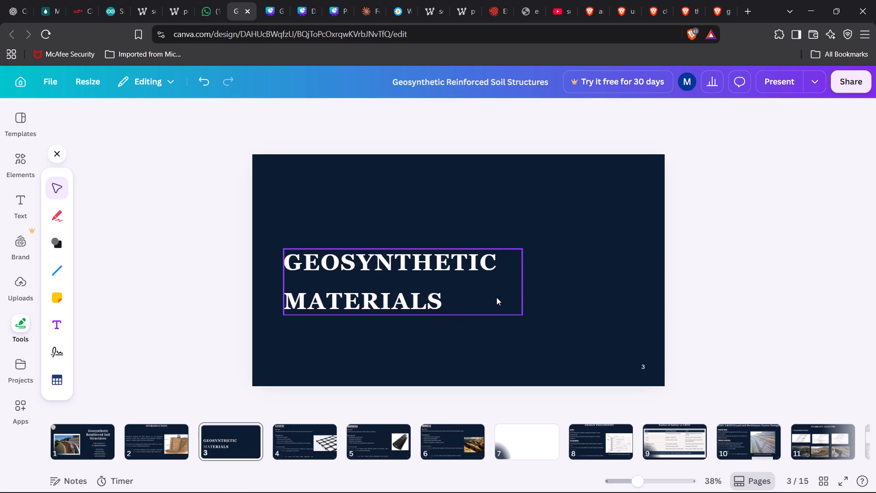
# Widen the Geosynthetic Materials text box to about 1,800 so the title fits on one line.
pyautogui.click(496, 297)
pyautogui.moveTo(522, 283); pyautogui.dragTo(598, 277)
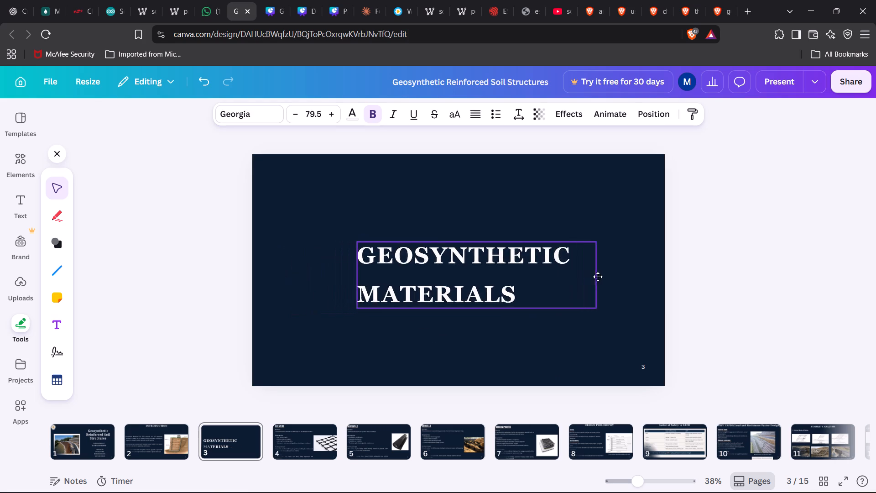
pyautogui.moveTo(598, 277); pyautogui.dragTo(496, 281)
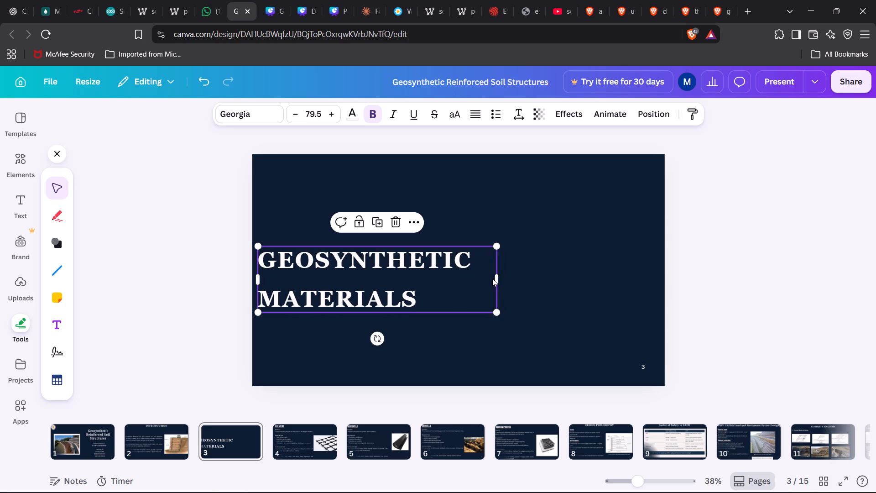
pyautogui.click(496, 278)
pyautogui.click(498, 278)
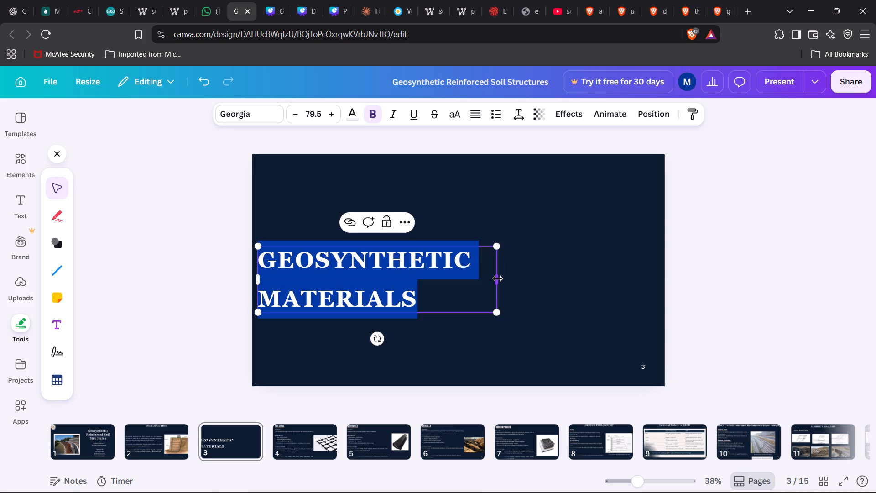
pyautogui.moveTo(500, 276); pyautogui.dragTo(526, 273)
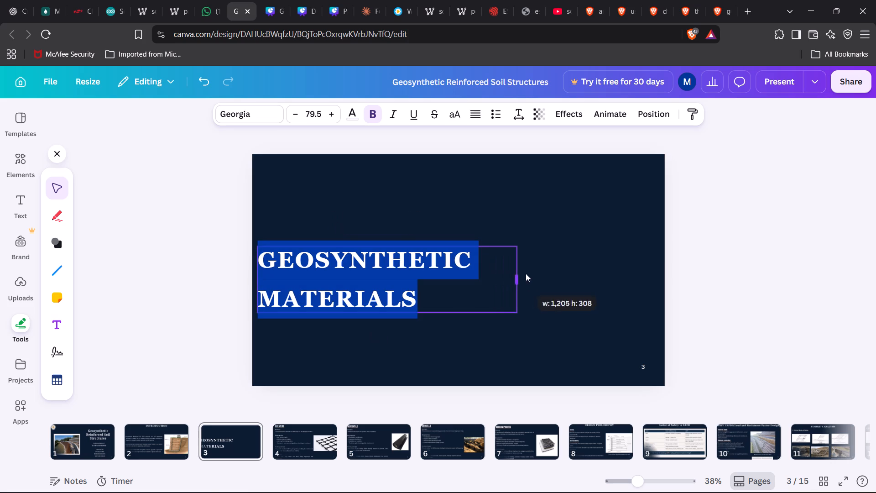
pyautogui.moveTo(526, 273); pyautogui.dragTo(611, 271)
pyautogui.click(587, 348)
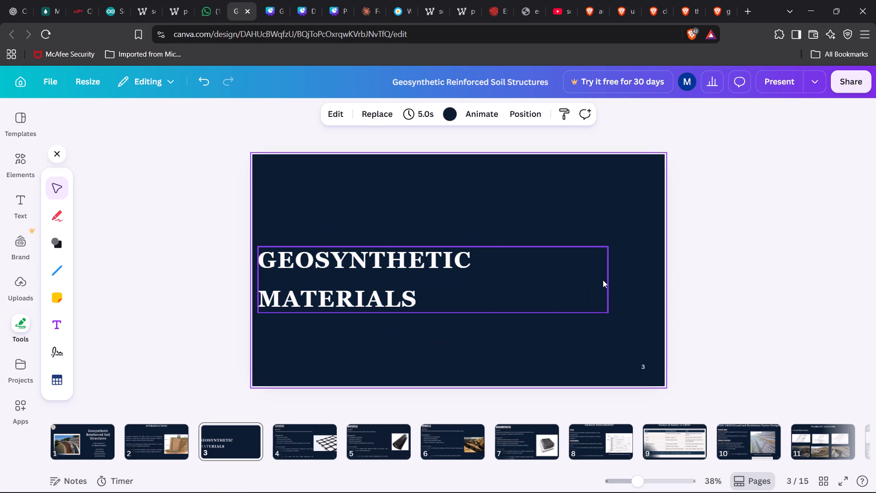
pyautogui.click(582, 285)
pyautogui.moveTo(609, 277); pyautogui.dragTo(615, 277)
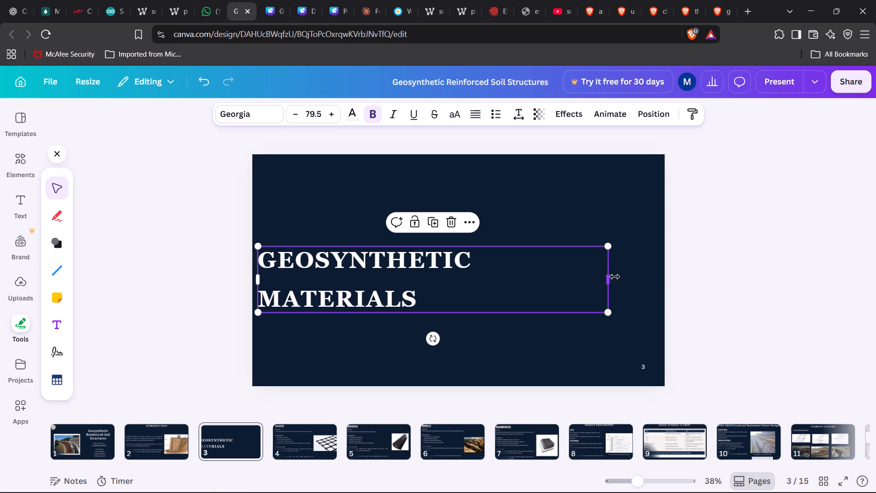
pyautogui.moveTo(615, 277); pyautogui.dragTo(658, 272)
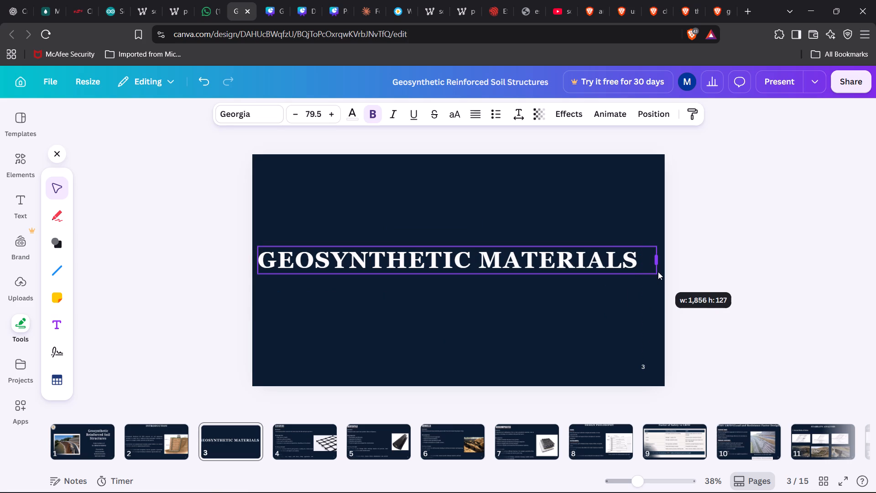
pyautogui.moveTo(658, 272); pyautogui.dragTo(646, 270)
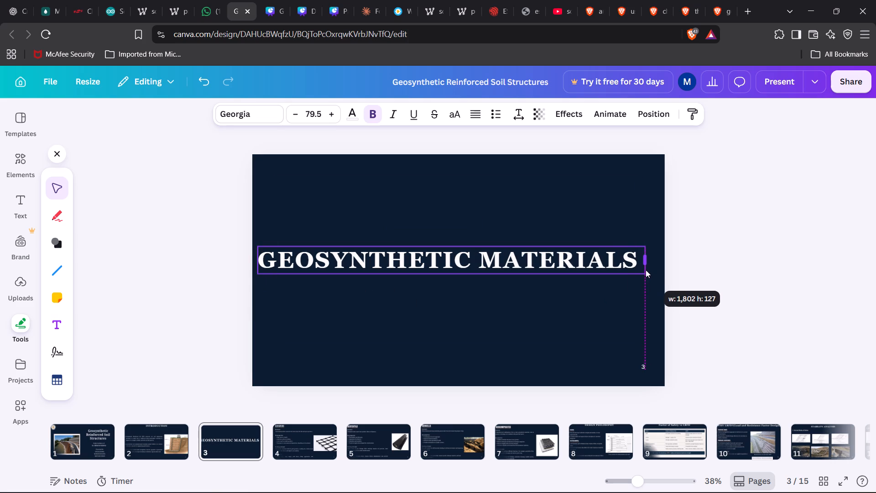
pyautogui.moveTo(646, 270); pyautogui.dragTo(644, 269)
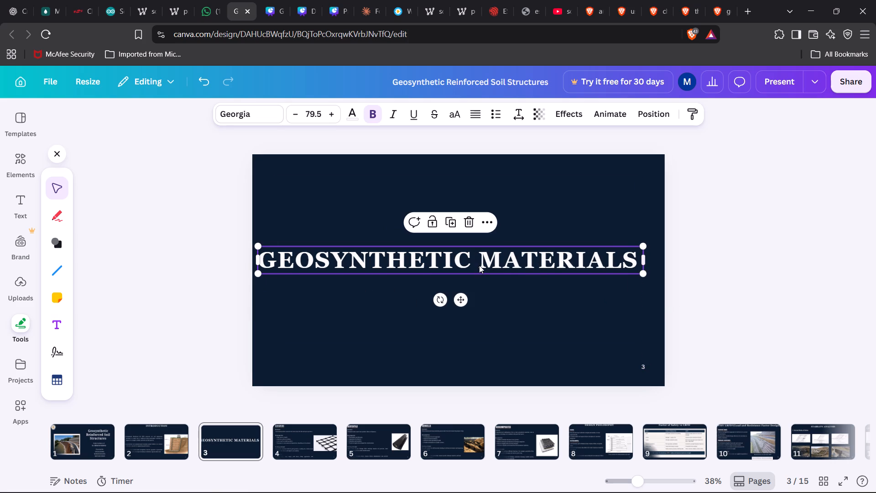
# Trim the Geosynthetic Materials text box to the title's width and position it near the centre of the slide.
pyautogui.moveTo(479, 265); pyautogui.dragTo(495, 269)
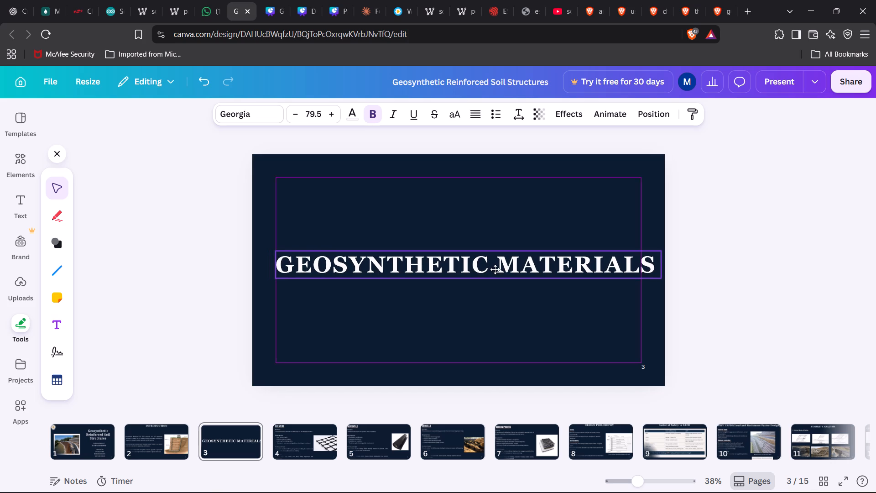
pyautogui.moveTo(495, 269); pyautogui.dragTo(491, 269)
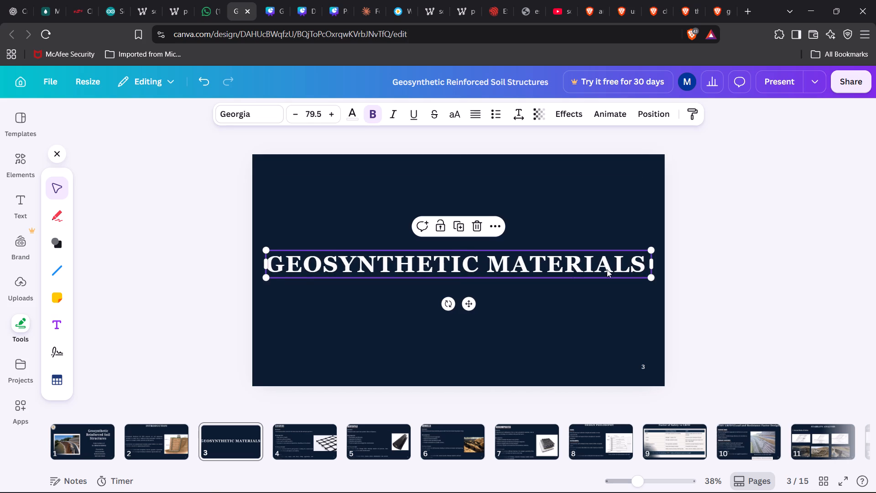
pyautogui.moveTo(652, 262); pyautogui.dragTo(650, 262)
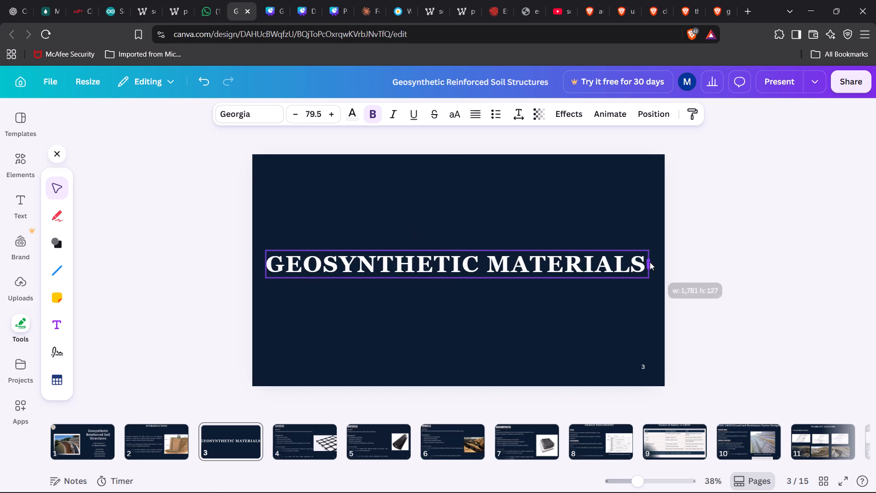
pyautogui.moveTo(650, 262); pyautogui.dragTo(648, 262)
pyautogui.click(547, 255)
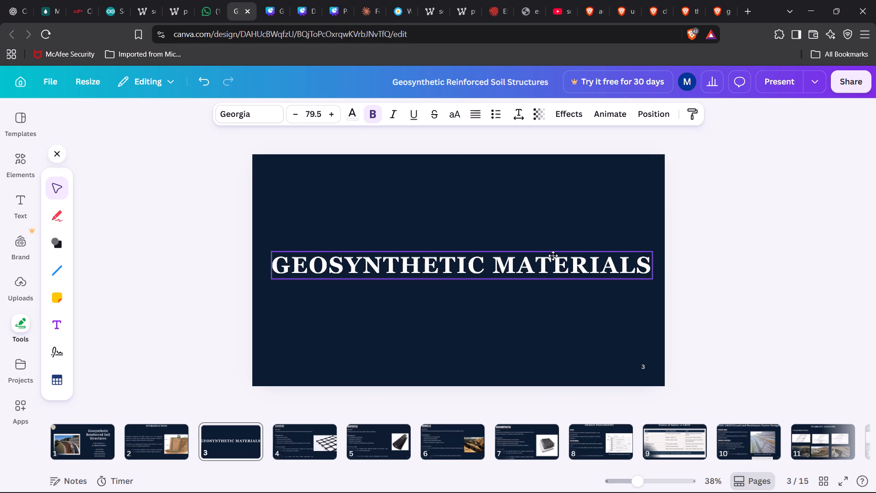
pyautogui.click(533, 331)
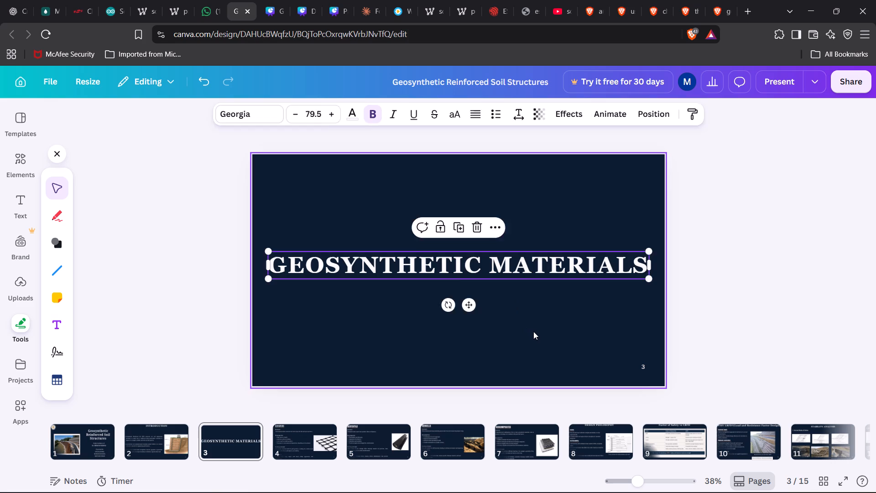
pyautogui.moveTo(476, 269); pyautogui.dragTo(474, 229)
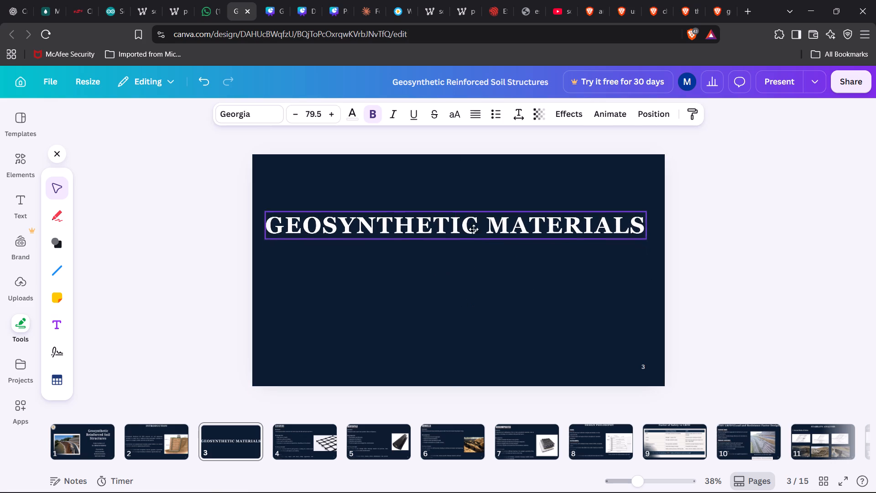
pyautogui.moveTo(474, 229); pyautogui.dragTo(480, 277)
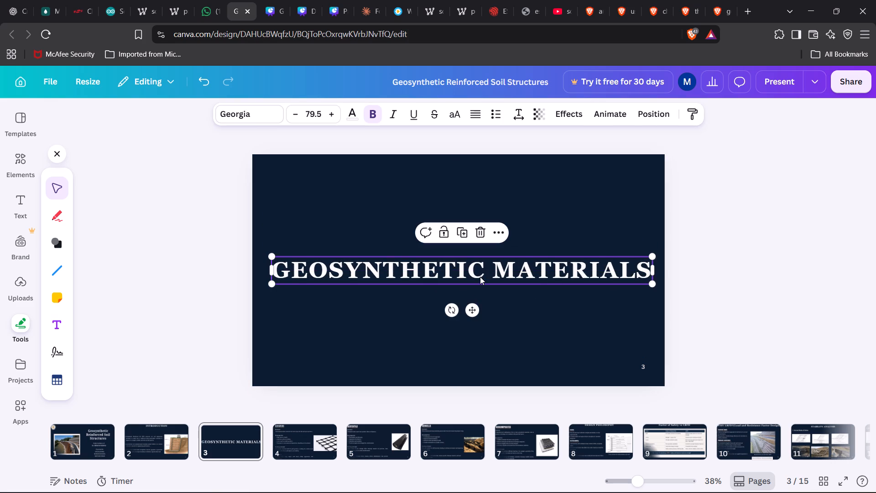
pyautogui.click(506, 322)
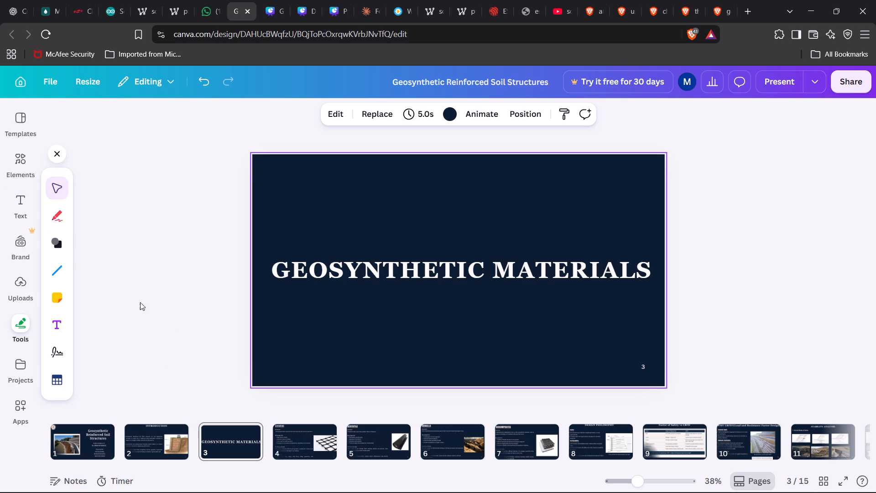
# Add a straight horizontal line directly beneath the Geosynthetic Materials title on slide 3, spanning the title's full width.
pyautogui.click(151, 449)
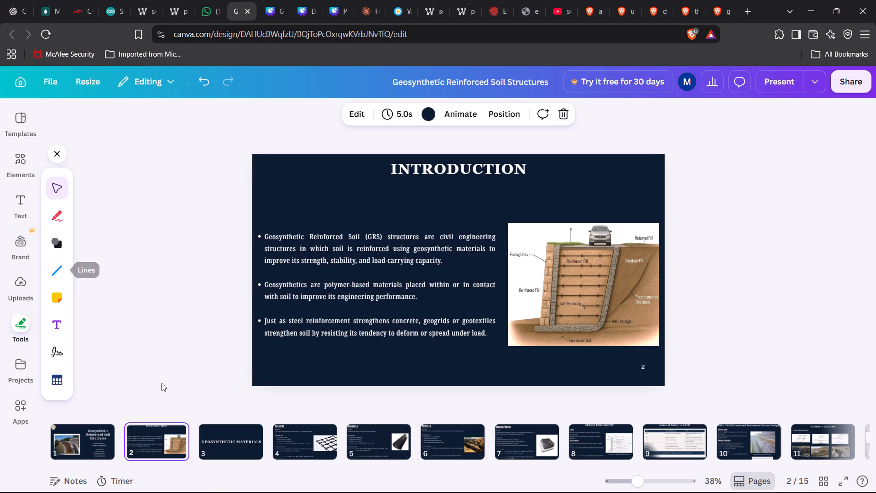
pyautogui.click(225, 446)
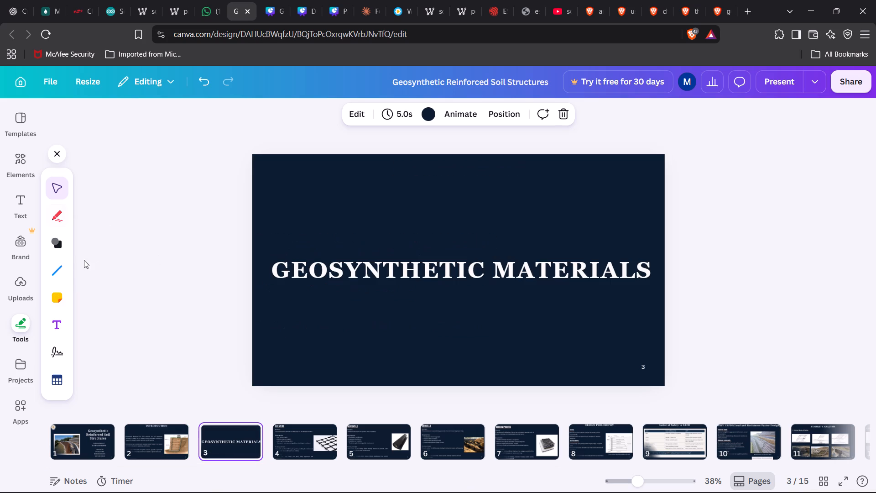
pyautogui.click(54, 270)
pyautogui.click(91, 259)
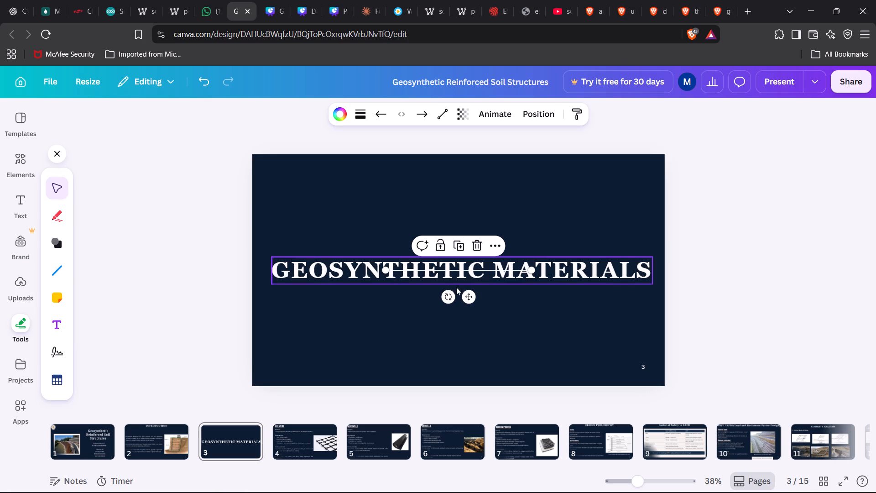
pyautogui.moveTo(469, 297); pyautogui.dragTo(470, 308)
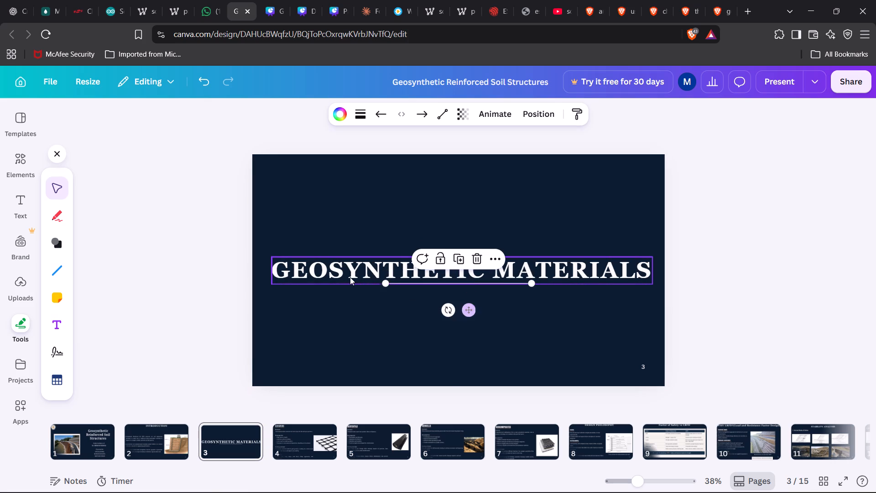
pyautogui.moveTo(388, 283); pyautogui.dragTo(294, 281)
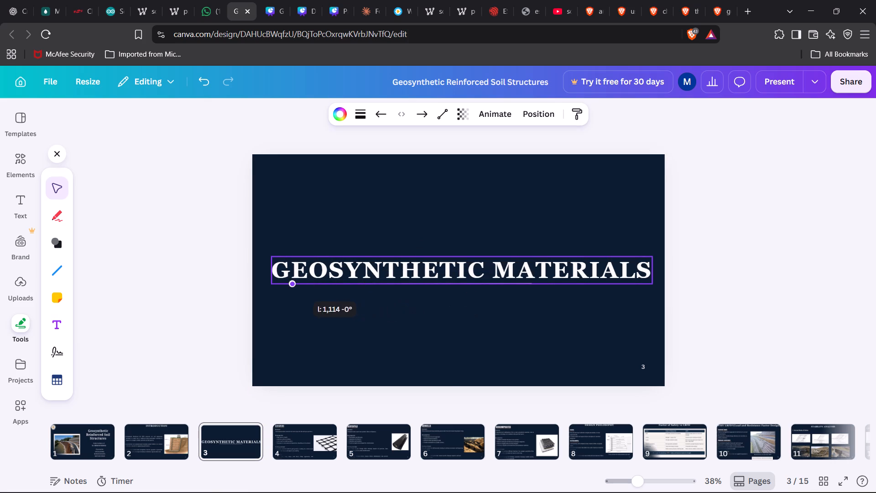
pyautogui.moveTo(294, 281); pyautogui.dragTo(272, 283)
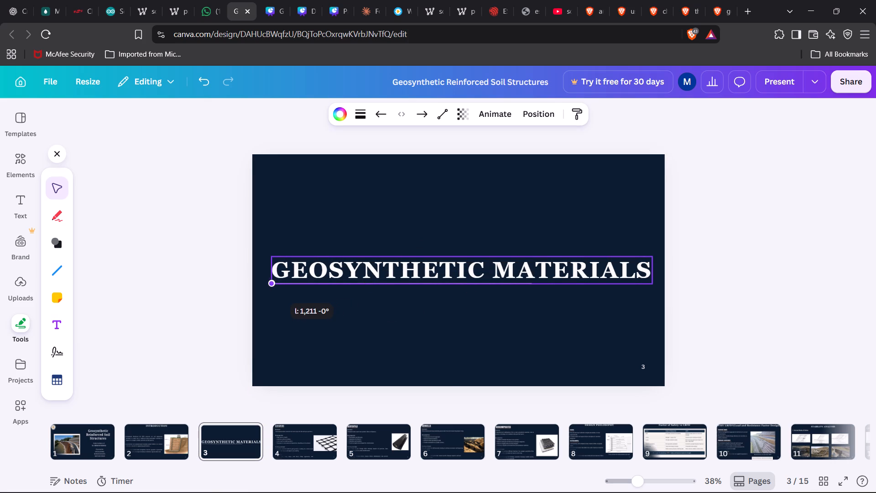
pyautogui.moveTo(272, 283); pyautogui.dragTo(271, 283)
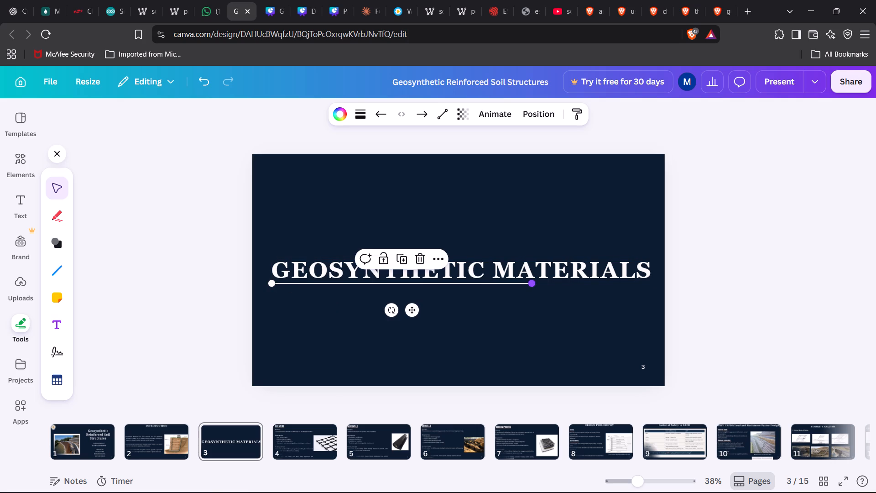
pyautogui.moveTo(533, 284); pyautogui.dragTo(651, 287)
pyautogui.click(621, 316)
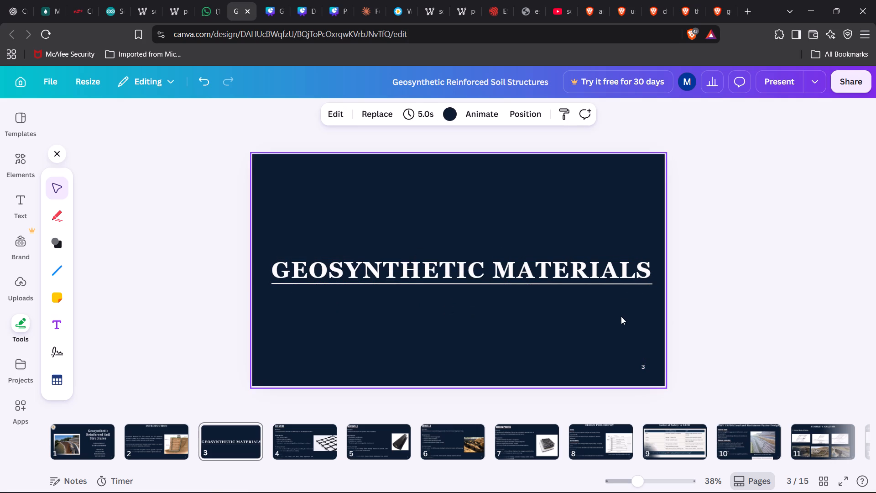
# Set the colour of the line under the Geosynthetic Materials title to orange #ff9050.
pyautogui.click(535, 286)
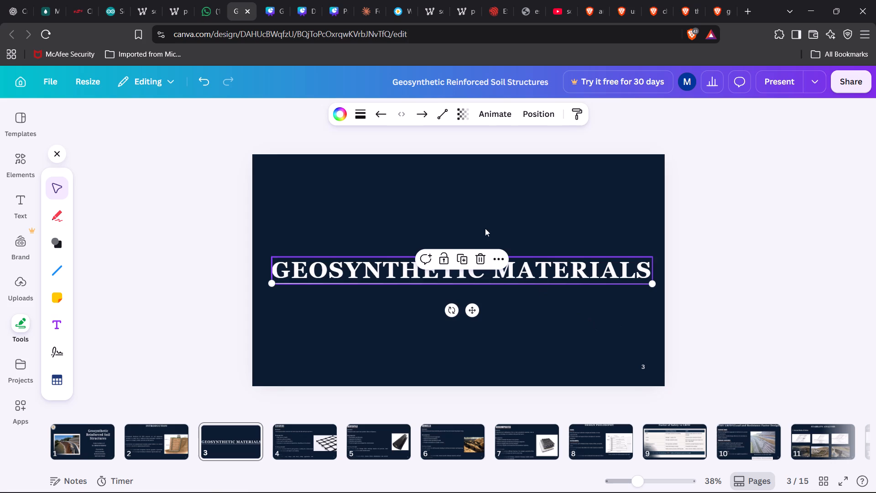
pyautogui.click(341, 111)
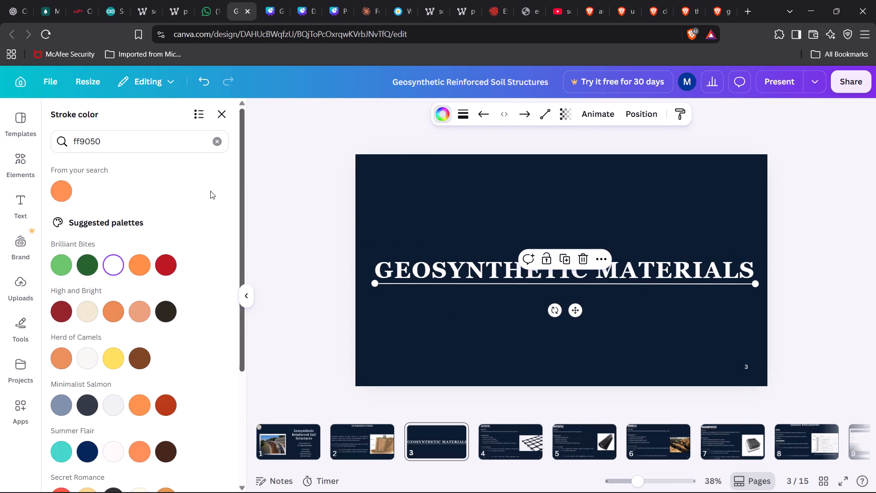
pyautogui.click(61, 189)
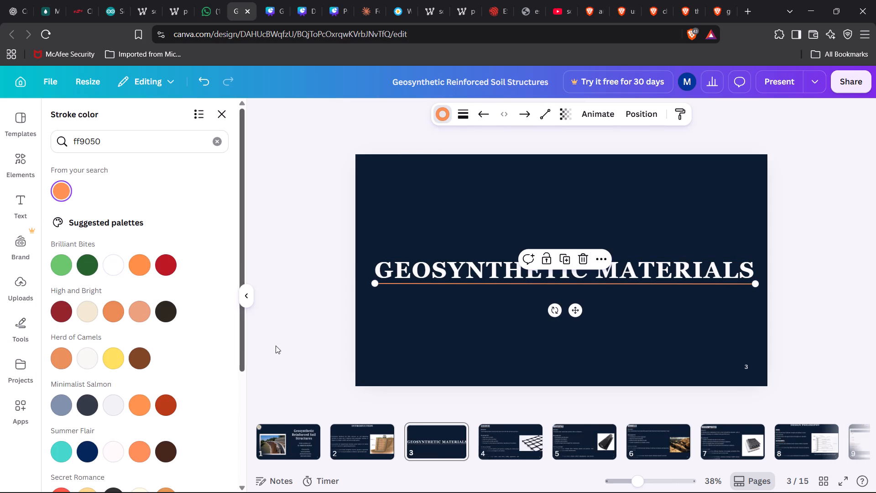
pyautogui.click(276, 346)
pyautogui.click(178, 324)
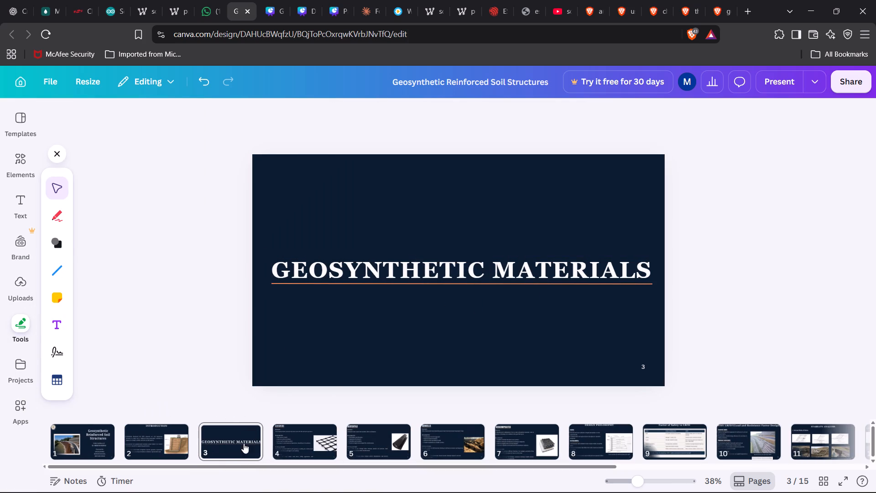
# Compare the text layout and spacing of the Introduction slide with the Geogrids, Geotextile and Geocells slides.
pyautogui.click(289, 443)
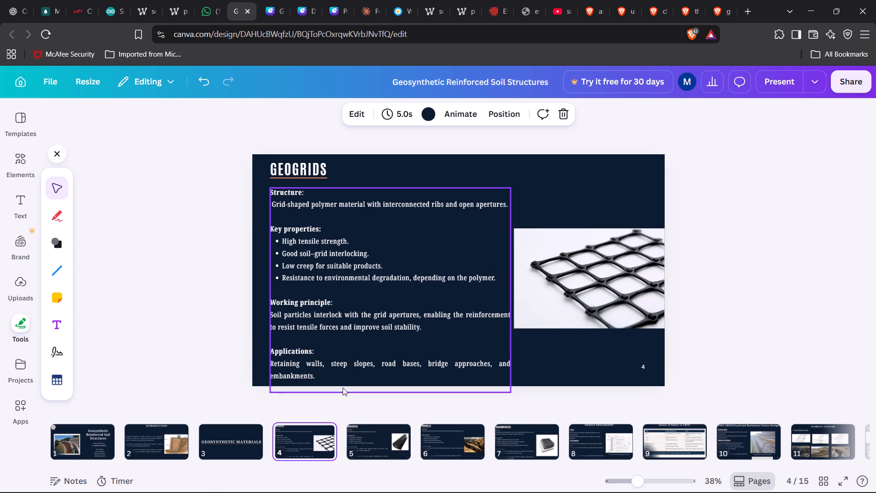
pyautogui.click(146, 435)
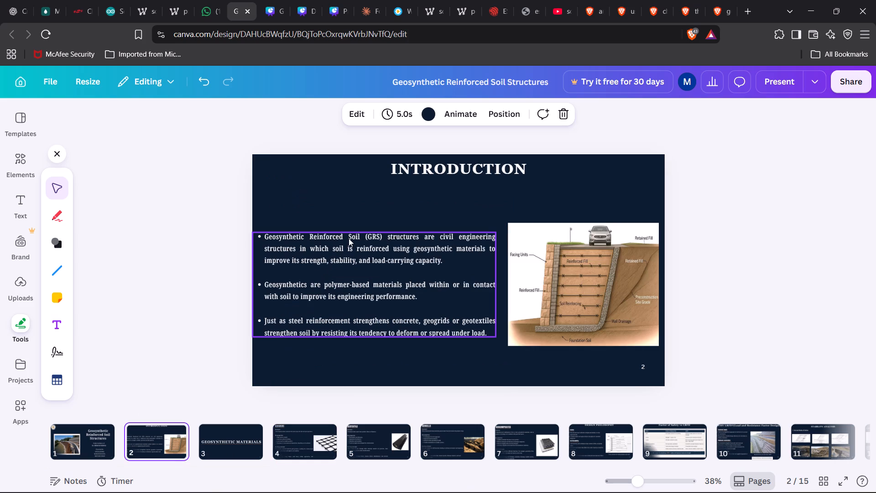
pyautogui.click(373, 292)
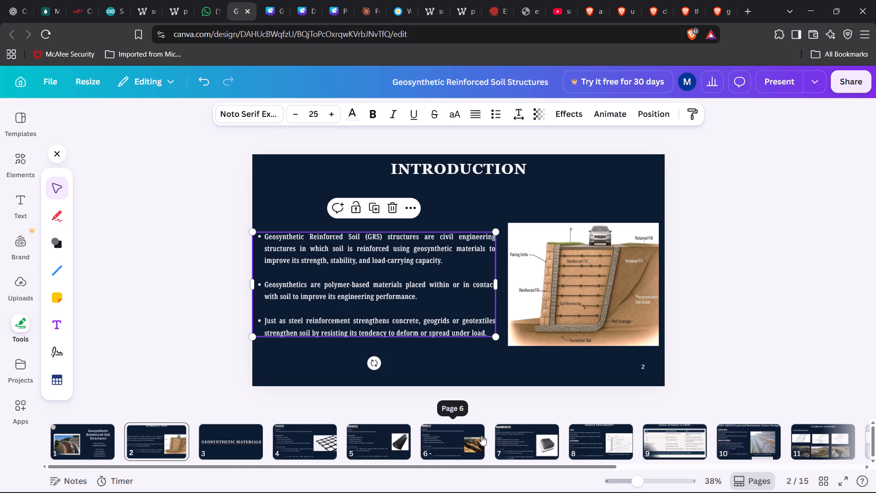
pyautogui.click(442, 444)
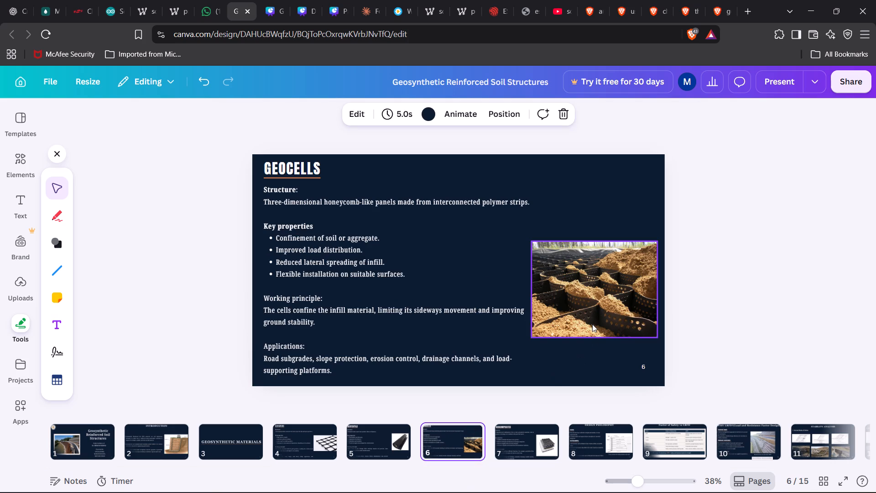
pyautogui.click(387, 457)
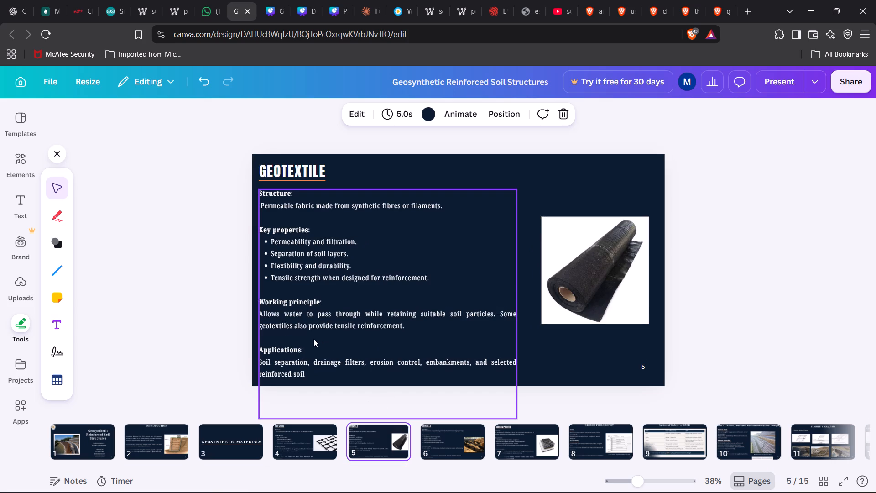
pyautogui.click(206, 312)
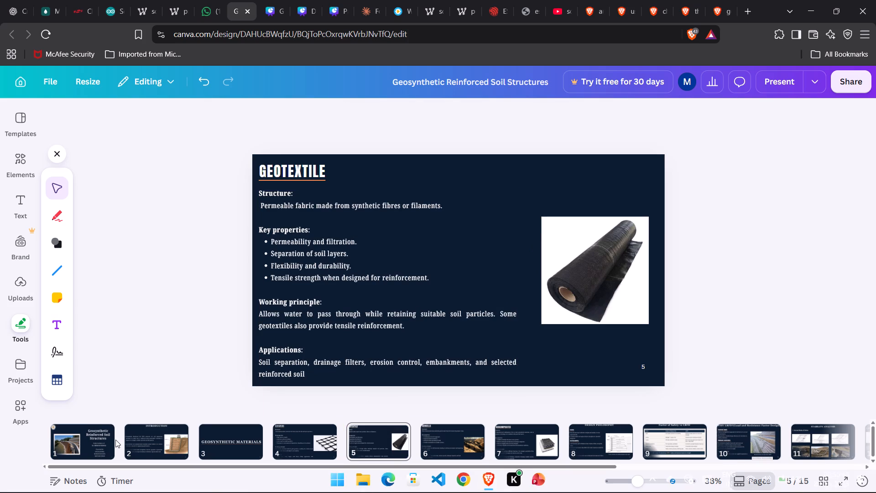
pyautogui.click(115, 440)
pyautogui.click(162, 454)
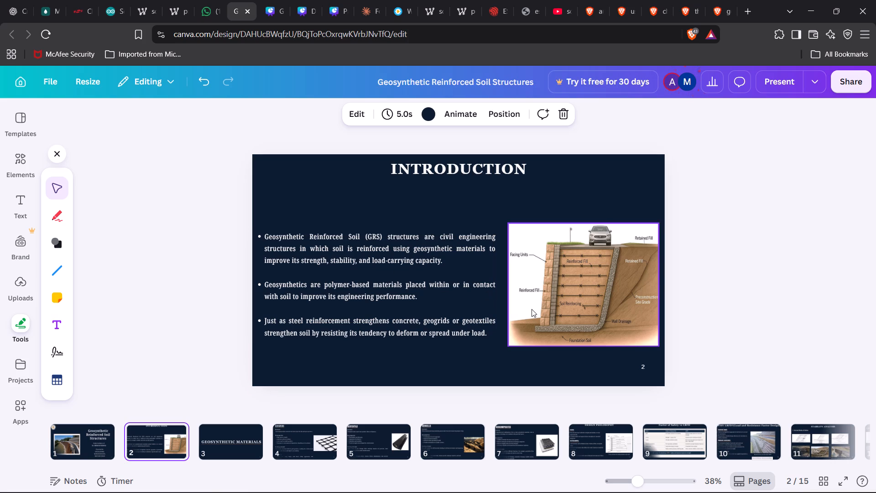
pyautogui.click(453, 294)
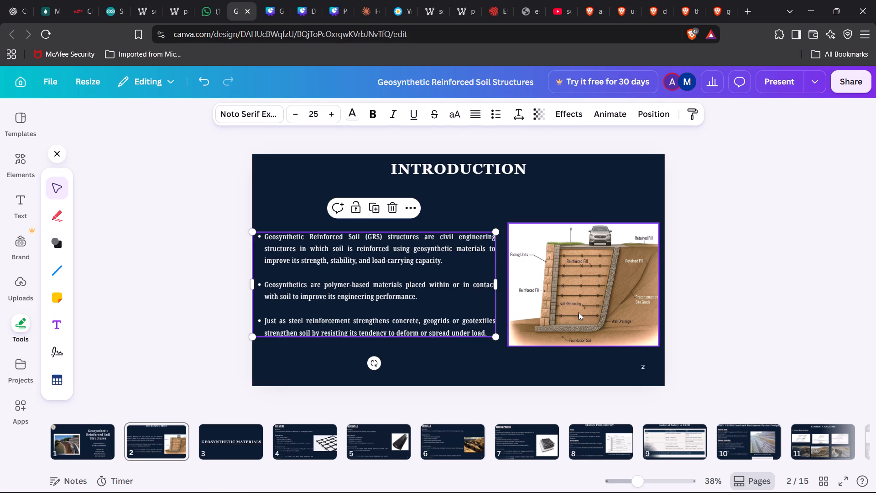
pyautogui.click(644, 368)
pyautogui.click(709, 370)
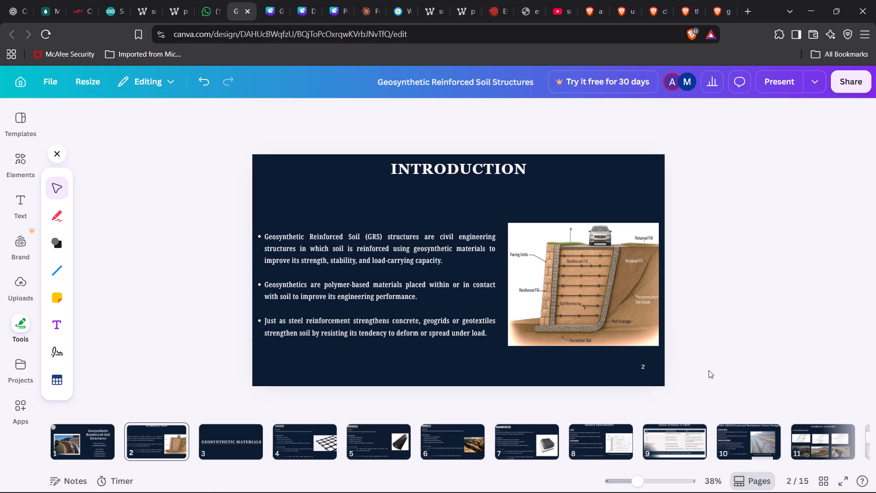
pyautogui.click(312, 437)
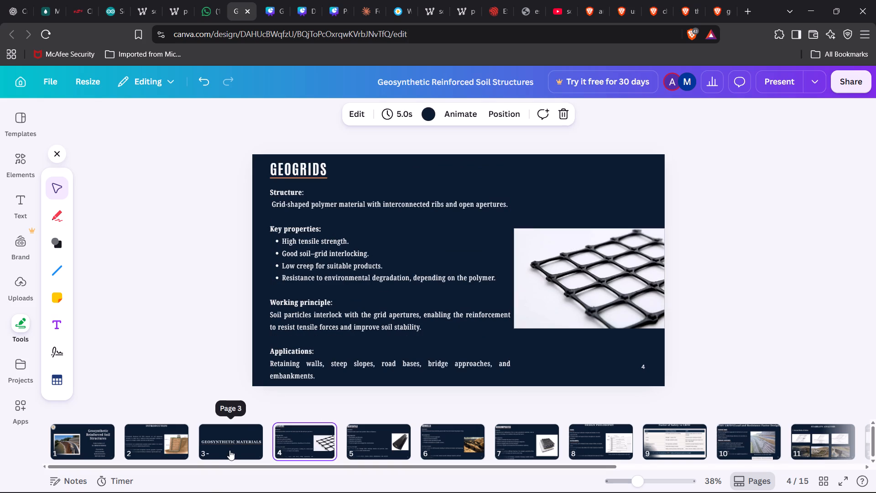
# Insert an extra blank line after the first and second bullet points in the Introduction slide's body text.
pyautogui.click(155, 445)
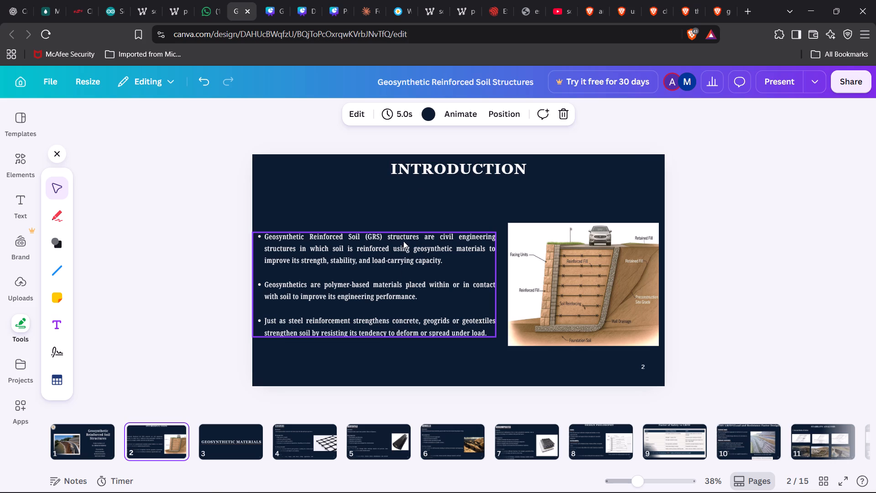
pyautogui.click(442, 263)
pyautogui.click(444, 263)
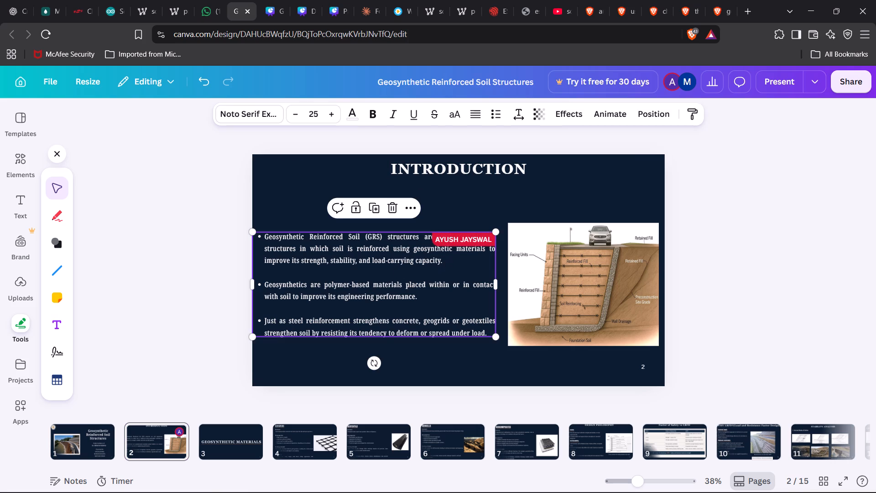
pyautogui.click(444, 263)
pyautogui.press('Return')
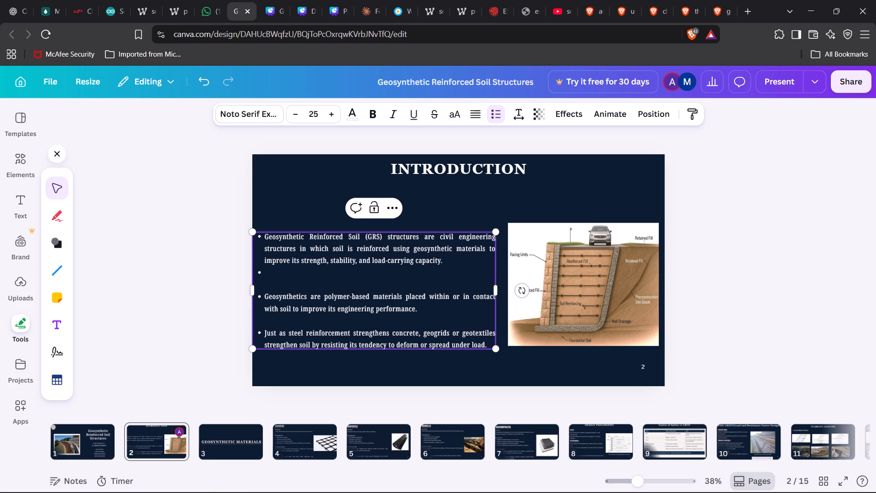
pyautogui.press('Return')
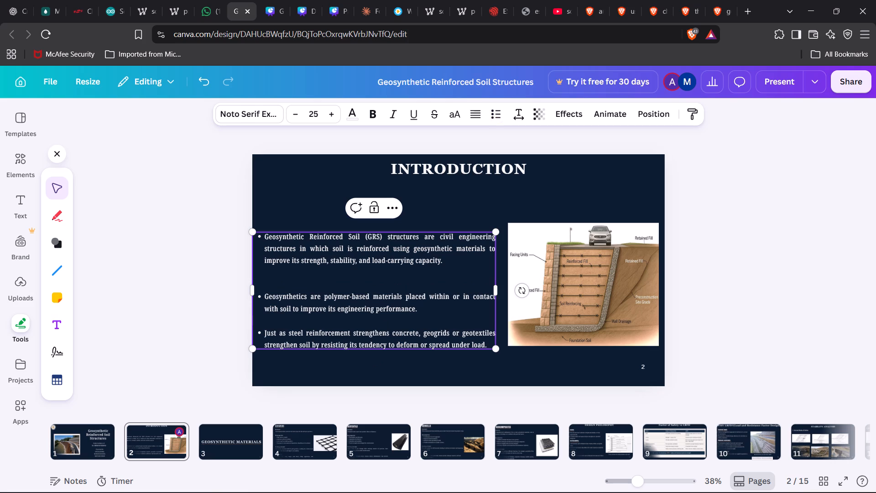
pyautogui.click(428, 322)
pyautogui.click(418, 308)
pyautogui.press('Return')
pyautogui.press('Return')
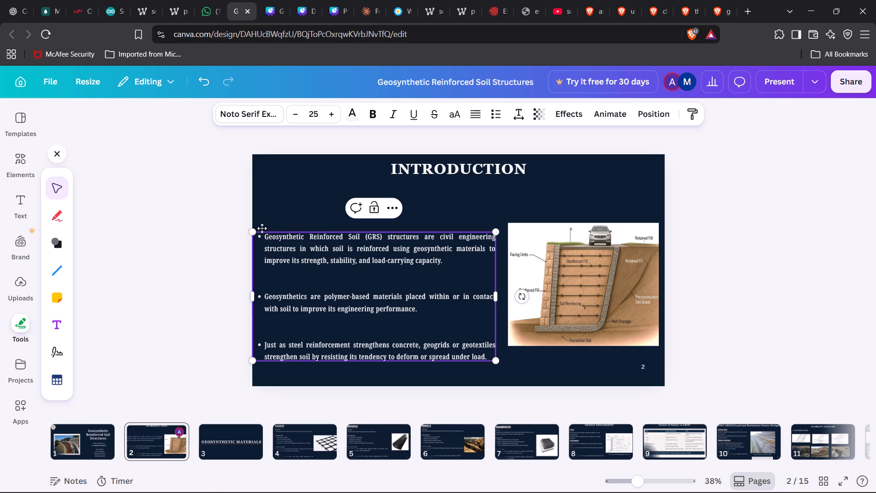
# Add a straight horizontal line directly beneath the Introduction title on slide 2 and fit its ends to the title's width.
pyautogui.click(254, 448)
pyautogui.click(156, 437)
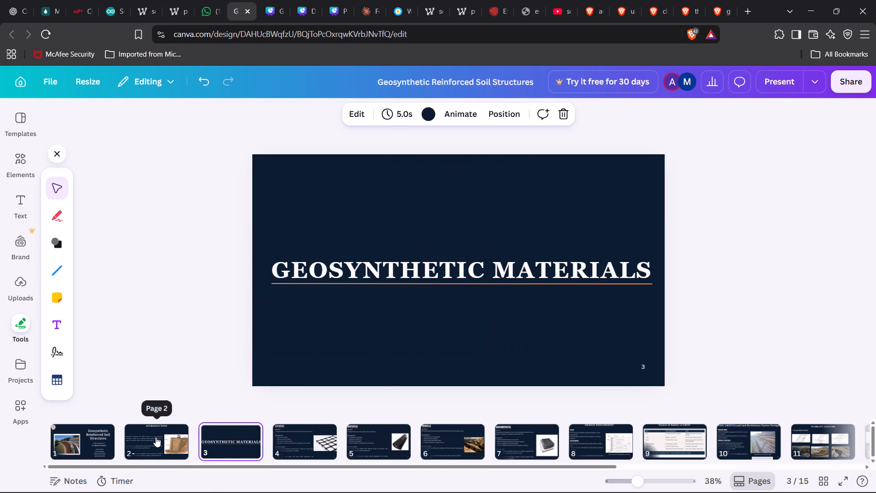
pyautogui.click(56, 276)
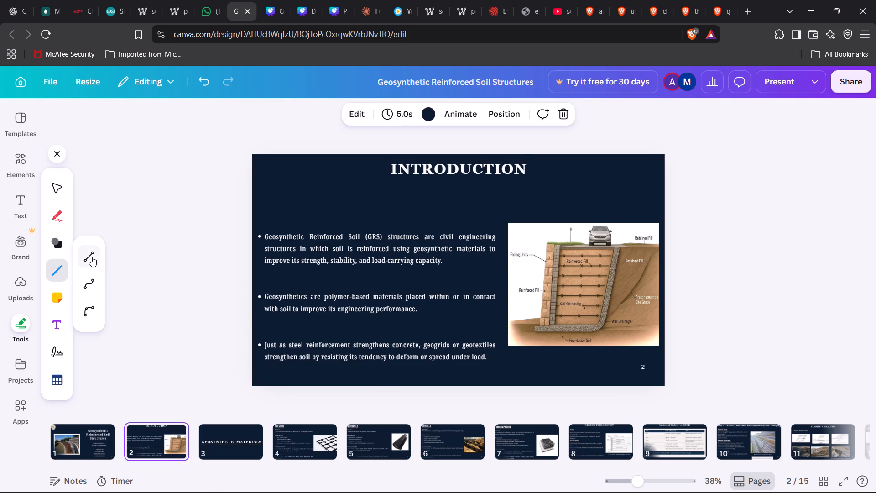
pyautogui.click(91, 257)
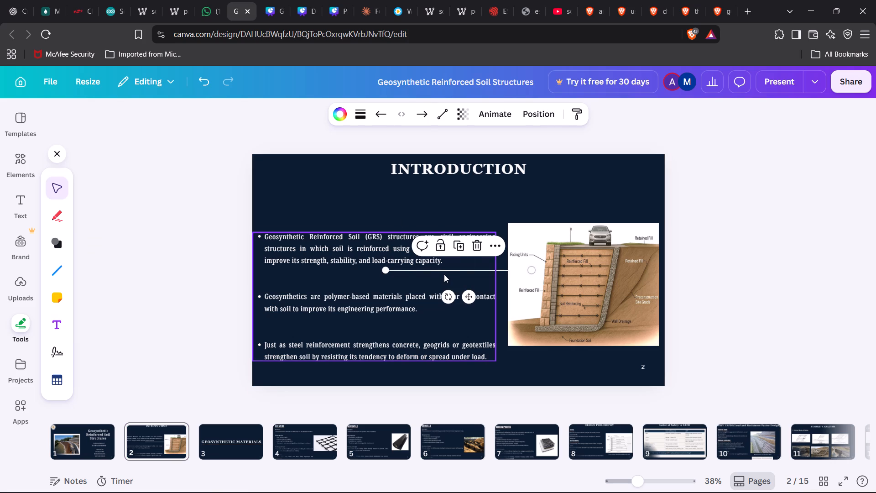
pyautogui.moveTo(467, 297); pyautogui.dragTo(464, 213)
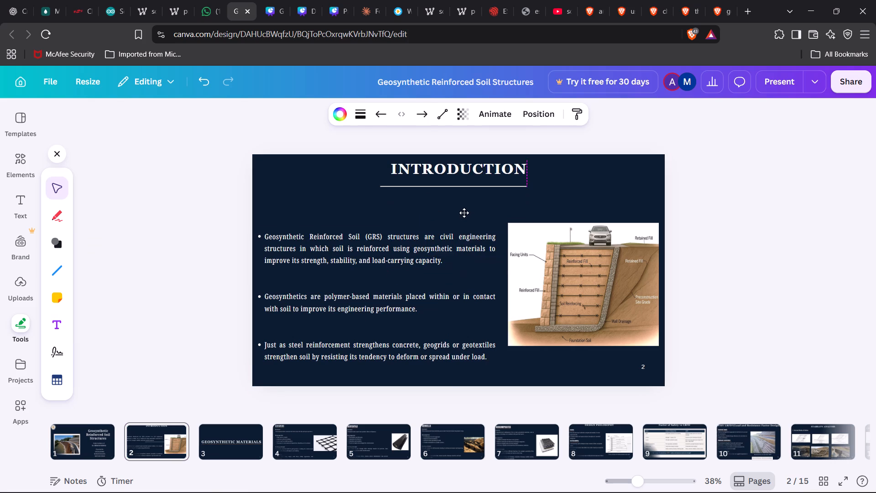
pyautogui.moveTo(464, 213); pyautogui.dragTo(465, 208)
pyautogui.click(386, 178)
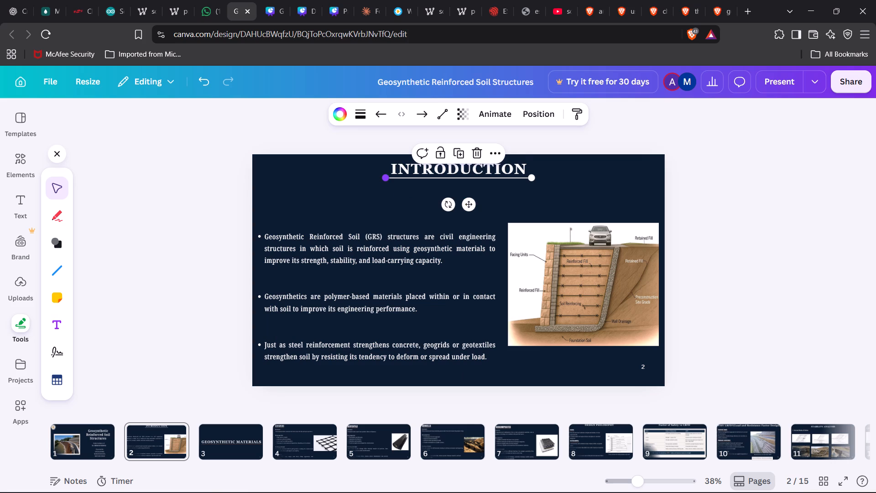
pyautogui.click(531, 176)
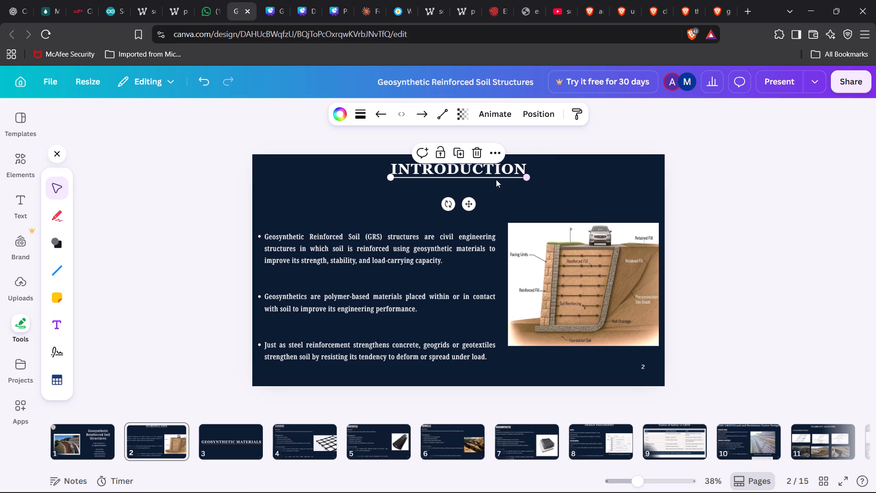
# Set the colour of the line under the Introduction title to orange #ff9050.
pyautogui.click(339, 116)
pyautogui.click(61, 199)
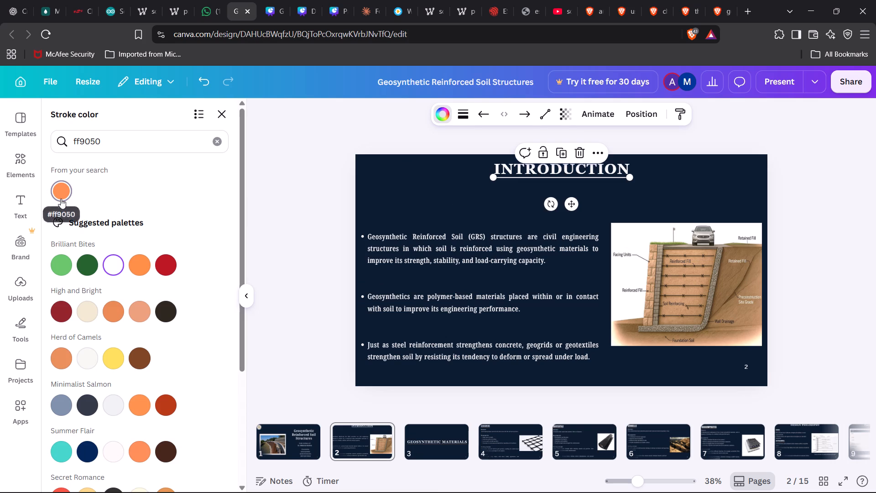
# Add a straight horizontal line beneath the "Geosynthetic Reinforced Soil Structures" title on slide 1, spanning the title box's width.
pyautogui.click(290, 239)
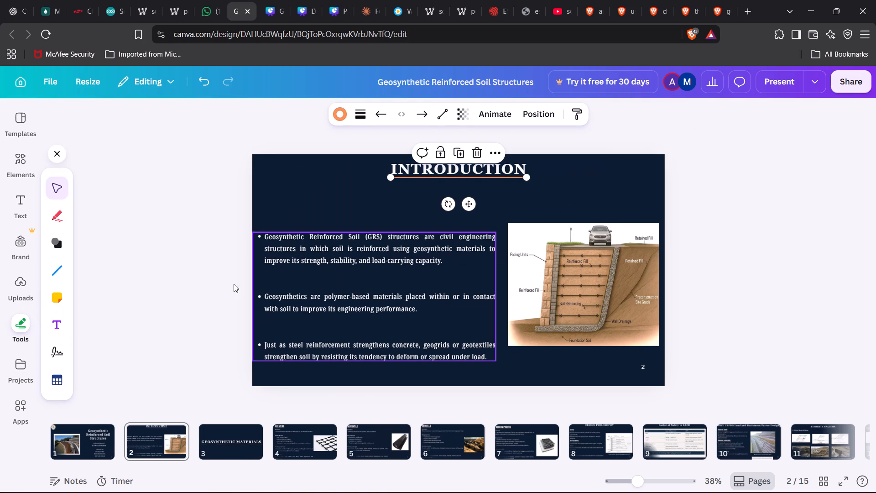
pyautogui.click(177, 236)
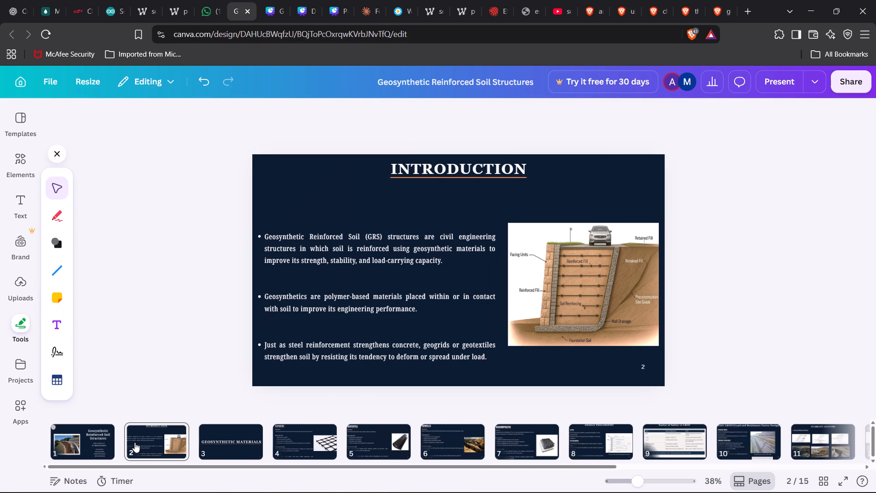
pyautogui.click(87, 440)
pyautogui.click(518, 244)
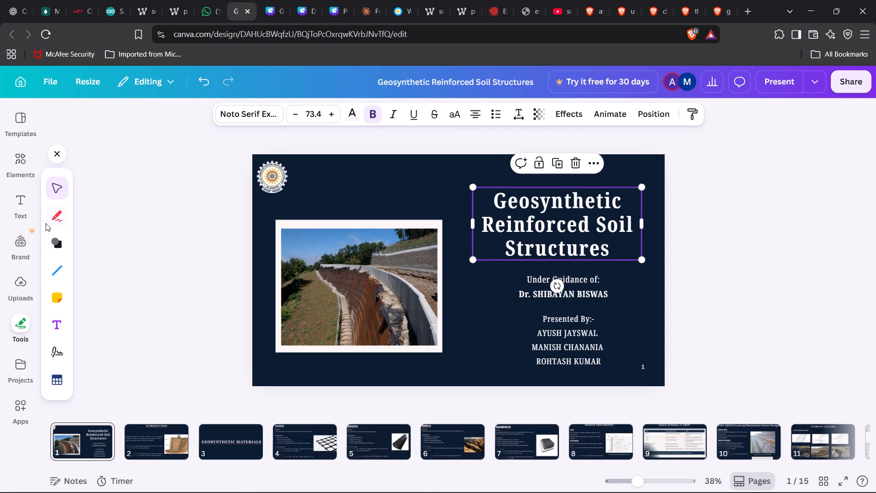
pyautogui.click(52, 273)
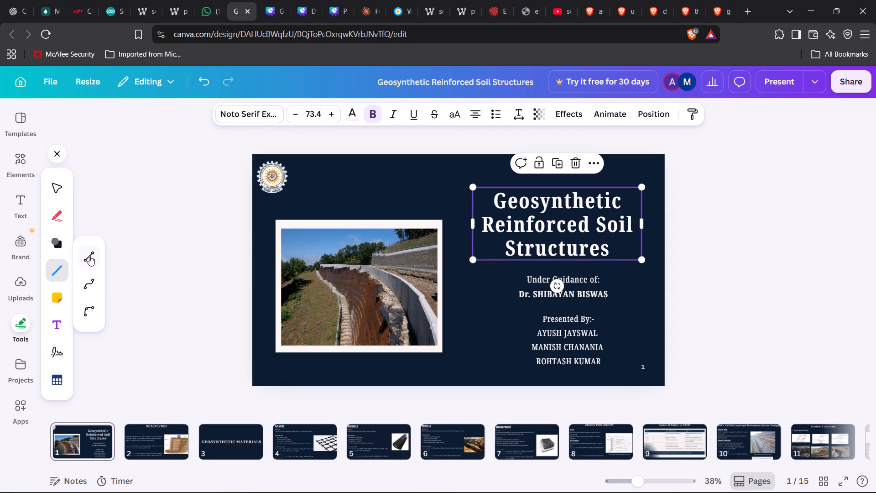
pyautogui.click(89, 256)
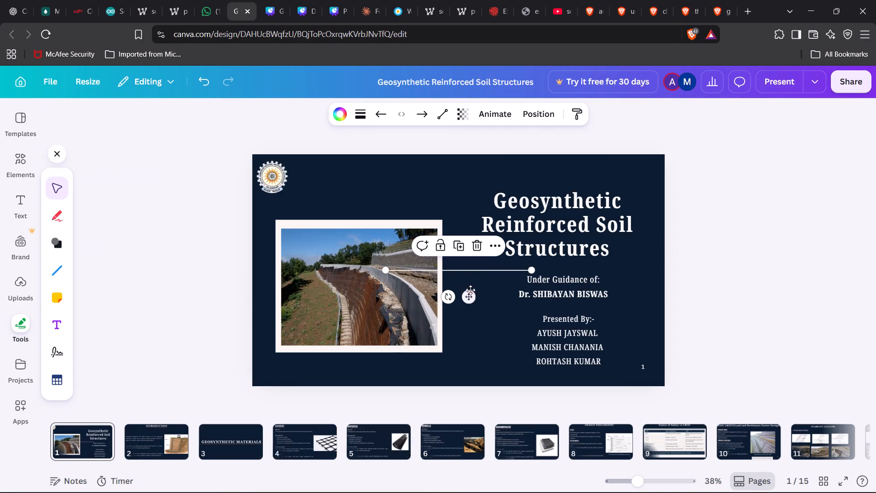
pyautogui.moveTo(469, 294); pyautogui.dragTo(553, 285)
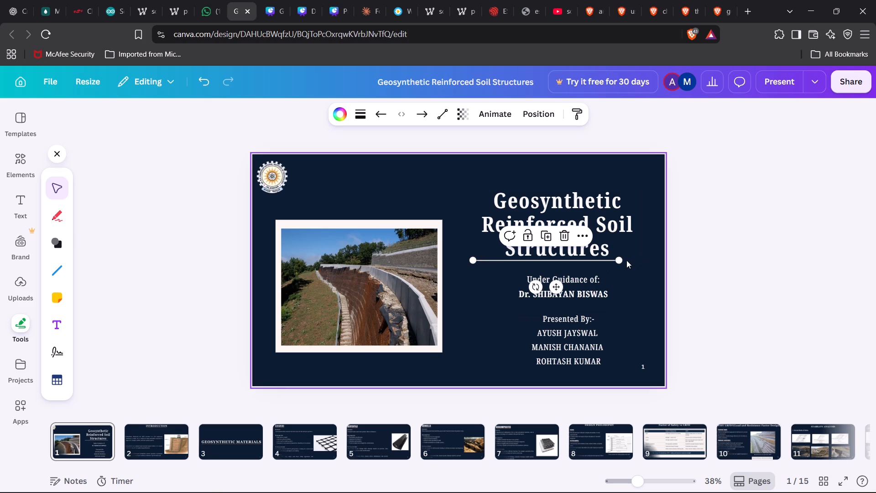
pyautogui.moveTo(621, 259); pyautogui.dragTo(636, 259)
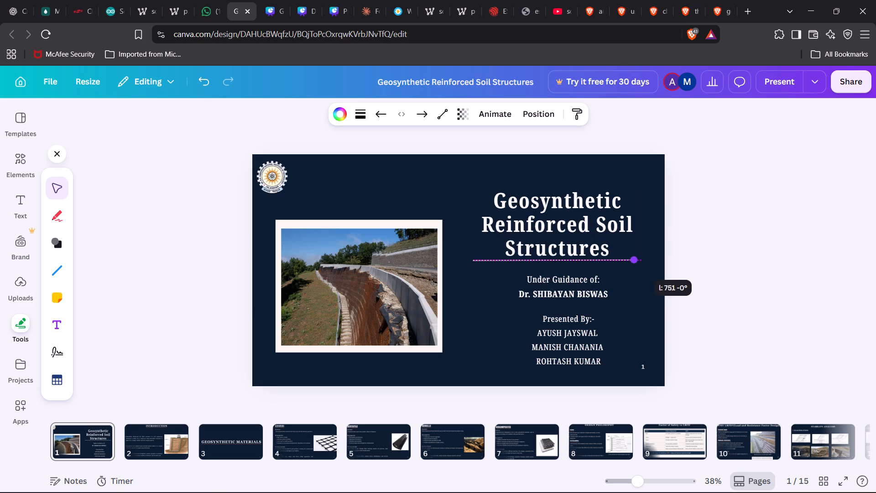
pyautogui.moveTo(636, 259); pyautogui.dragTo(642, 261)
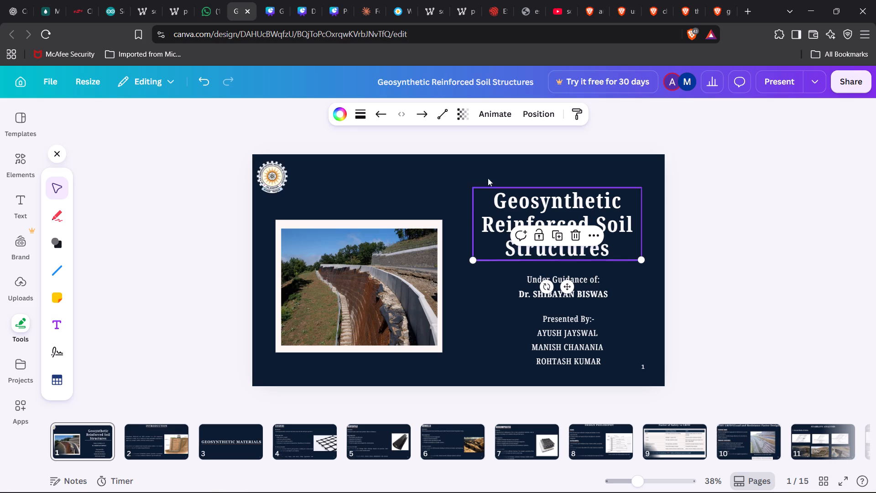
# Set the colour of the line under the slide 1 title to orange #ff9050.
pyautogui.click(345, 115)
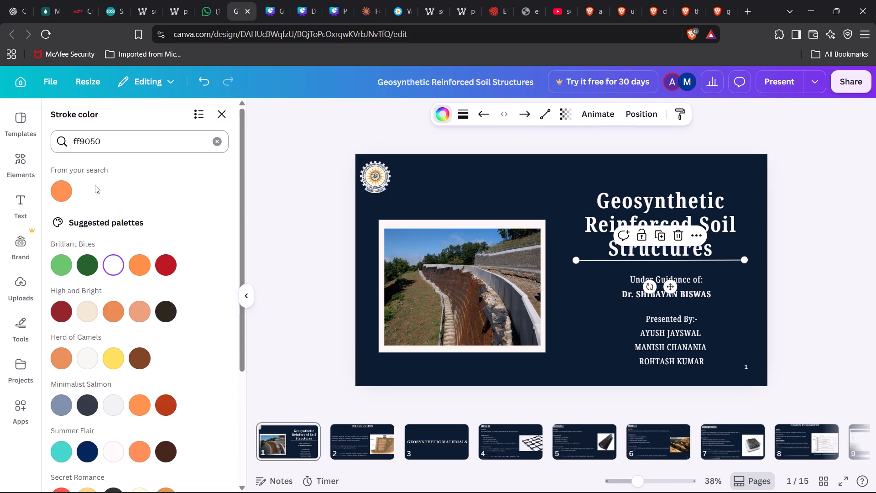
pyautogui.click(64, 190)
pyautogui.click(268, 246)
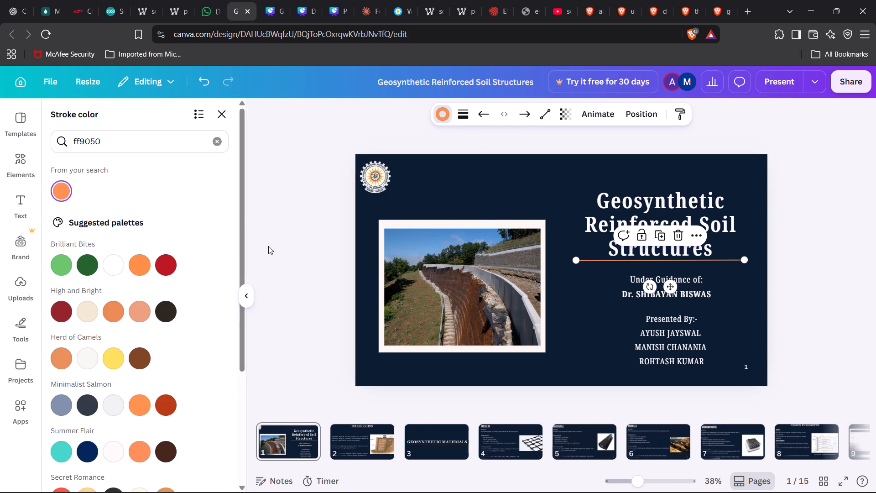
pyautogui.click(268, 246)
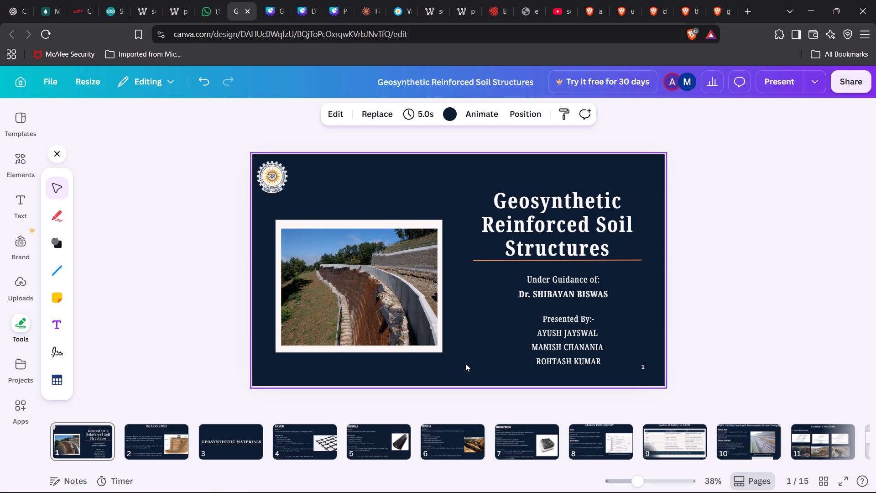
# Review slides 1 to 11 for consistent title fonts, underlines, text spacing and photo placement.
pyautogui.click(130, 455)
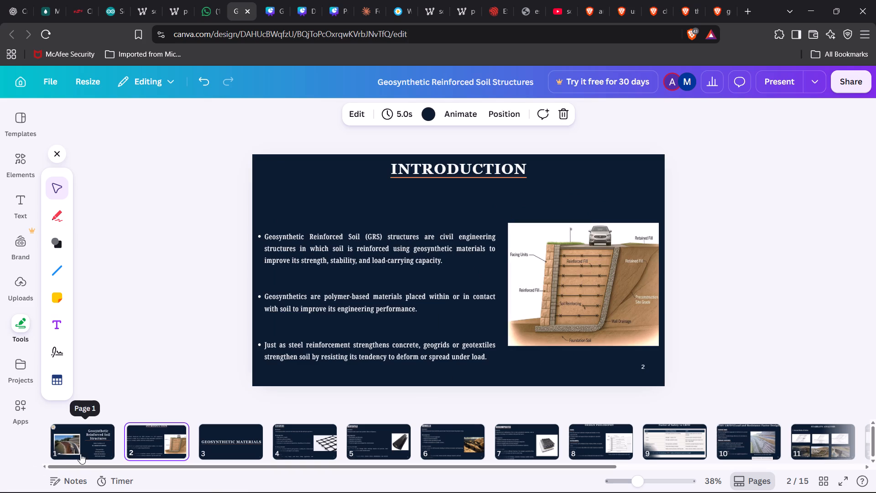
pyautogui.click(81, 446)
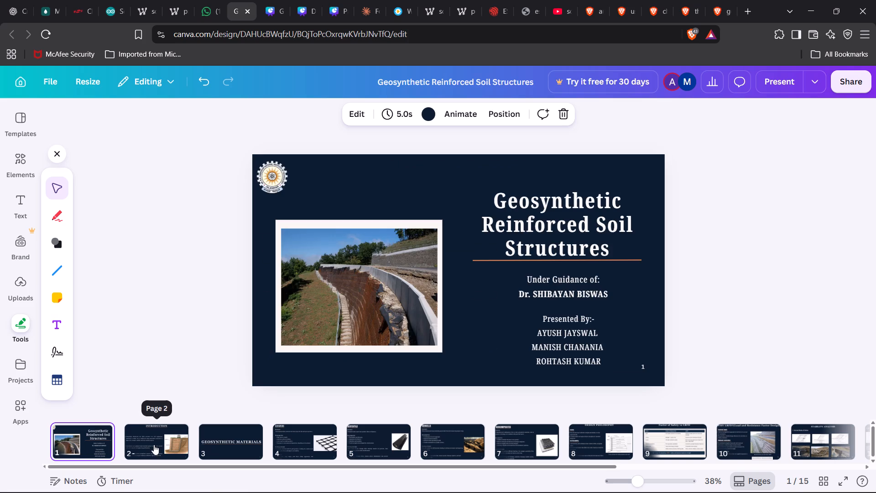
pyautogui.click(154, 445)
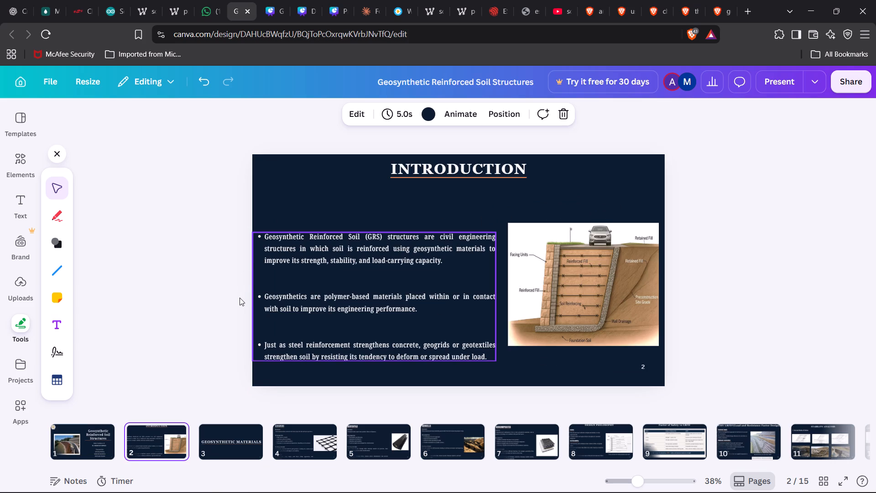
pyautogui.click(235, 447)
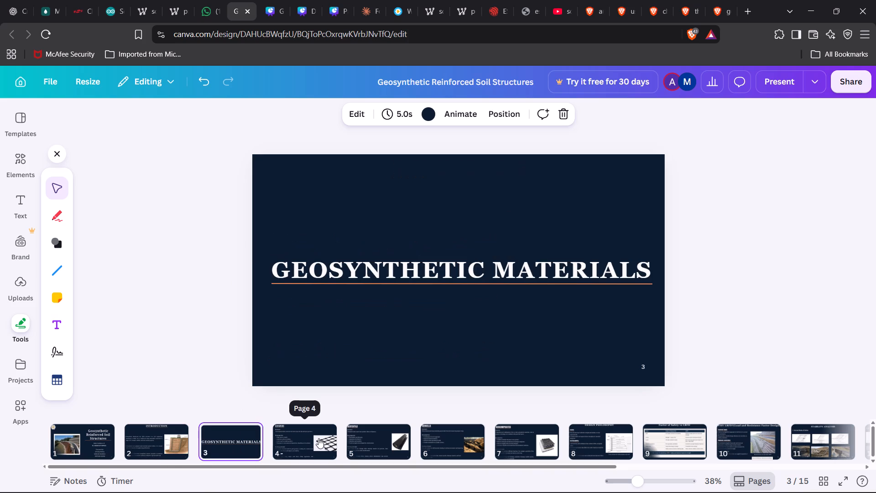
pyautogui.click(318, 438)
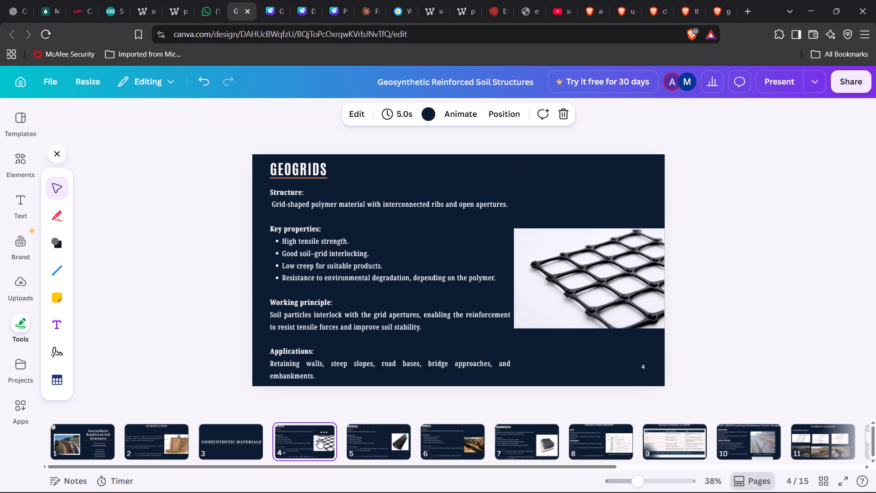
pyautogui.click(369, 448)
pyautogui.hscroll(-1, 421, 448)
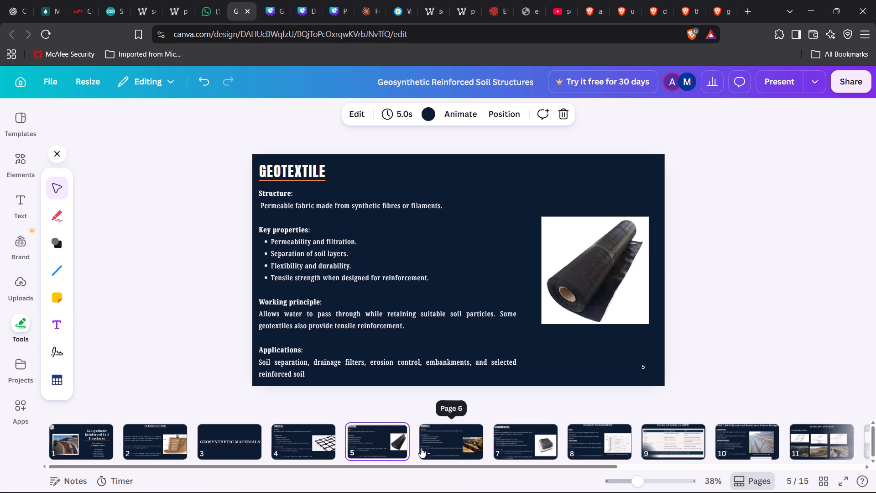
pyautogui.hscroll(-1, 421, 448)
pyautogui.click(397, 443)
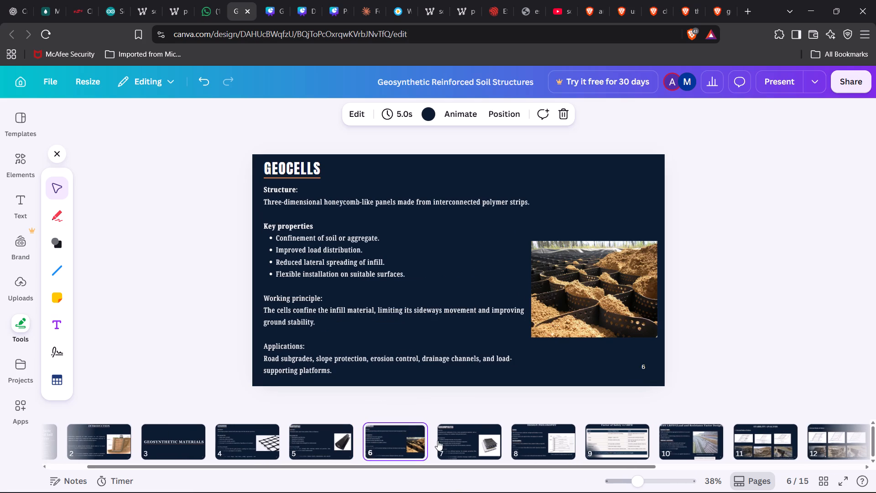
pyautogui.click(461, 442)
pyautogui.click(537, 436)
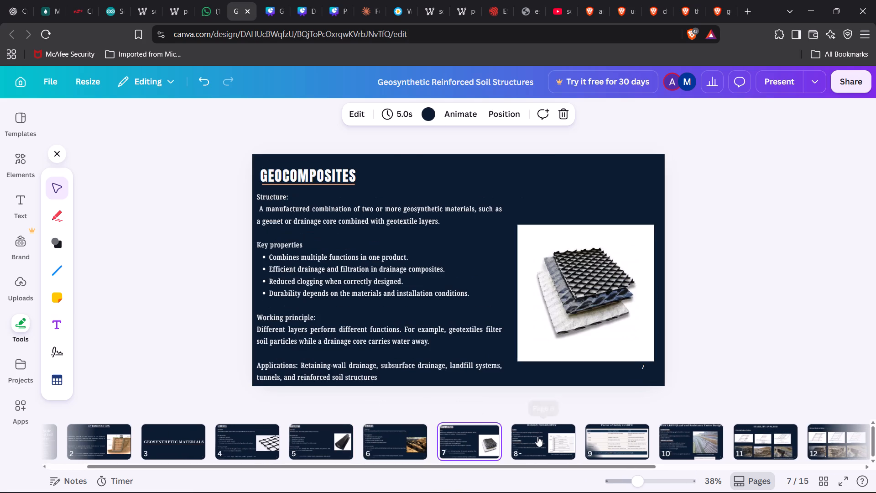
pyautogui.hscroll(-2, 537, 436)
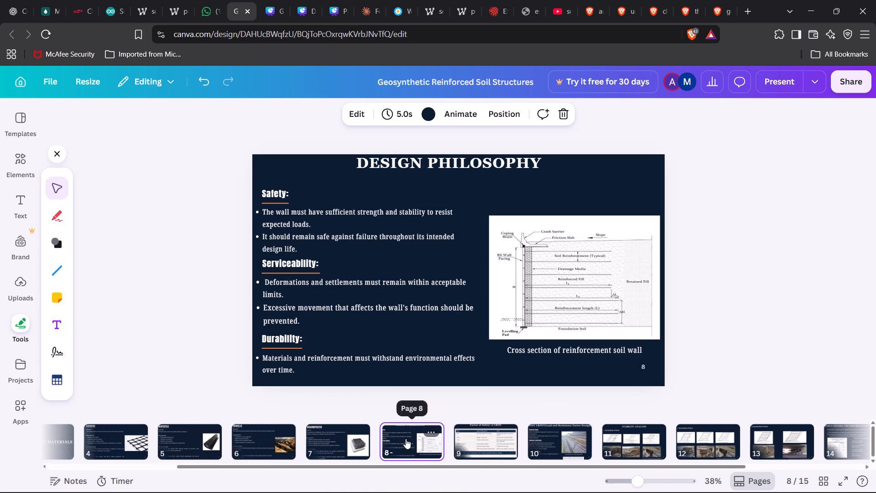
pyautogui.click(419, 454)
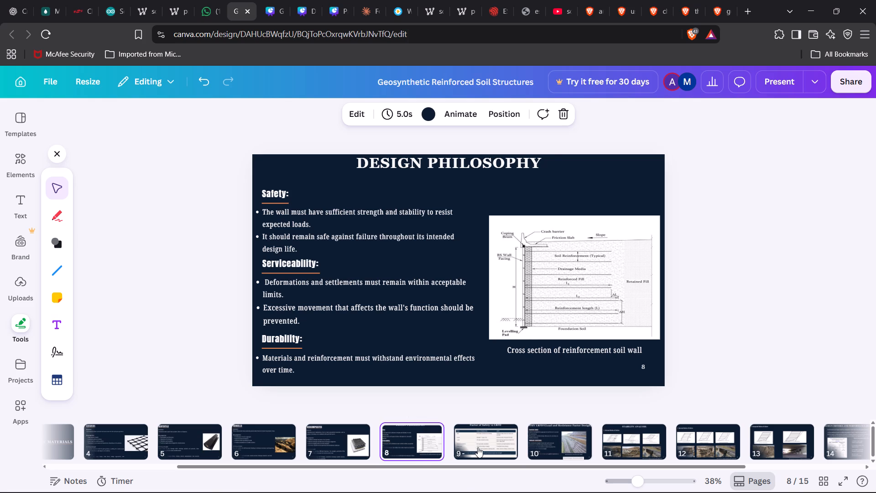
pyautogui.click(478, 447)
pyautogui.click(566, 448)
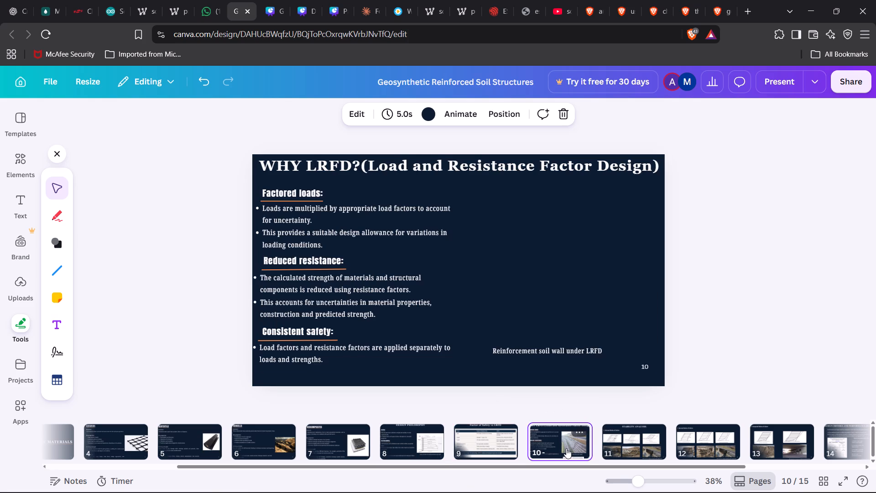
pyautogui.click(630, 445)
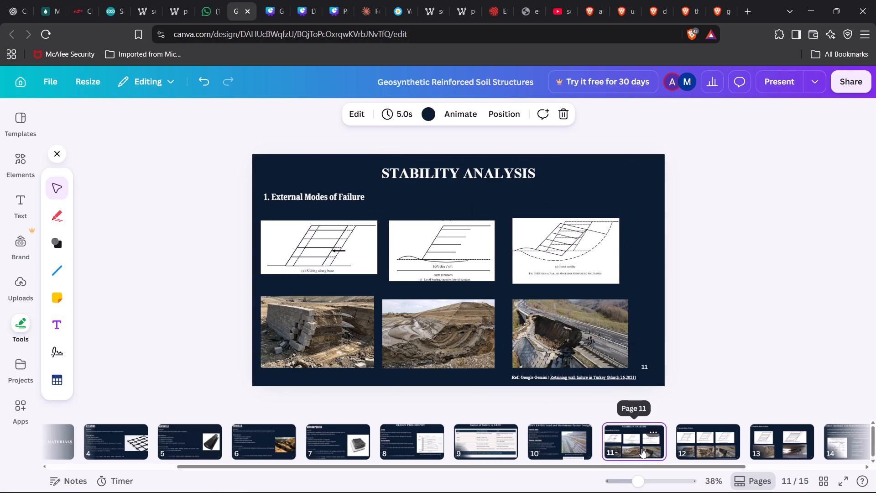
# Change the font of the "THANK YOU" title on slide 15 to Georgia.
pyautogui.hscroll(-2, 641, 448)
pyautogui.hscroll(-1, 684, 455)
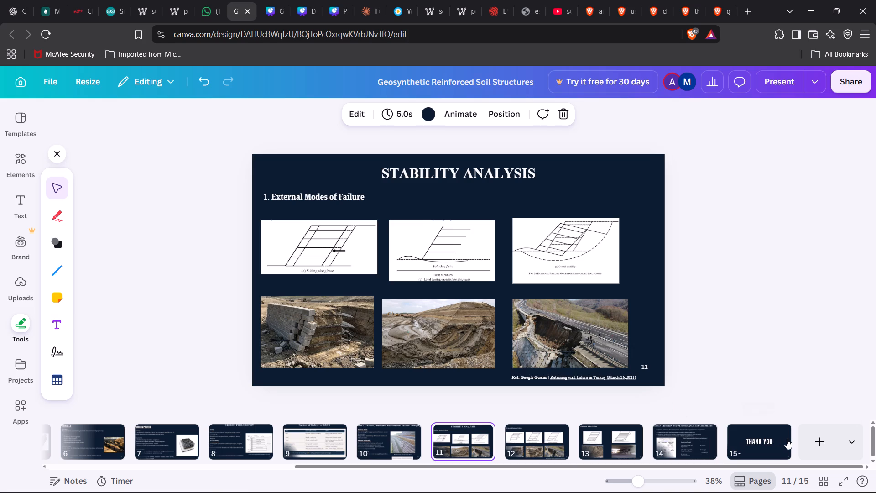
pyautogui.click(787, 439)
pyautogui.click(465, 260)
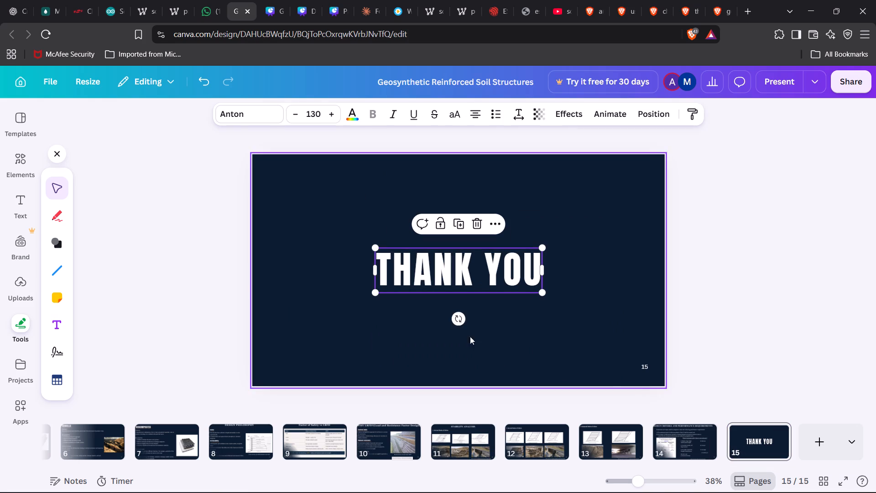
pyautogui.click(263, 110)
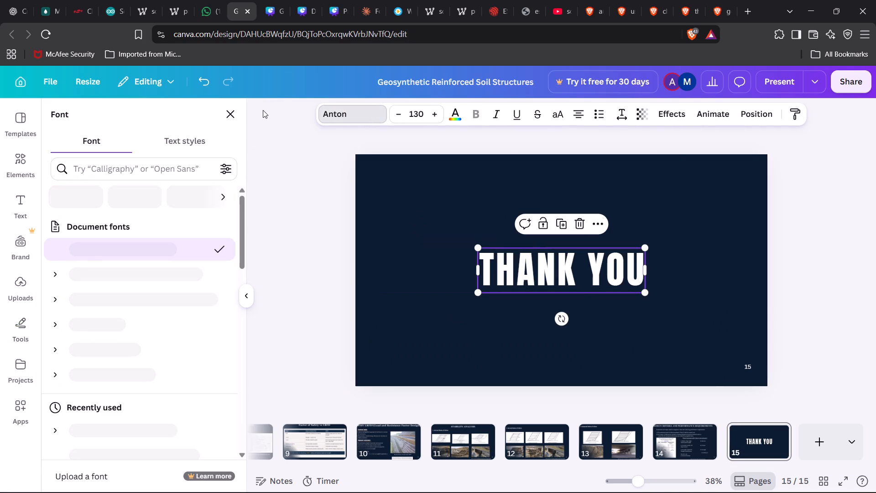
pyautogui.click(159, 326)
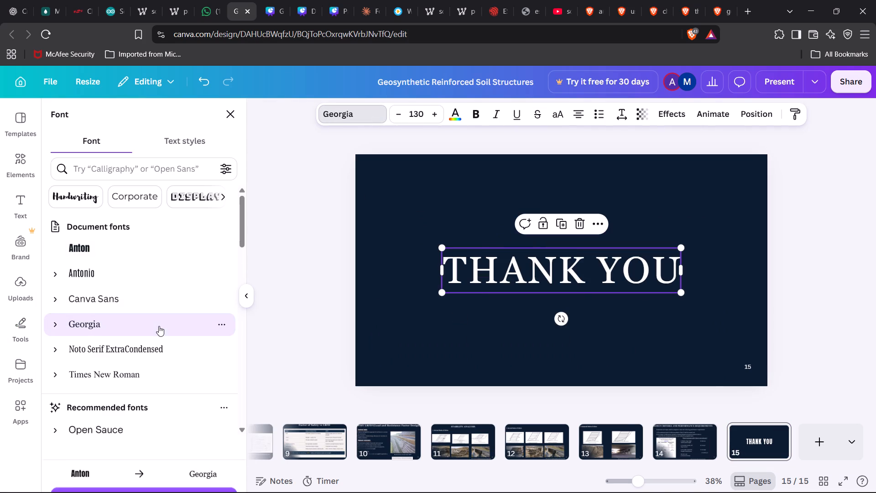
pyautogui.click(478, 304)
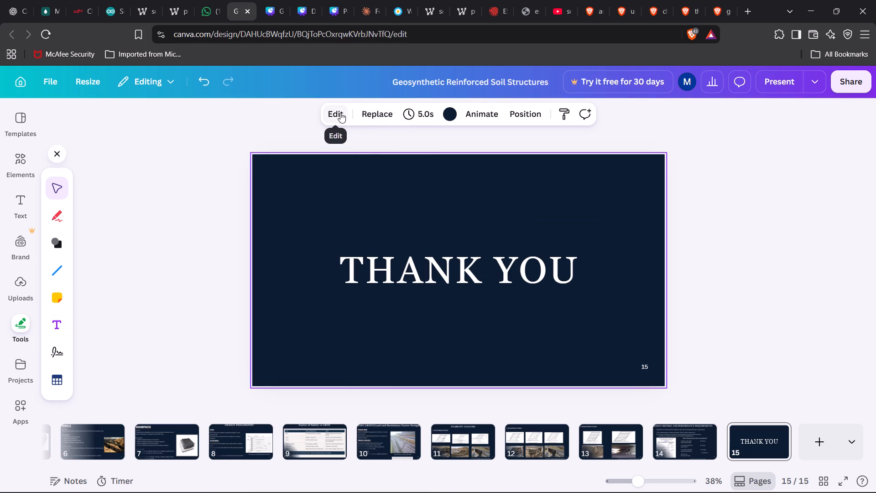
# Add a straight horizontal line directly beneath the "THANK YOU" title on slide 15 and fit its ends to the title's width.
pyautogui.click(449, 265)
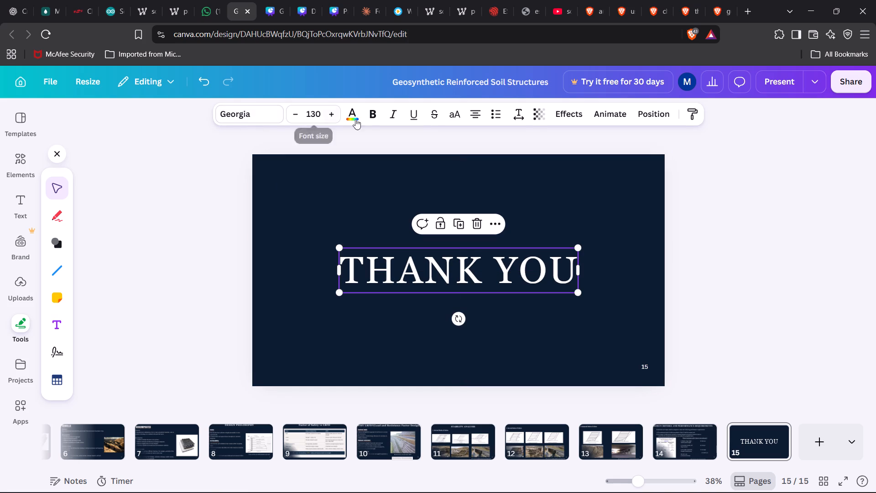
pyautogui.click(63, 261)
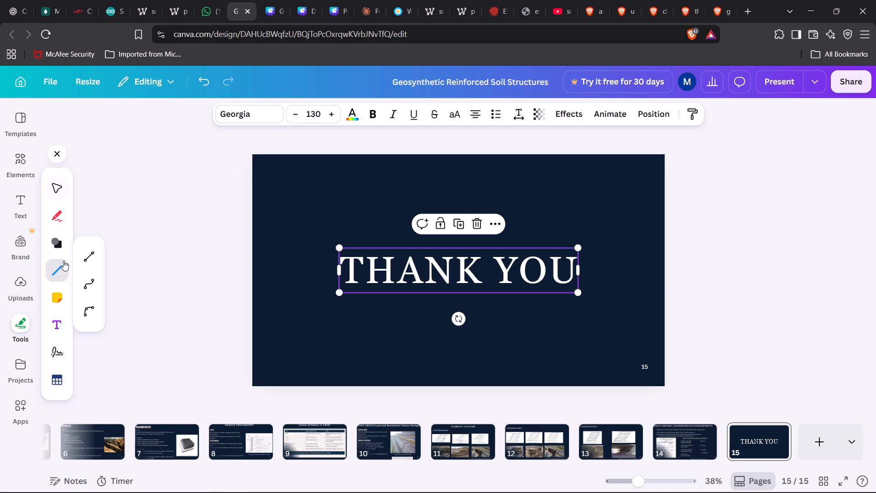
pyautogui.click(192, 274)
pyautogui.click(84, 251)
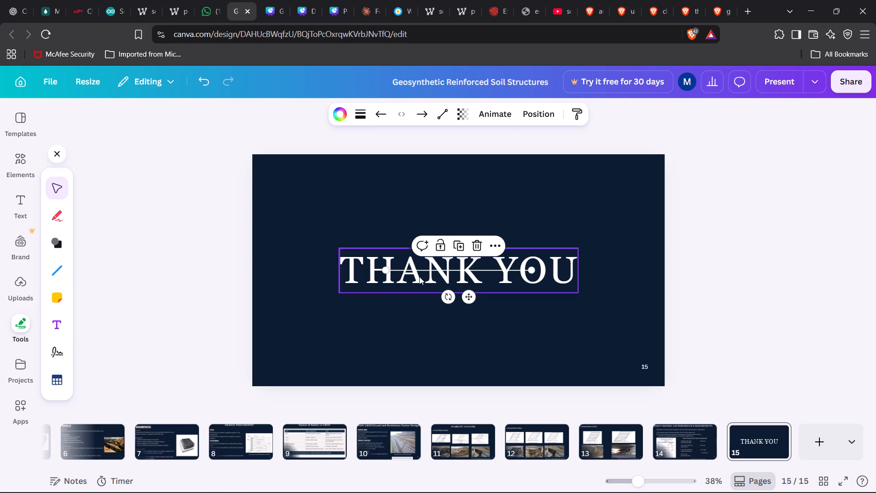
pyautogui.moveTo(466, 296); pyautogui.dragTo(468, 318)
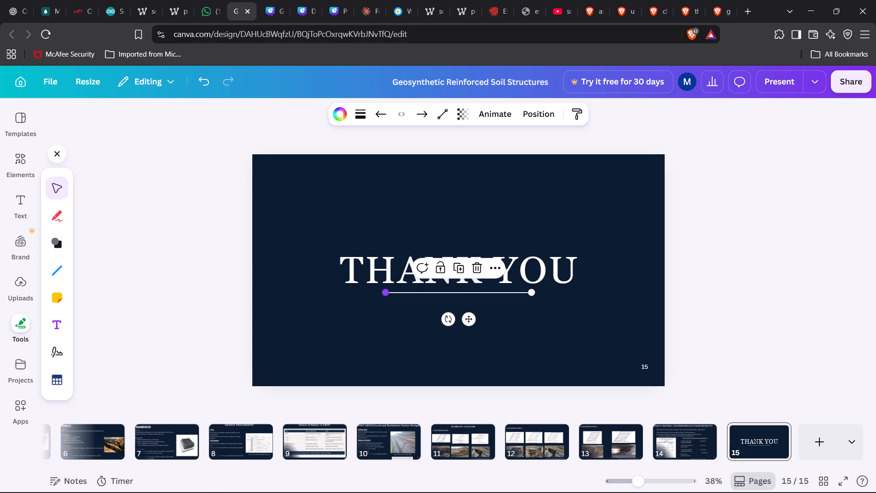
pyautogui.moveTo(389, 294); pyautogui.dragTo(343, 294)
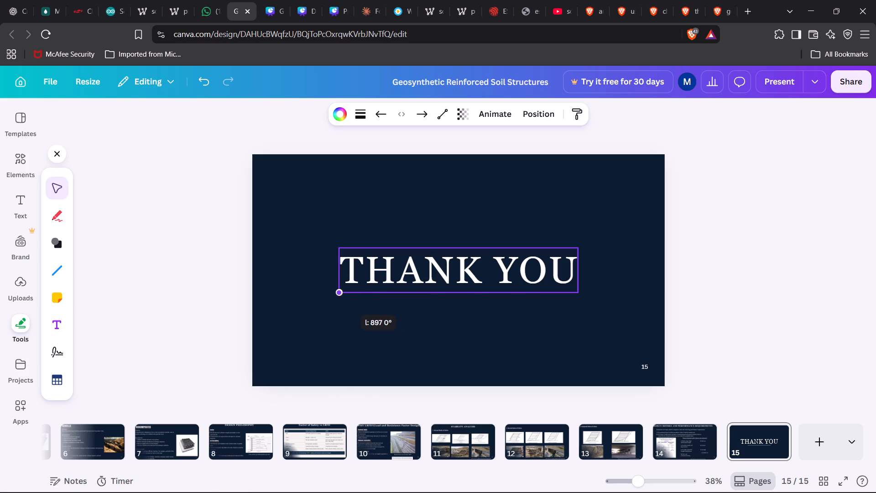
pyautogui.moveTo(343, 294); pyautogui.dragTo(339, 294)
pyautogui.moveTo(533, 293); pyautogui.dragTo(578, 293)
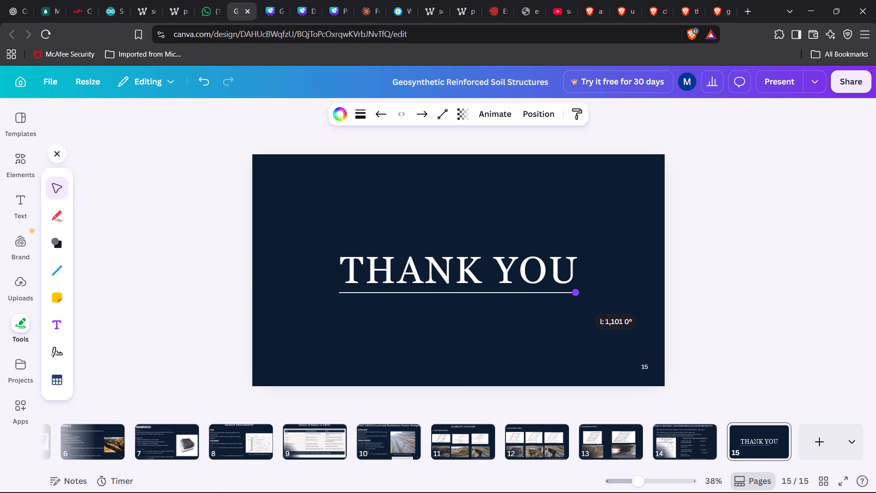
pyautogui.moveTo(578, 293); pyautogui.dragTo(579, 293)
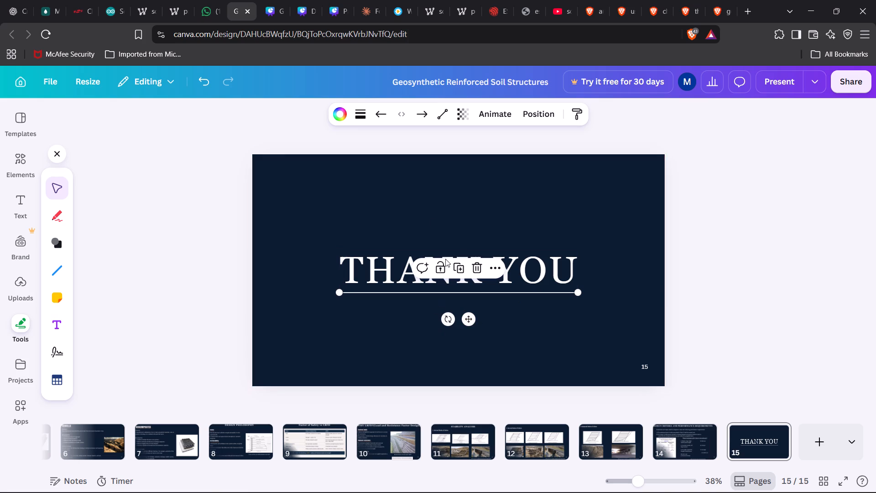
# Set the colour of the line under the "THANK YOU" title on slide 15 to orange #ff9050.
pyautogui.click(339, 115)
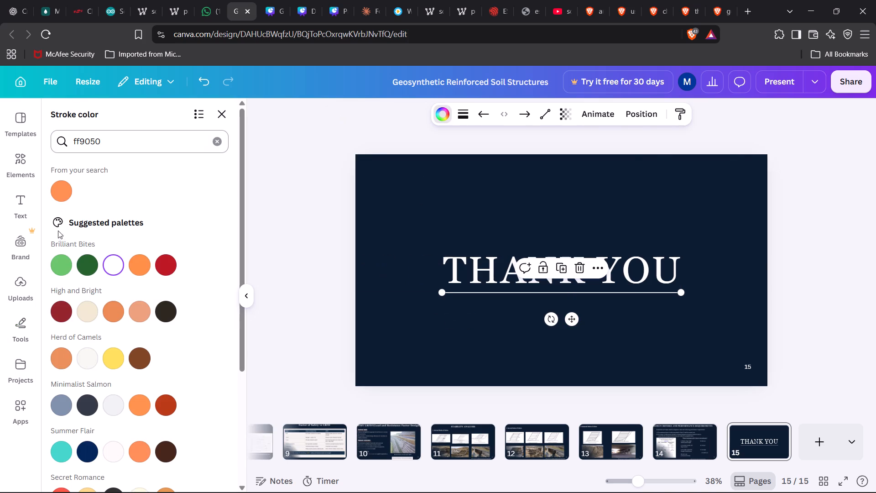
pyautogui.click(54, 187)
pyautogui.click(253, 226)
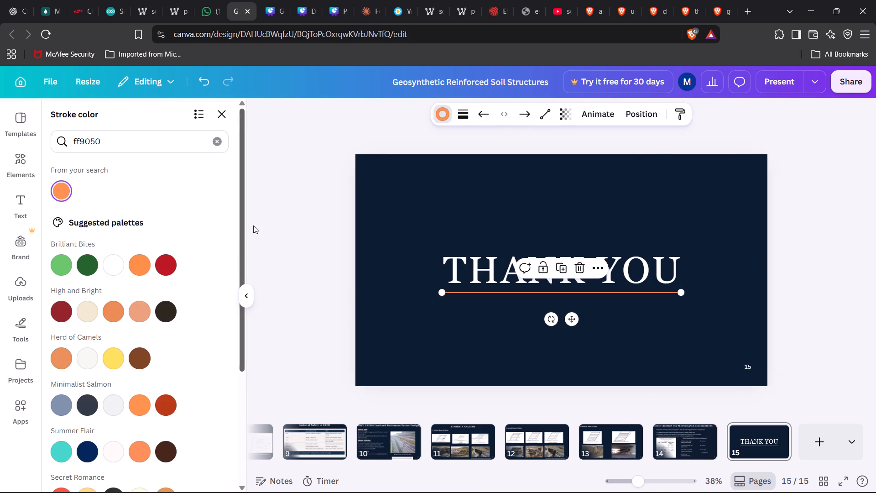
pyautogui.click(177, 260)
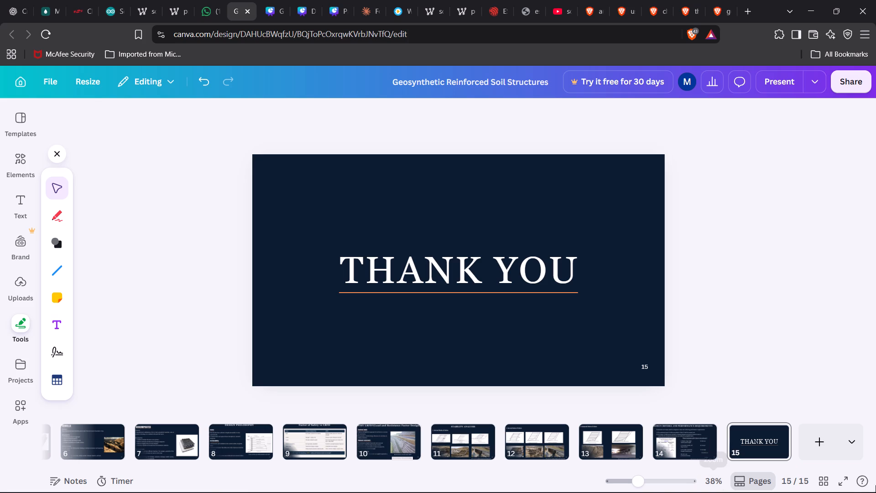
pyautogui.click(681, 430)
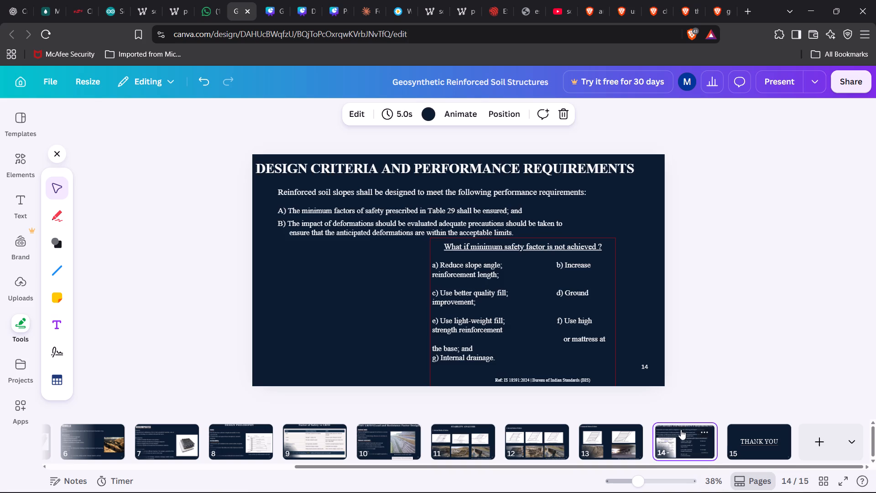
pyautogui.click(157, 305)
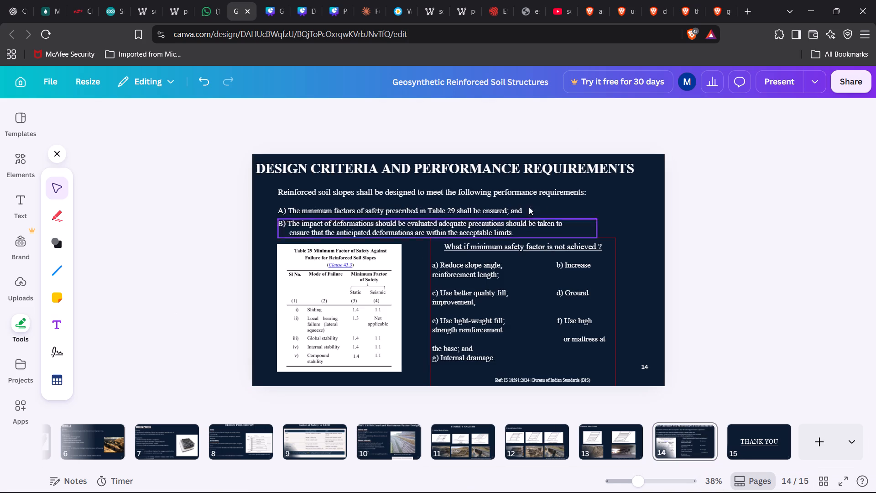
# Download all pages of the presentation as a PPTX file and save it in the Downloads folder under the suggested name.
pyautogui.click(810, 80)
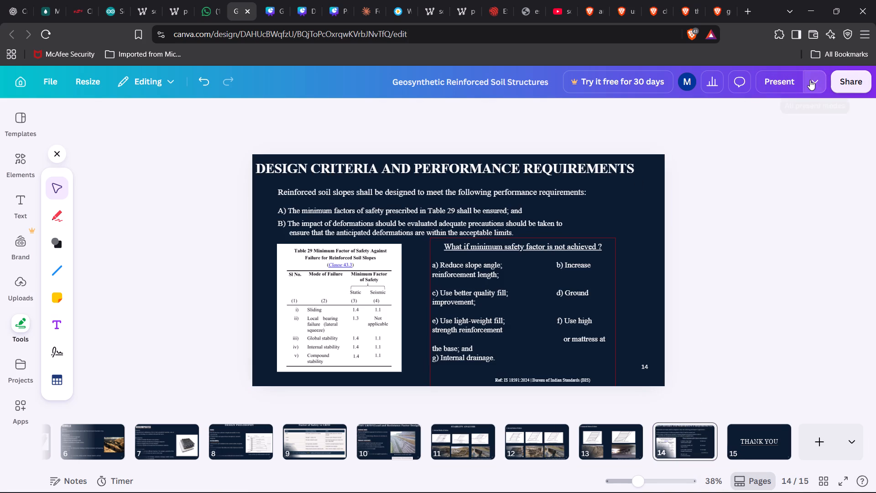
pyautogui.click(810, 80)
pyautogui.click(847, 81)
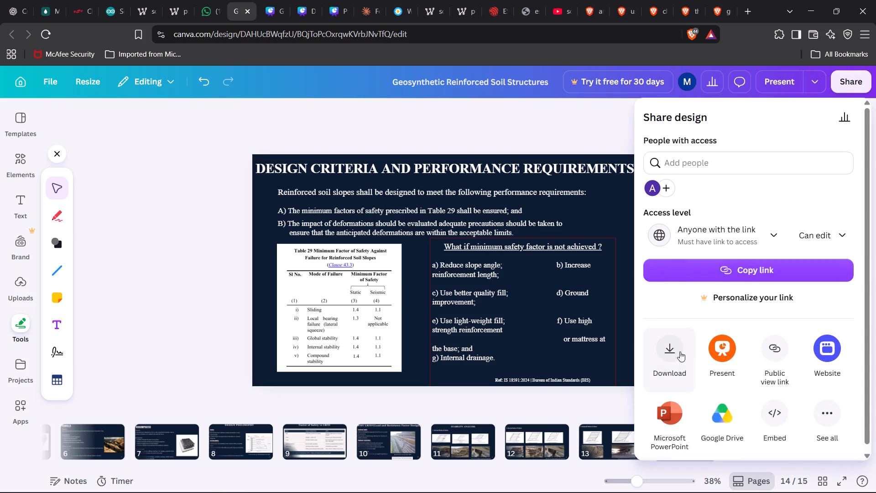
pyautogui.click(680, 351)
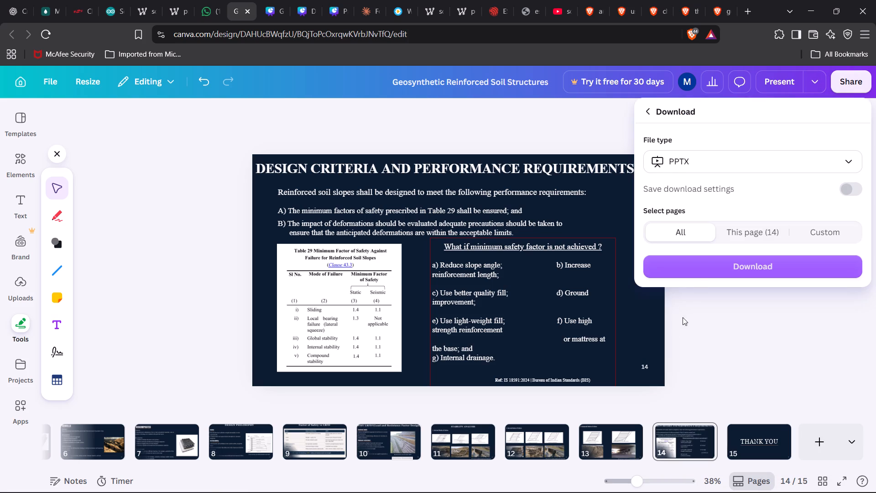
pyautogui.click(705, 273)
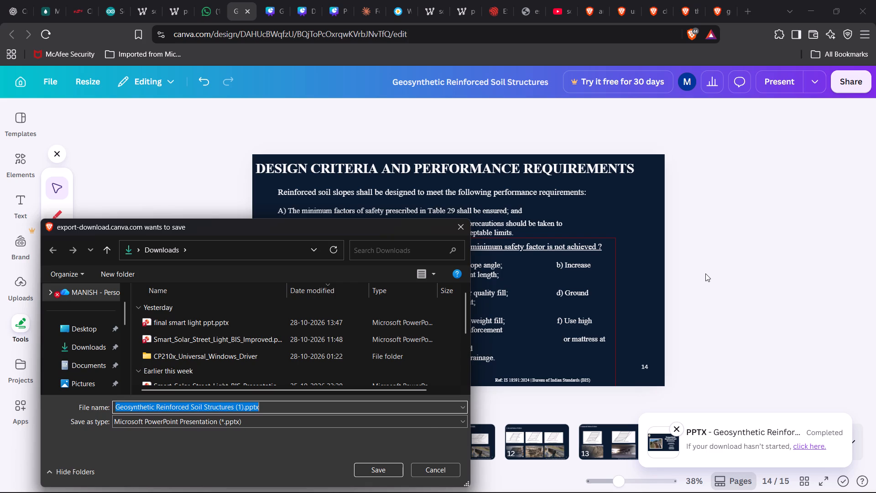
pyautogui.press('Return')
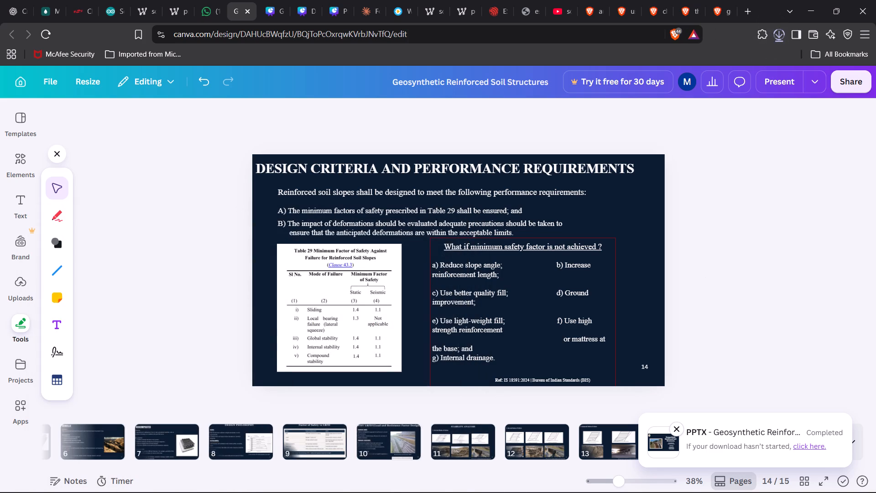
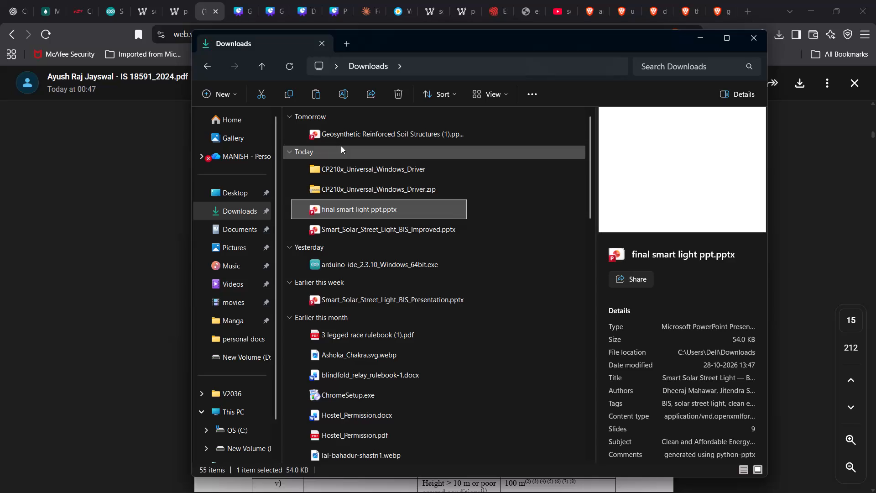
# Open the downloaded "Geosynthetic Reinforced Soil Structures (1)" presentation in PowerPoint.
pyautogui.doubleClick(365, 131)
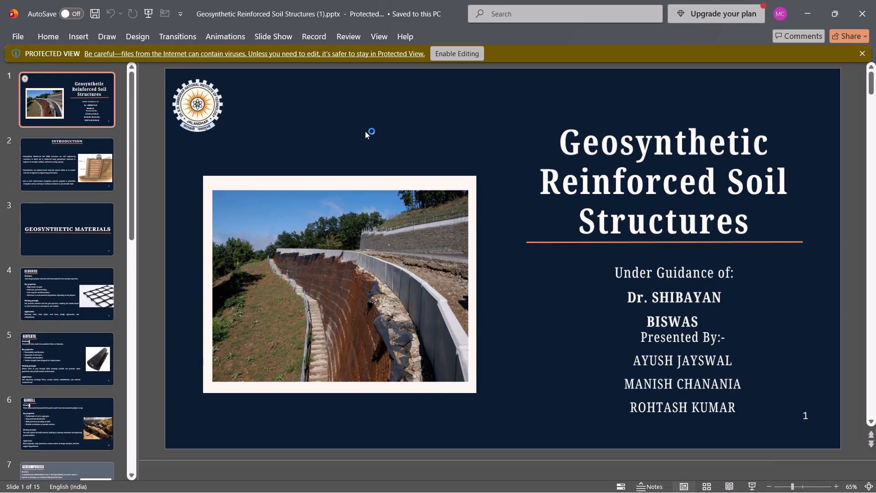
# Review slides 1 through 15 of the exported presentation for layout, font and underline problems.
pyautogui.press('Right')
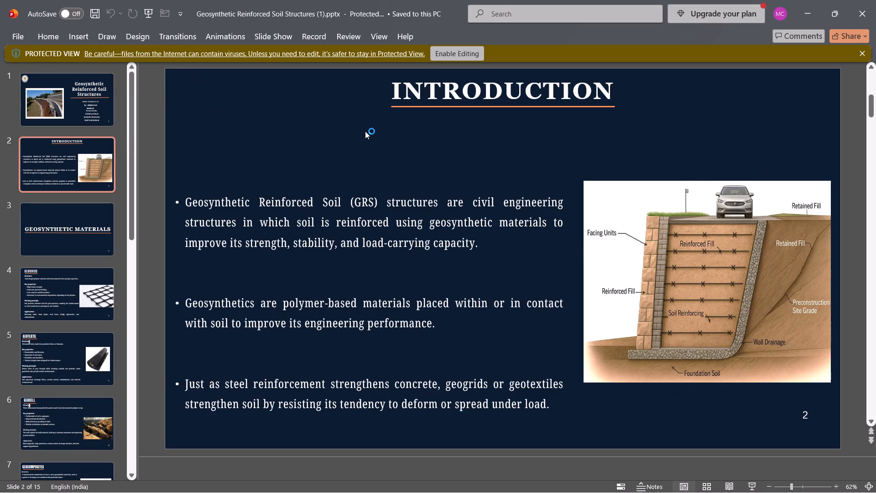
pyautogui.press('Right')
pyautogui.press('Right')
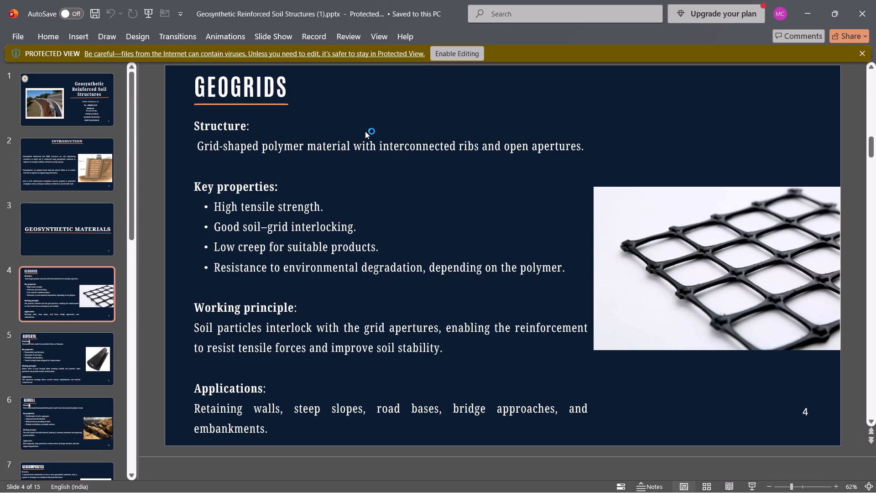
pyautogui.press('Right')
pyautogui.press('Right')
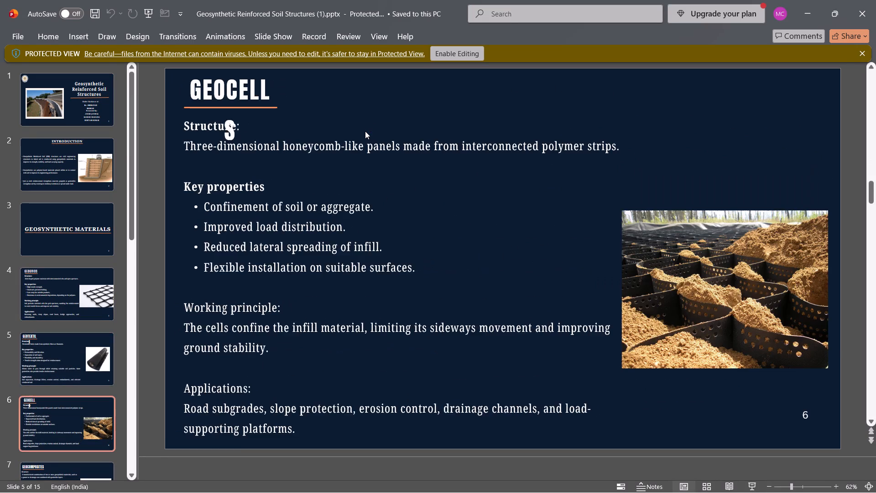
pyautogui.press('Right')
pyautogui.press('Right')
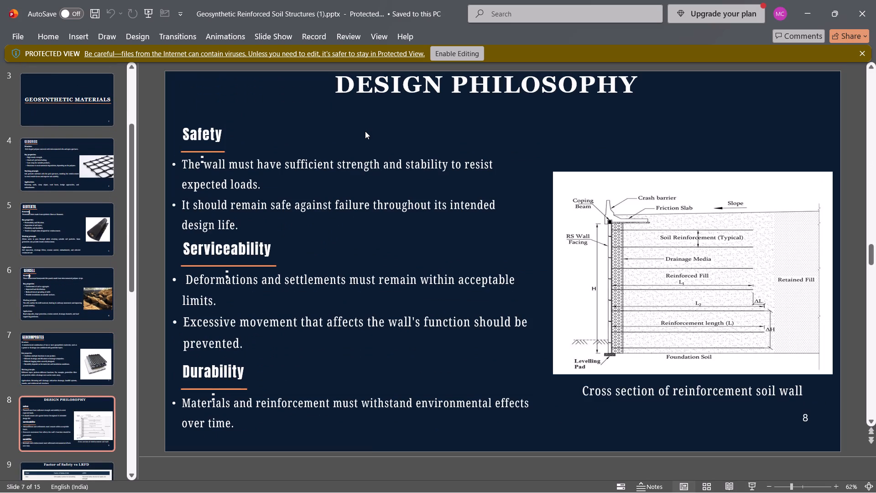
pyautogui.press('Right')
pyautogui.press('Right')
pyautogui.press('Right')
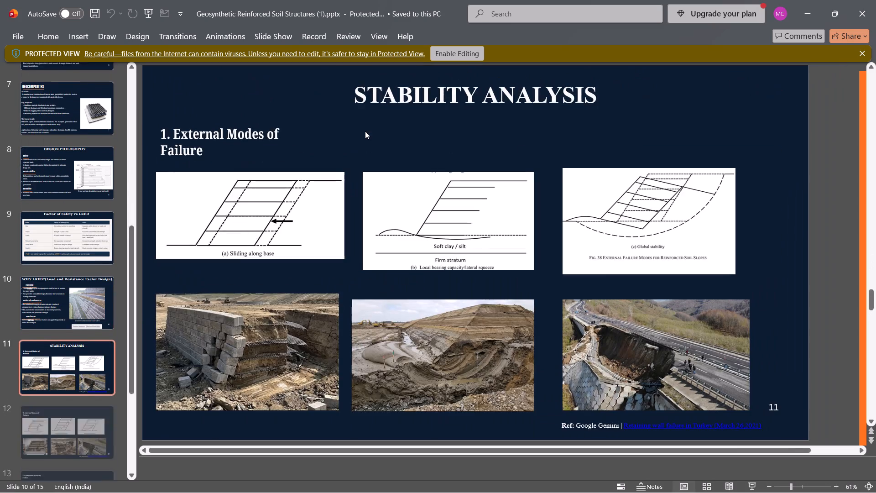
pyautogui.press('Right')
pyautogui.press('Right')
pyautogui.press('Right')
pyautogui.press('Right')
pyautogui.press('Right')
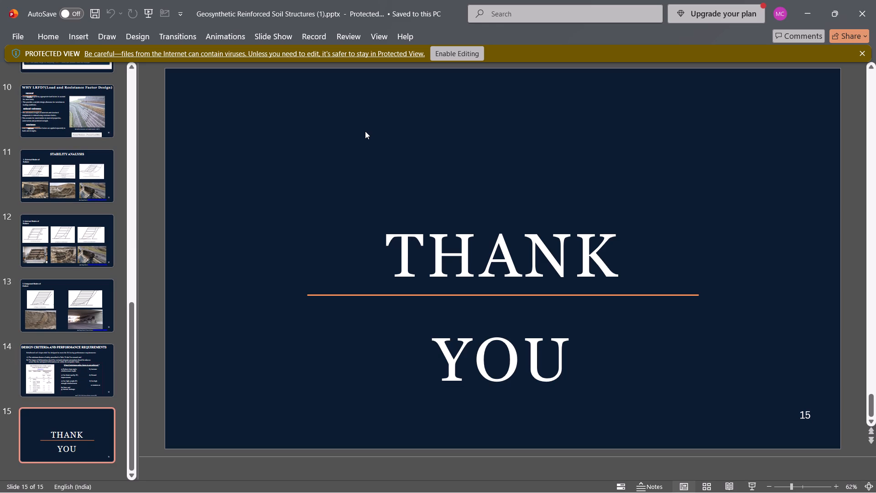
# Enable editing of the presentation and move the orange line under "THANK" on slide 15 slightly lower.
pyautogui.click(416, 297)
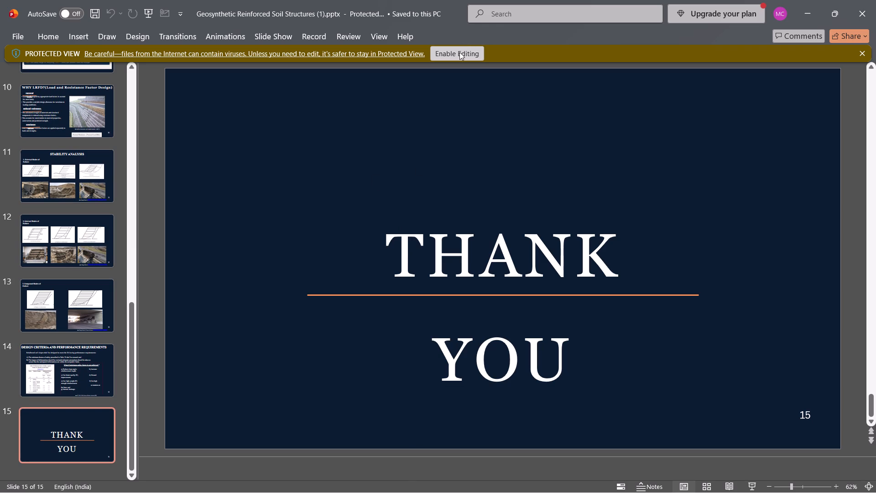
pyautogui.click(459, 52)
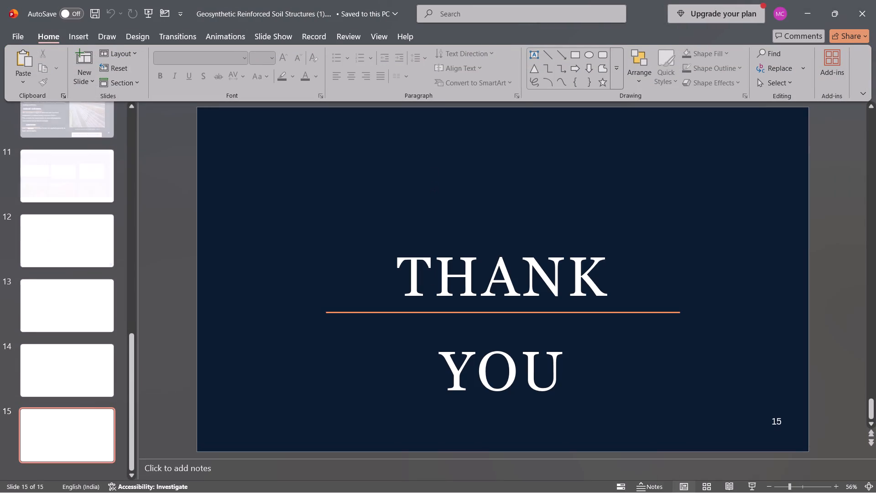
pyautogui.moveTo(432, 315); pyautogui.dragTo(430, 329)
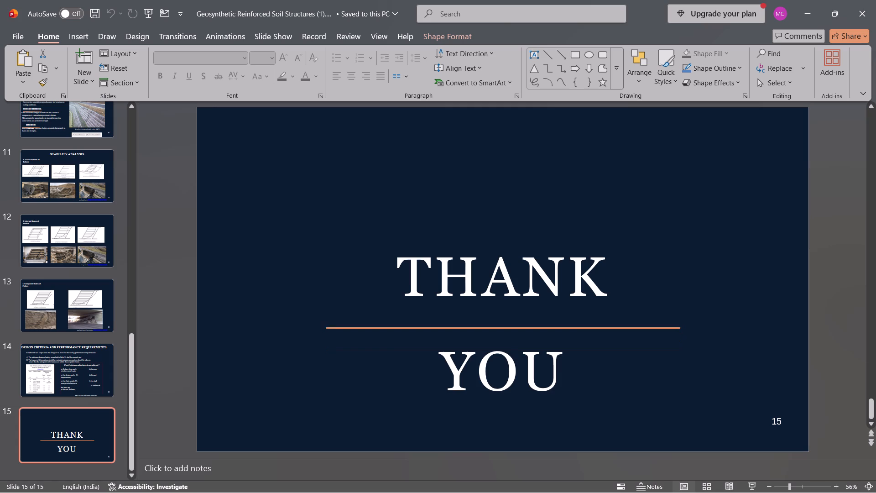
pyautogui.moveTo(430, 329); pyautogui.dragTo(431, 321)
# Widen the "THANK YOU" text box on slide 15 just enough to fit both words on one line above the orange line.
pyautogui.moveTo(477, 365); pyautogui.dragTo(498, 346)
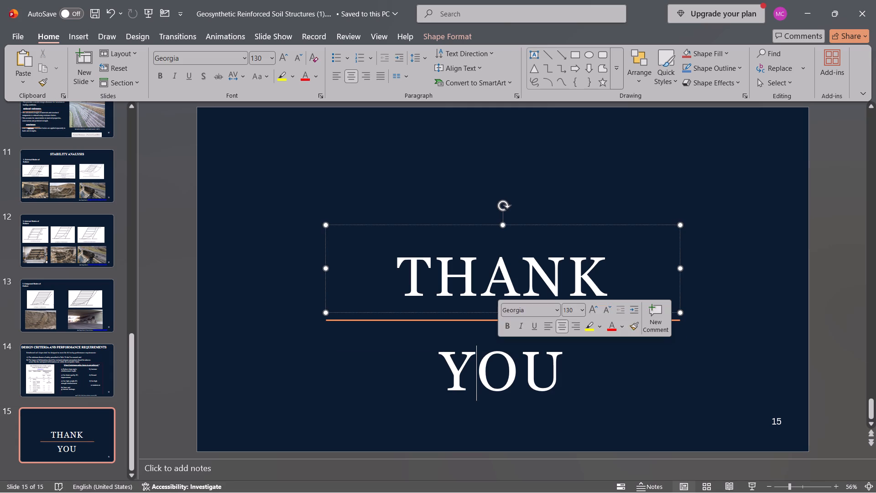
pyautogui.click(518, 390)
pyautogui.moveTo(568, 377); pyautogui.dragTo(539, 375)
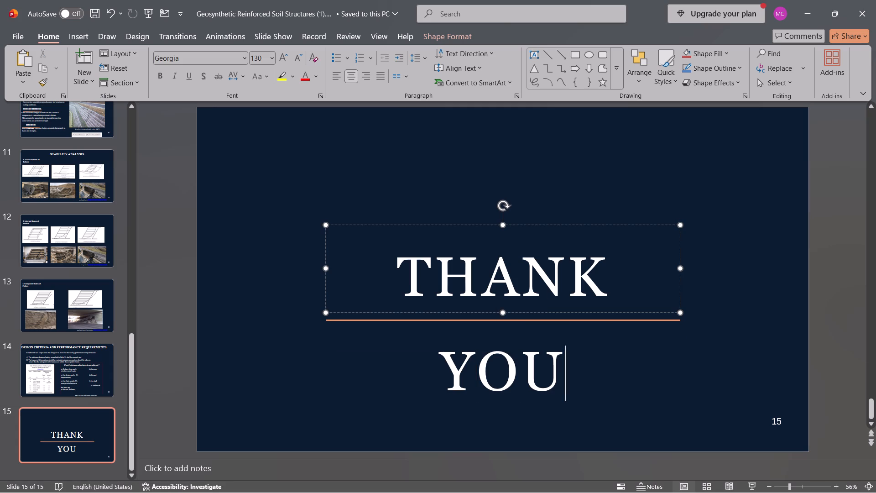
pyautogui.moveTo(539, 375); pyautogui.dragTo(434, 373)
pyautogui.click(647, 356)
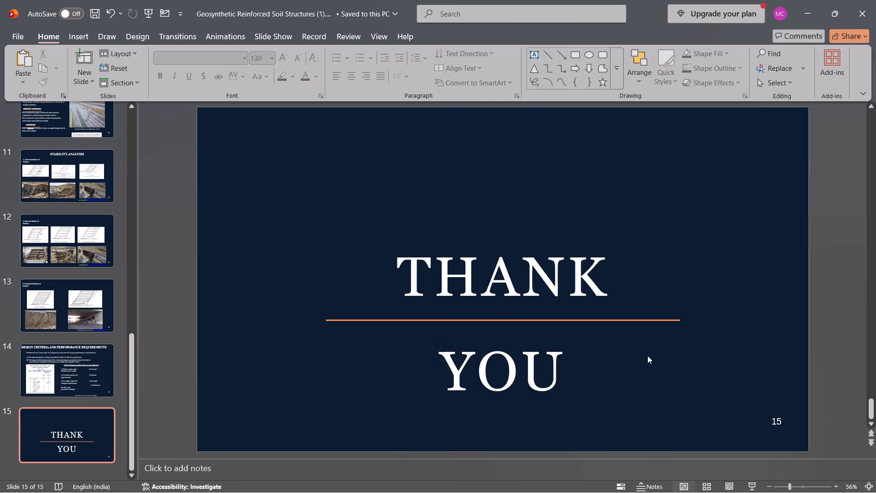
pyautogui.click(553, 376)
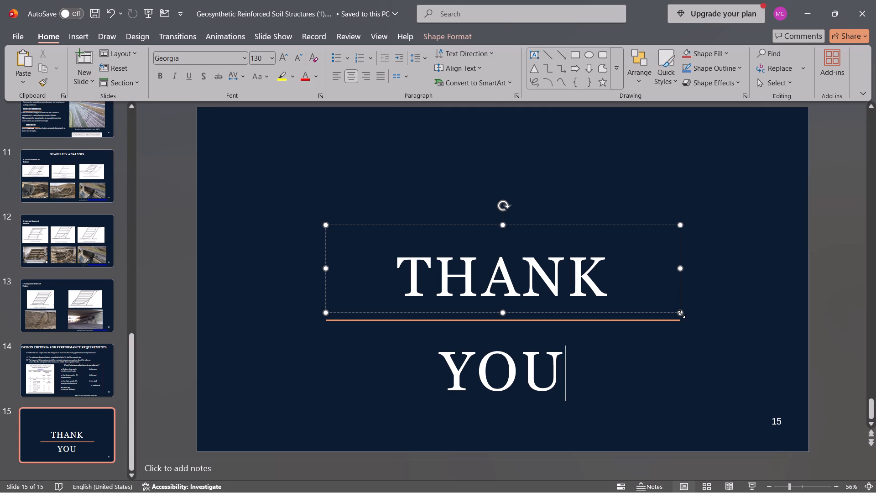
pyautogui.moveTo(681, 268); pyautogui.dragTo(746, 271)
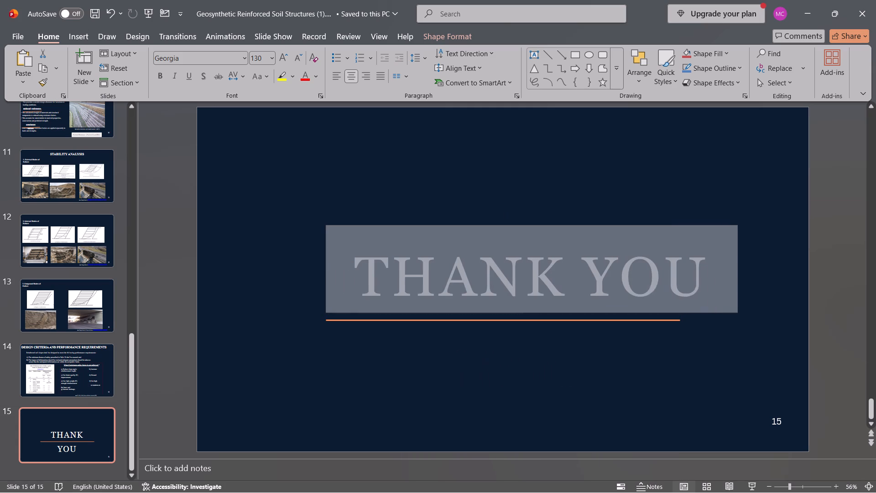
pyautogui.moveTo(746, 271); pyautogui.dragTo(724, 271)
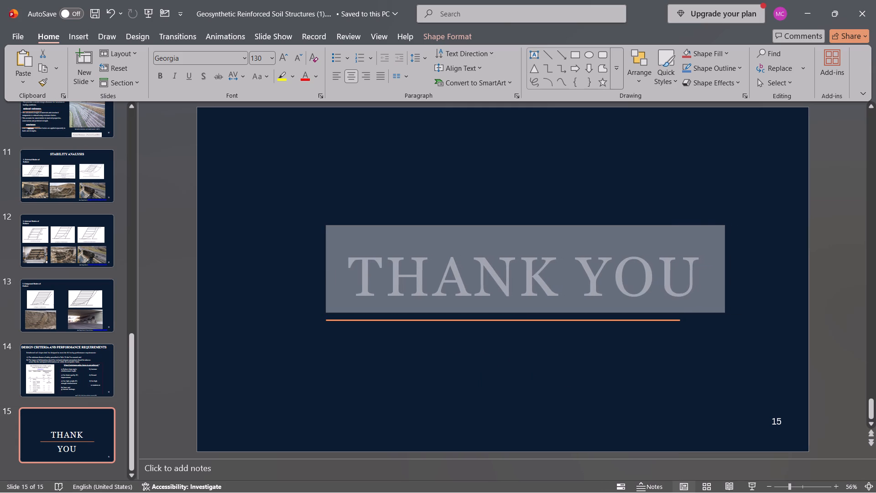
pyautogui.moveTo(724, 271); pyautogui.dragTo(688, 279)
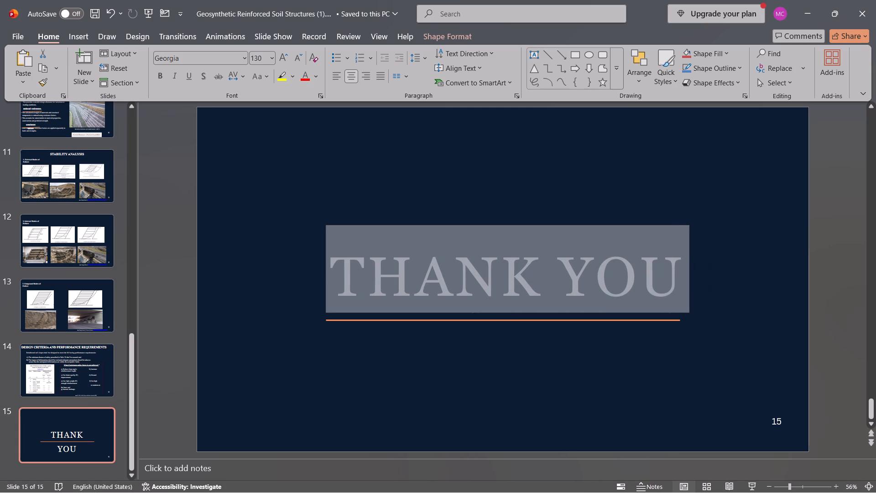
pyautogui.moveTo(688, 279); pyautogui.dragTo(685, 279)
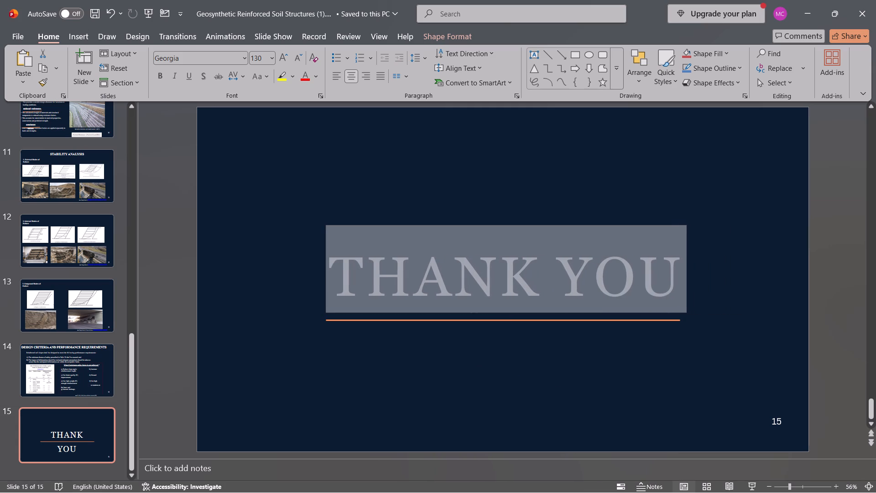
pyautogui.moveTo(685, 279); pyautogui.dragTo(682, 281)
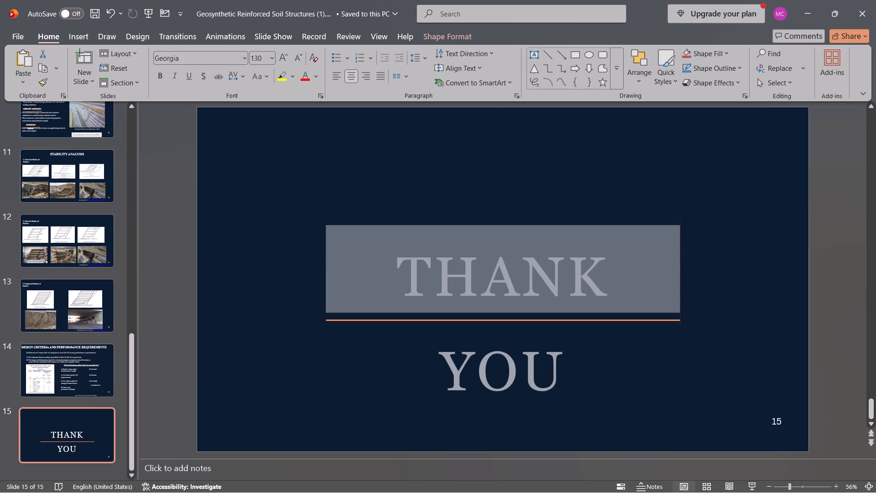
pyautogui.moveTo(682, 281); pyautogui.dragTo(684, 281)
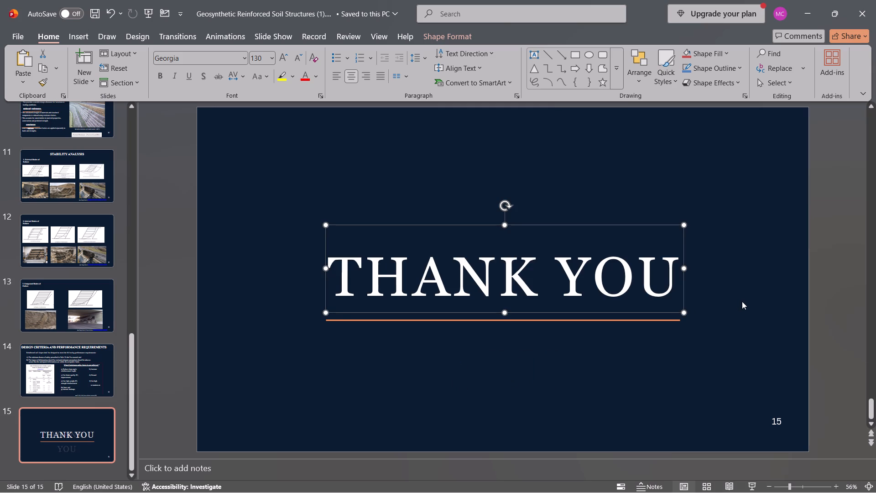
pyautogui.click(742, 301)
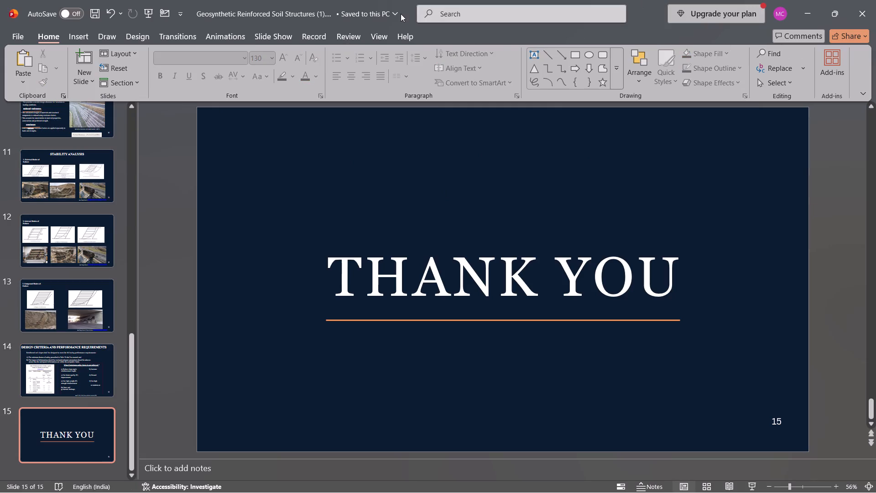
# Close the "Geosynthetic Reinforced Soil Structures (1)" presentation, saving its changes to the Downloads folder.
pyautogui.click(72, 13)
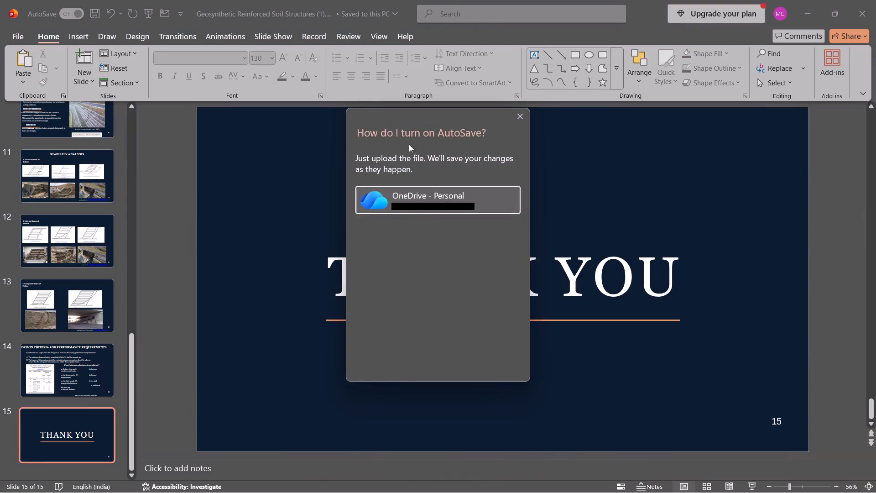
pyautogui.click(516, 115)
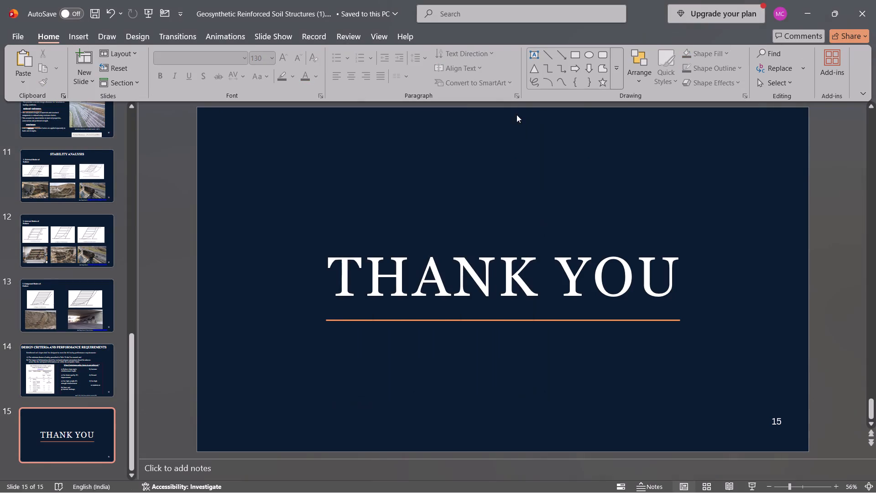
pyautogui.click(871, 2)
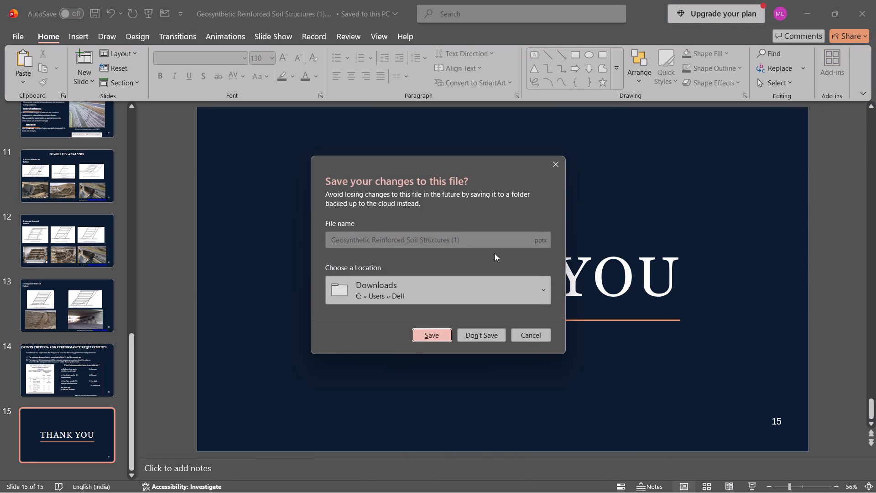
pyautogui.click(426, 336)
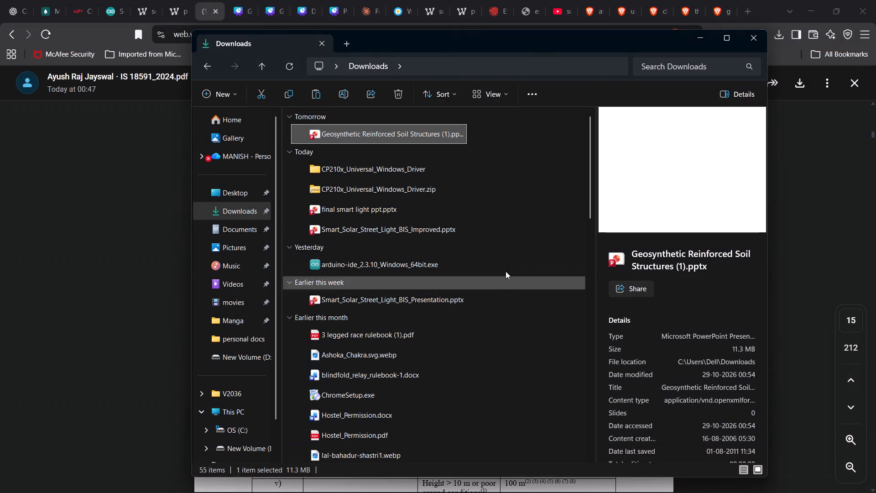
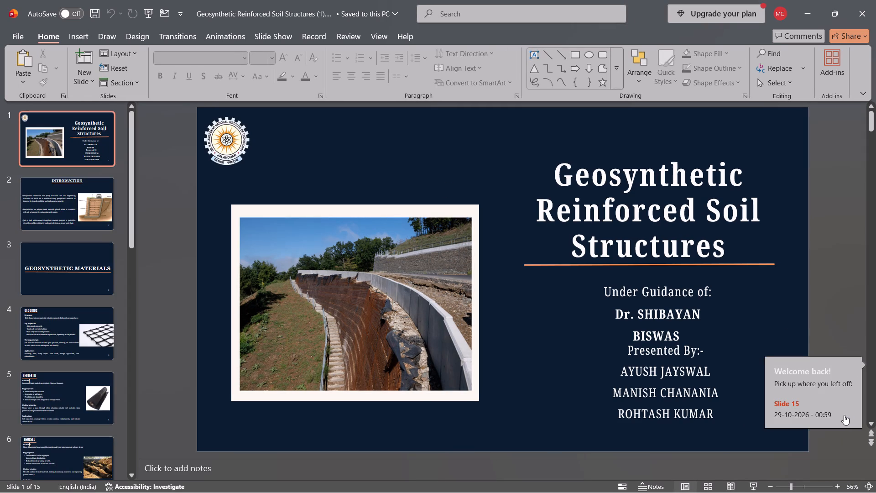
# Widen the "Under Guidance of:" text box on slide 1 just enough to fit the supervisor's name on one line above "Presented By:-".
pyautogui.click(807, 274)
pyautogui.press('Right')
pyautogui.press('Left')
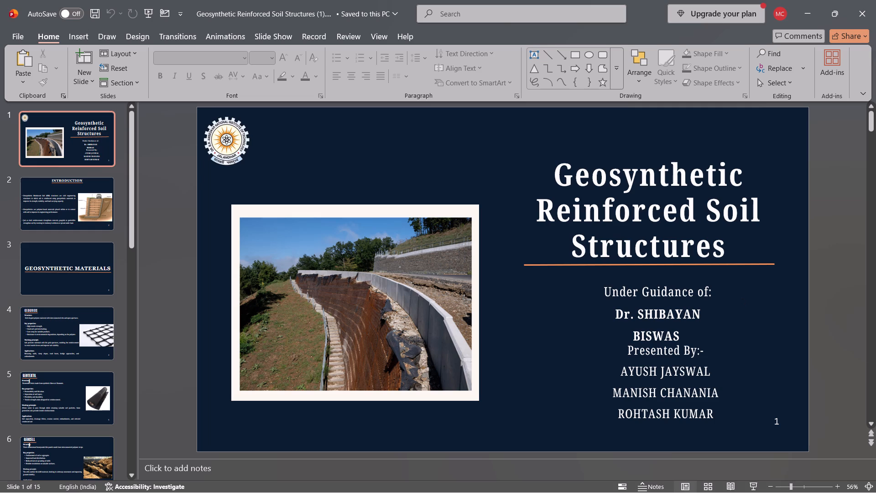
pyautogui.click(679, 332)
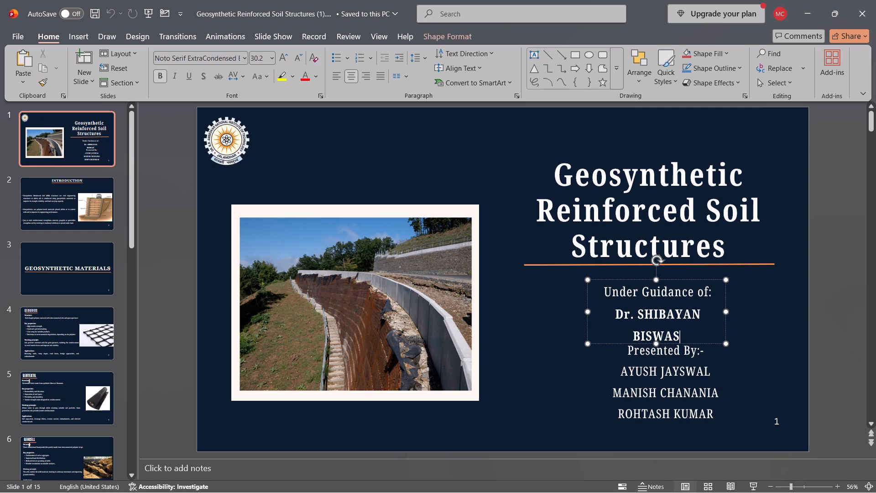
pyautogui.moveTo(725, 310); pyautogui.dragTo(732, 310)
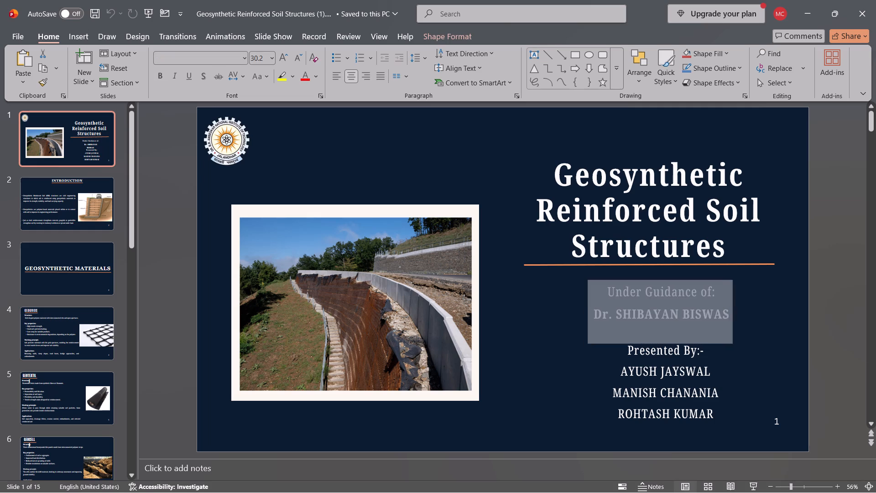
pyautogui.moveTo(732, 310); pyautogui.dragTo(737, 309)
pyautogui.click(704, 376)
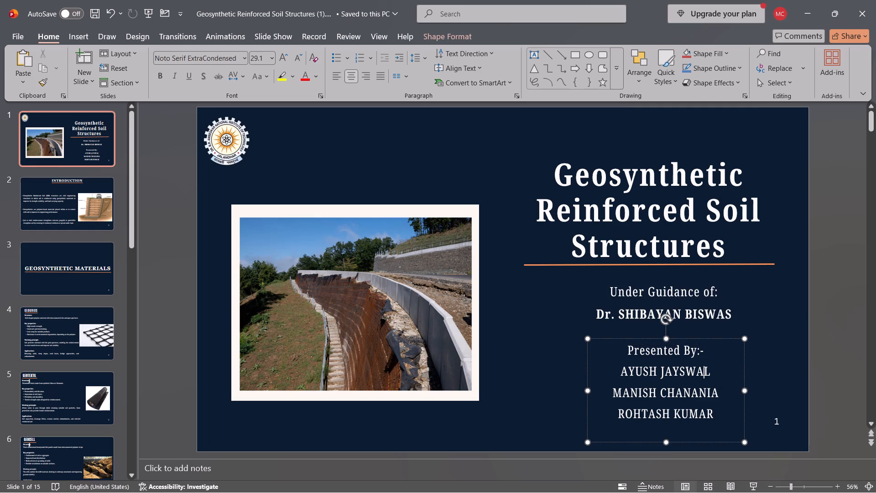
pyautogui.click(706, 351)
pyautogui.click(747, 313)
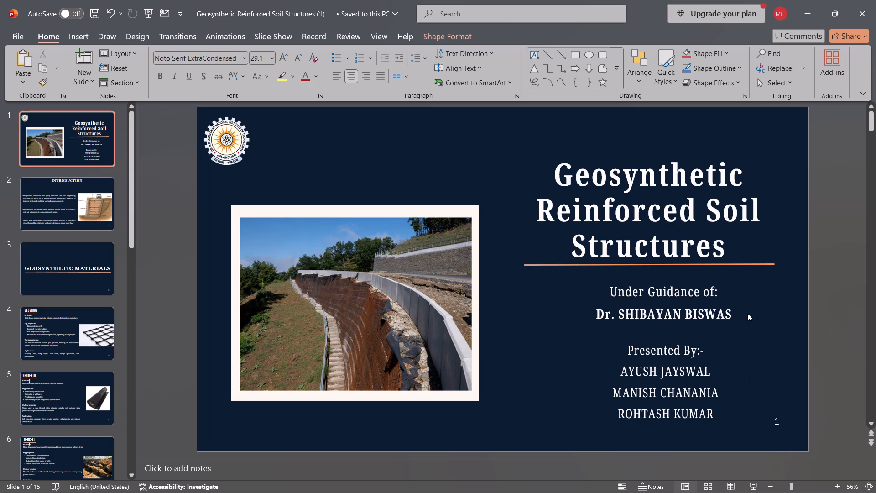
pyautogui.click(725, 311)
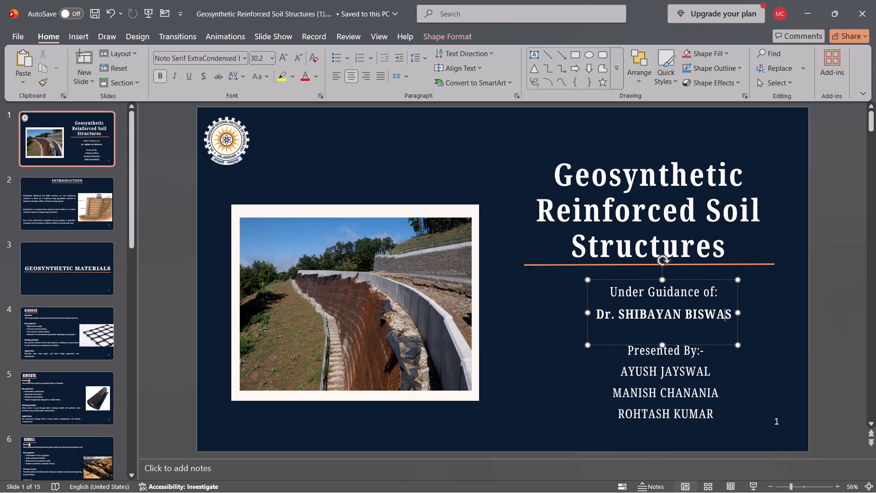
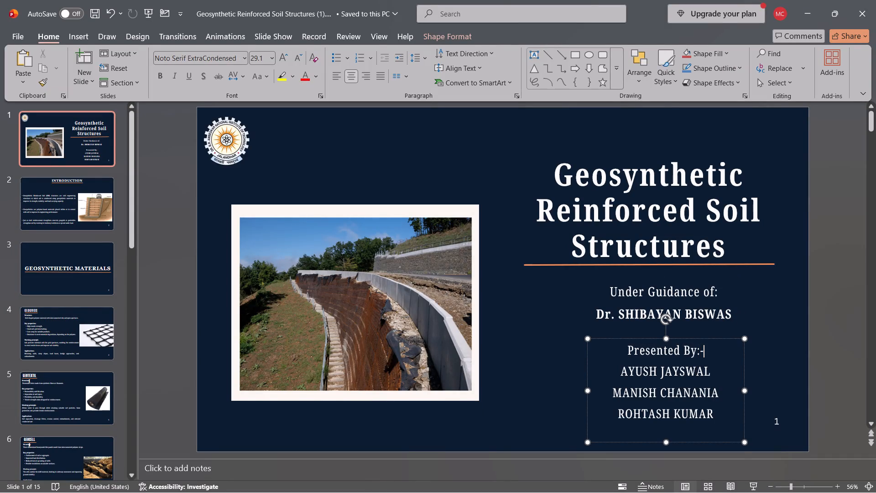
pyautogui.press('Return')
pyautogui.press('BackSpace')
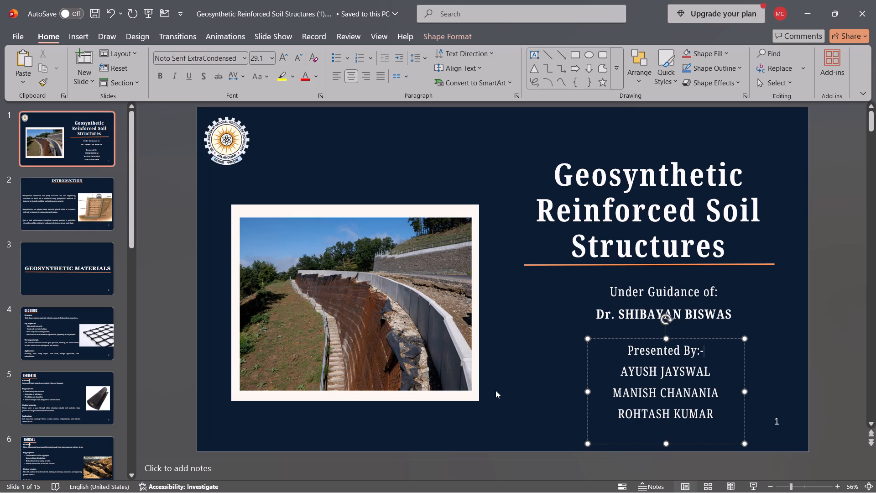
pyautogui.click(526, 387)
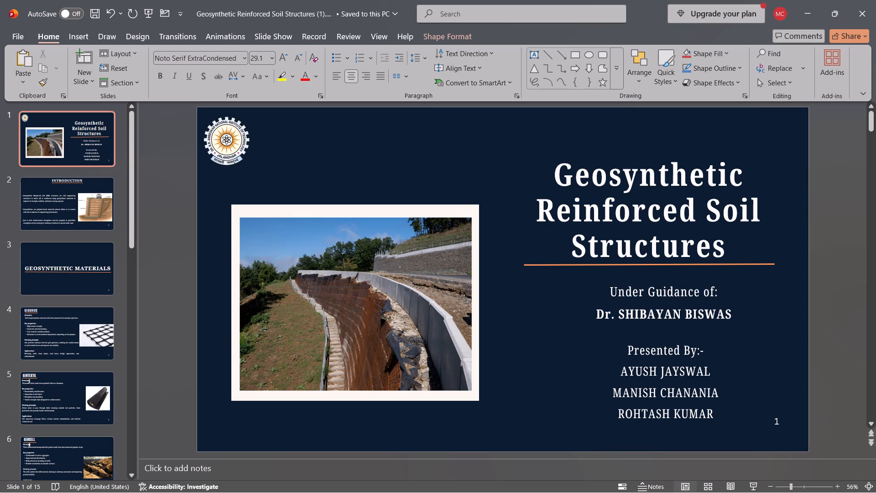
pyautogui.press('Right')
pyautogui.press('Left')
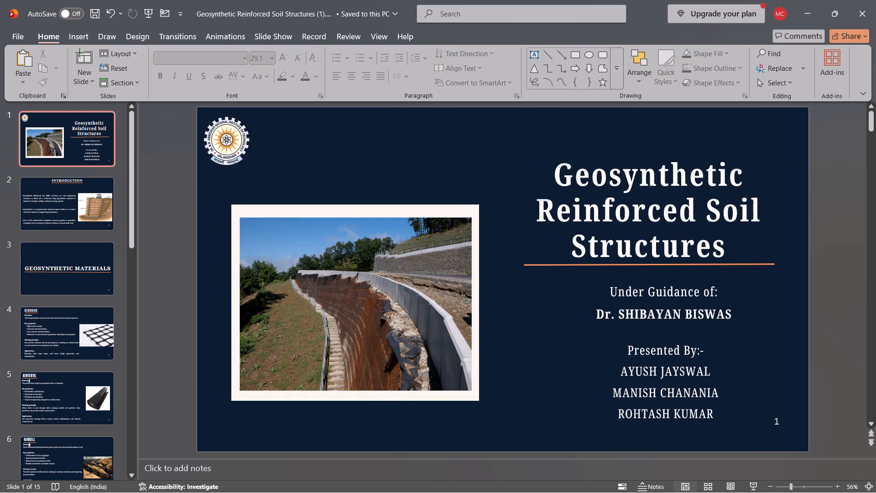
# Move the bulleted text box on the Introduction slide slightly up so it lines up vertically with the wall diagram.
pyautogui.press('Right')
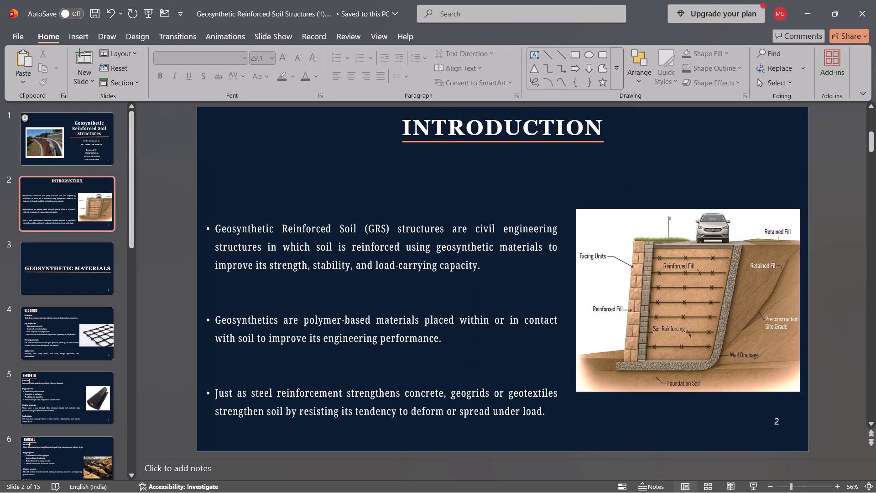
pyautogui.click(391, 337)
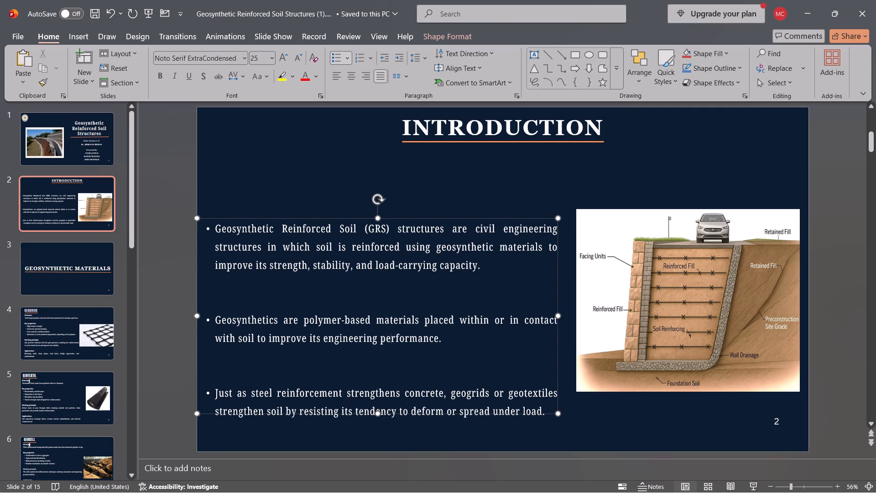
pyautogui.moveTo(372, 308); pyautogui.dragTo(370, 259)
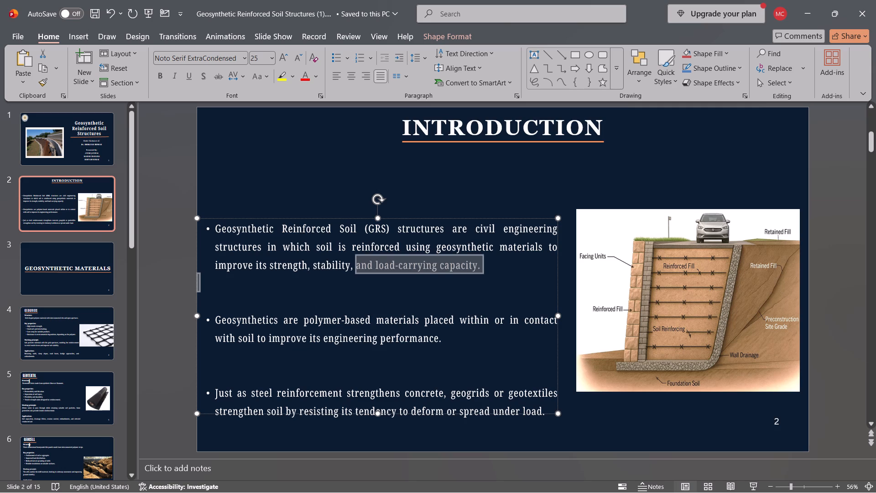
pyautogui.moveTo(370, 259); pyautogui.dragTo(375, 279)
pyautogui.click(375, 279)
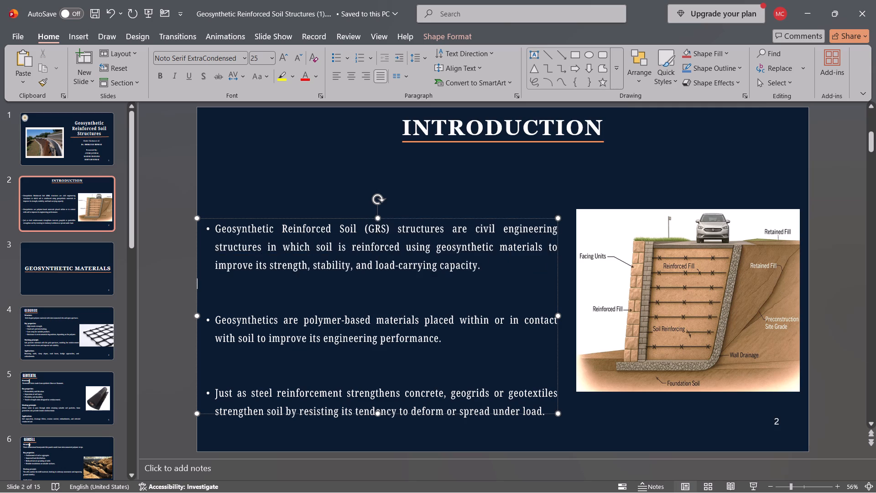
pyautogui.moveTo(311, 216); pyautogui.dragTo(311, 199)
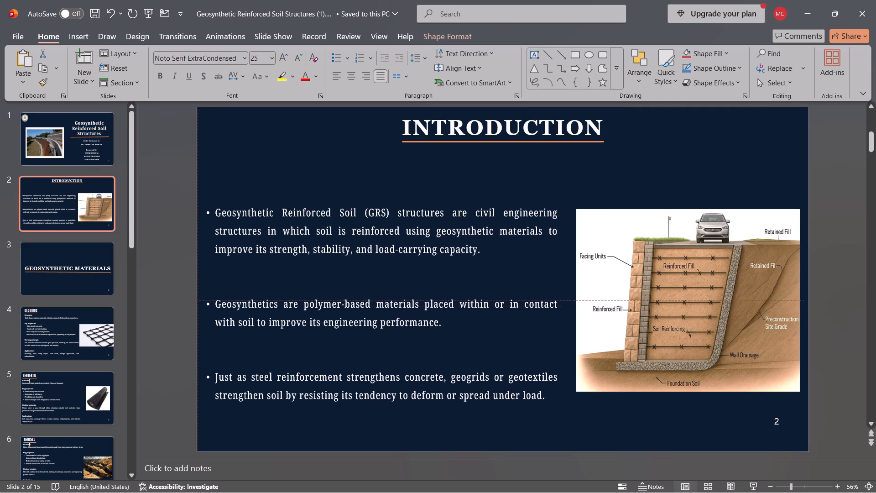
pyautogui.moveTo(311, 199); pyautogui.dragTo(311, 202)
pyautogui.click(443, 422)
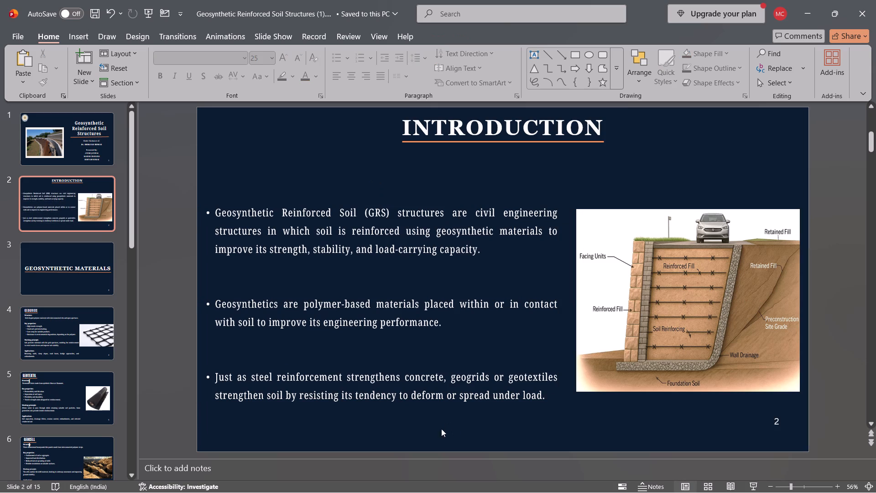
# Nudge the body text box on the Geocomposites slide slightly up and to the left, below the heading.
pyautogui.press('Right')
pyautogui.press('Right')
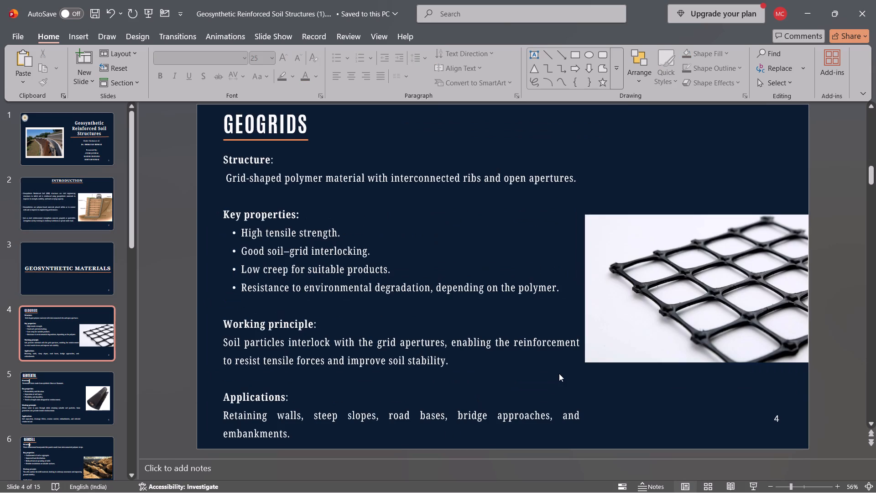
pyautogui.press('Right')
pyautogui.press('Right')
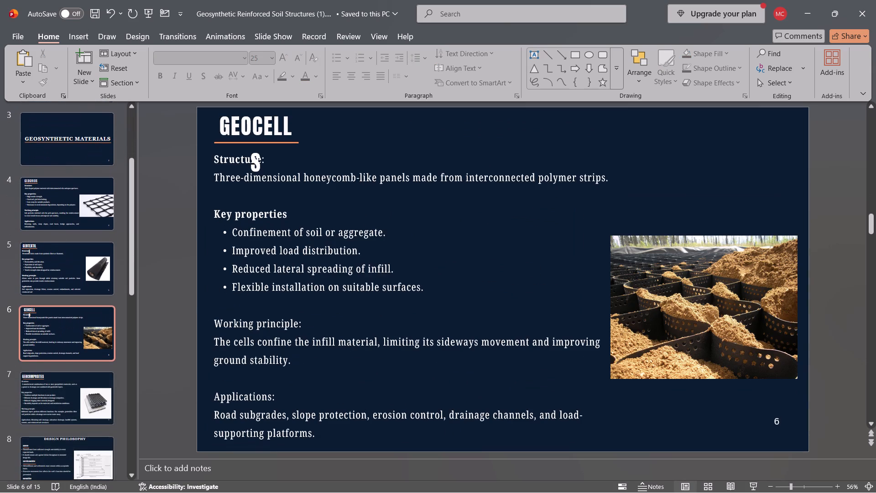
pyautogui.press('Right')
pyautogui.click(463, 317)
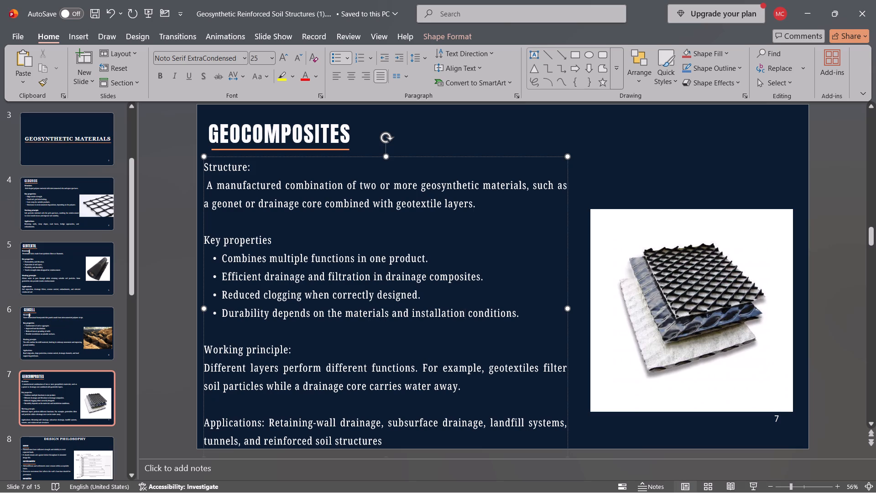
pyautogui.click(411, 156)
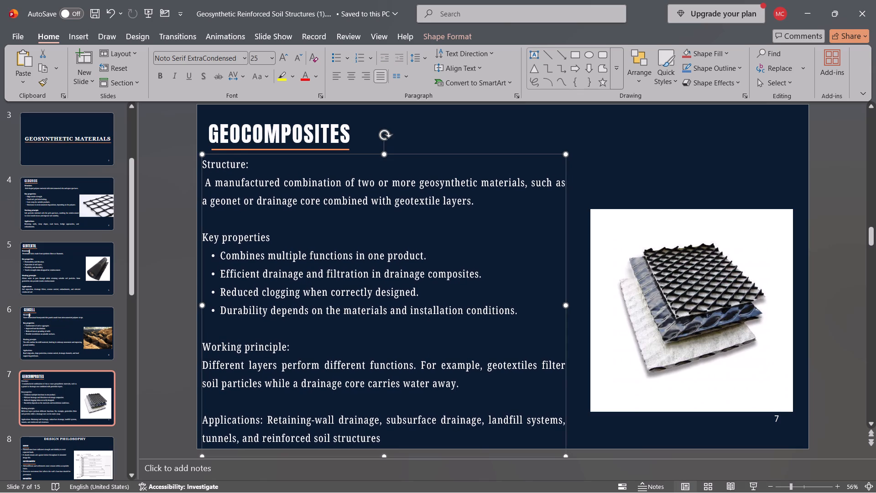
pyautogui.click(612, 167)
# On slide 10, widen the "Factored loads:" heading box to fit one line and shift it left over its orange underline.
pyautogui.press('Right')
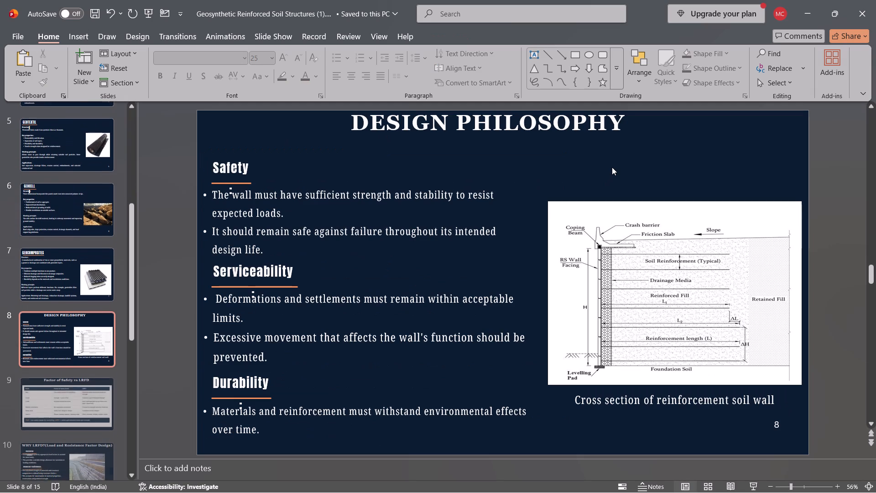
pyautogui.press('Right')
pyautogui.press('Right')
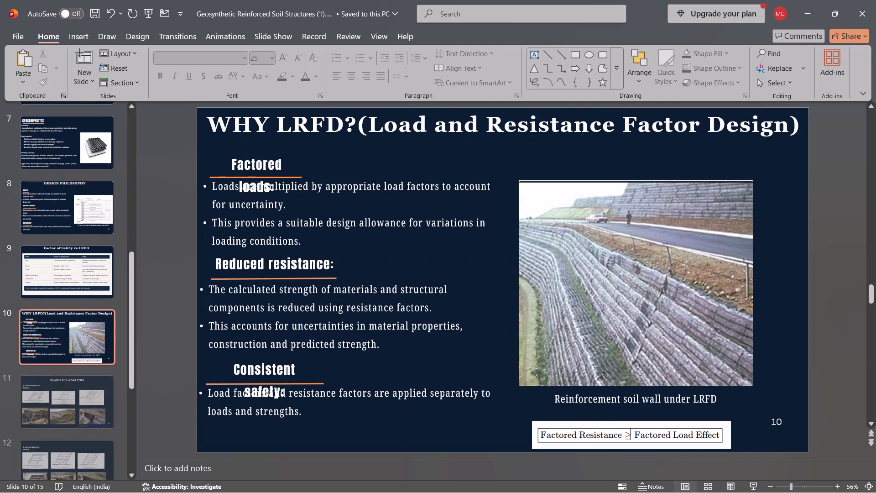
pyautogui.press('Right')
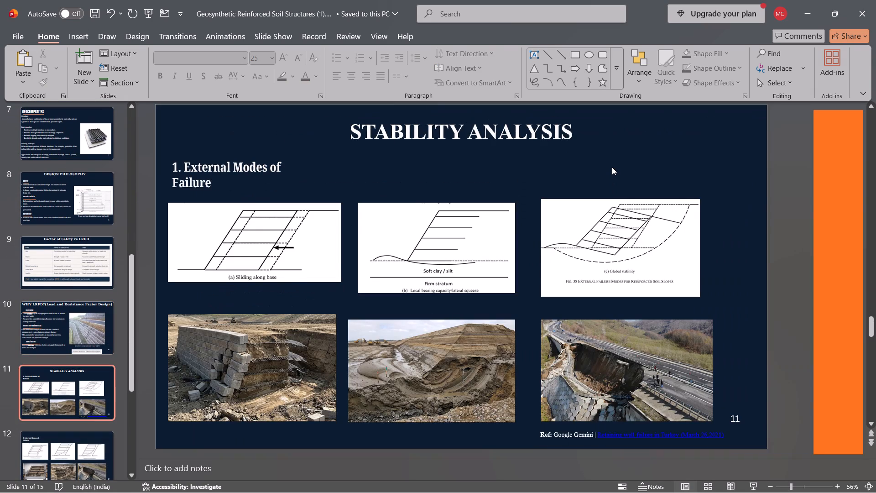
pyautogui.press('Left')
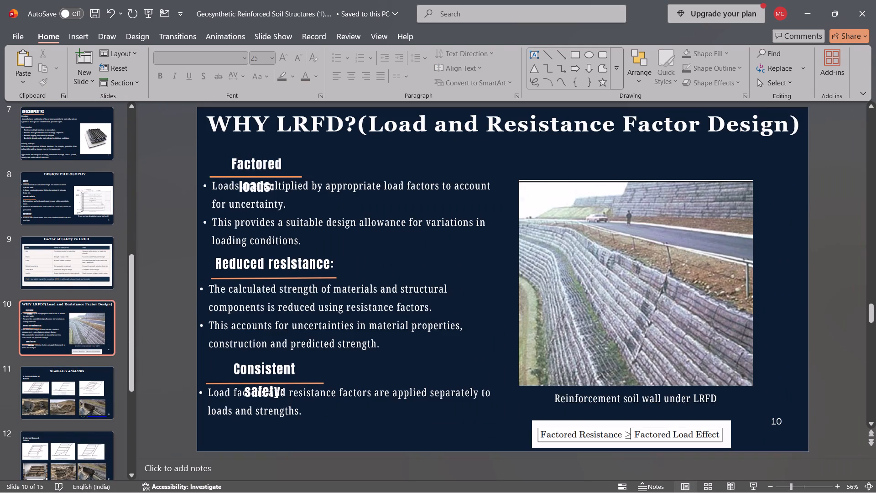
pyautogui.click(255, 172)
pyautogui.click(263, 161)
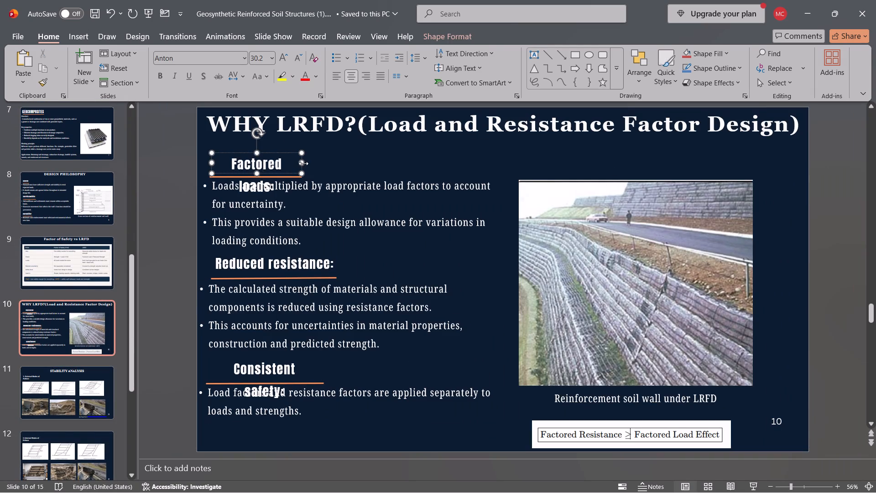
pyautogui.moveTo(303, 163); pyautogui.dragTo(313, 164)
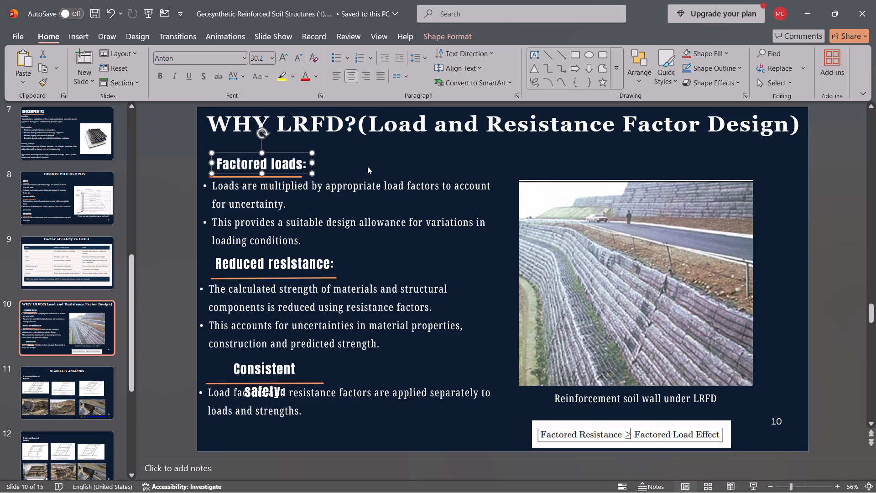
pyautogui.click(367, 166)
pyautogui.click(263, 168)
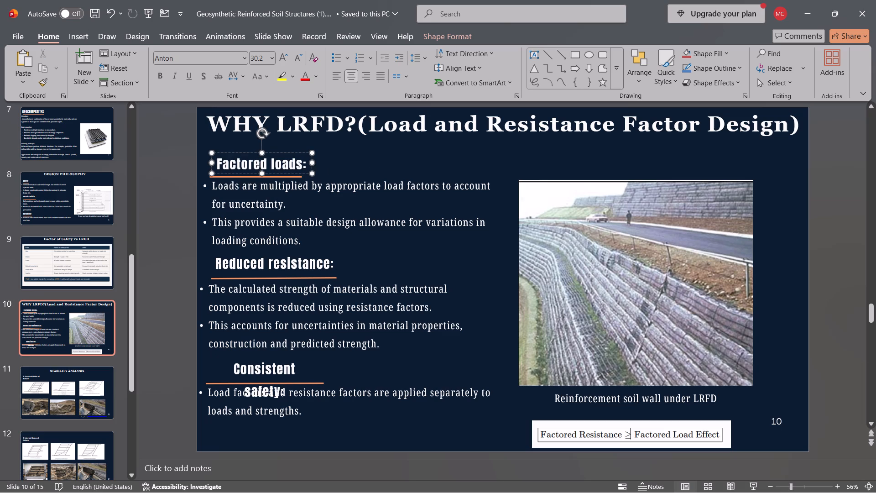
pyautogui.moveTo(231, 151); pyautogui.dragTo(226, 151)
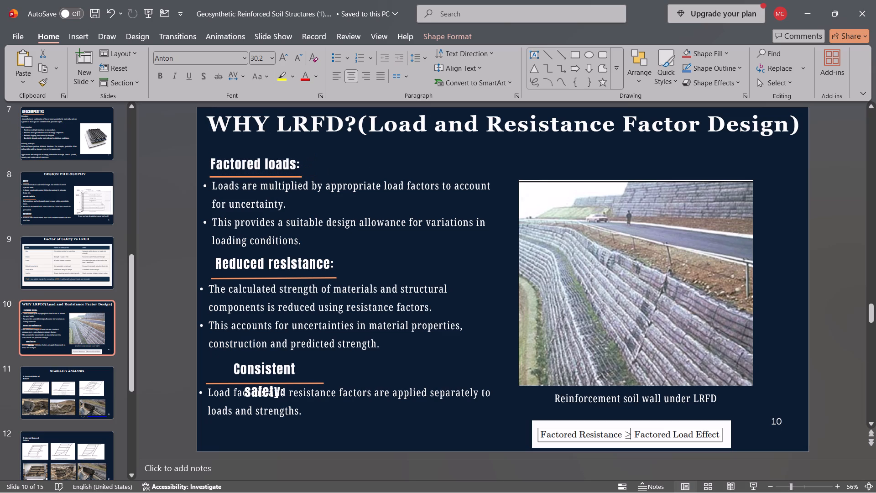
pyautogui.moveTo(226, 151); pyautogui.dragTo(225, 151)
pyautogui.click(355, 157)
# Shift the "Reduced resistance:" heading and its orange underline slightly left to line up with the "Factored loads:" heading.
pyautogui.click(237, 267)
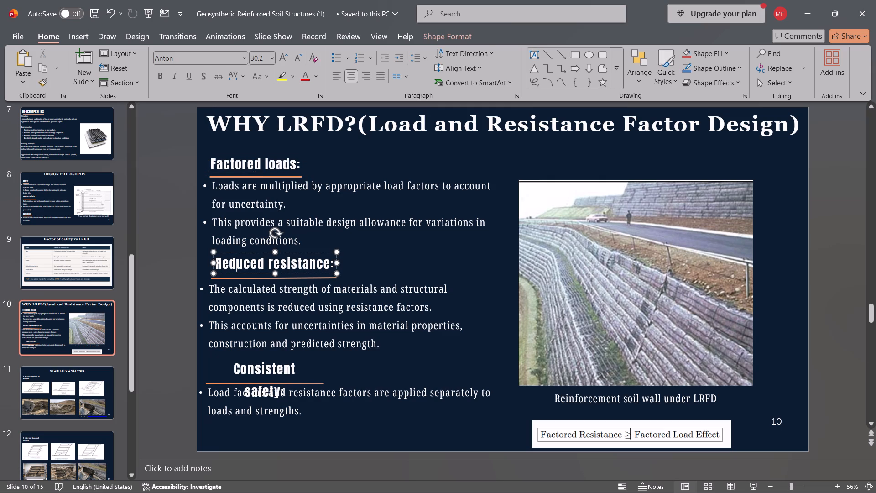
pyautogui.moveTo(231, 251); pyautogui.dragTo(223, 251)
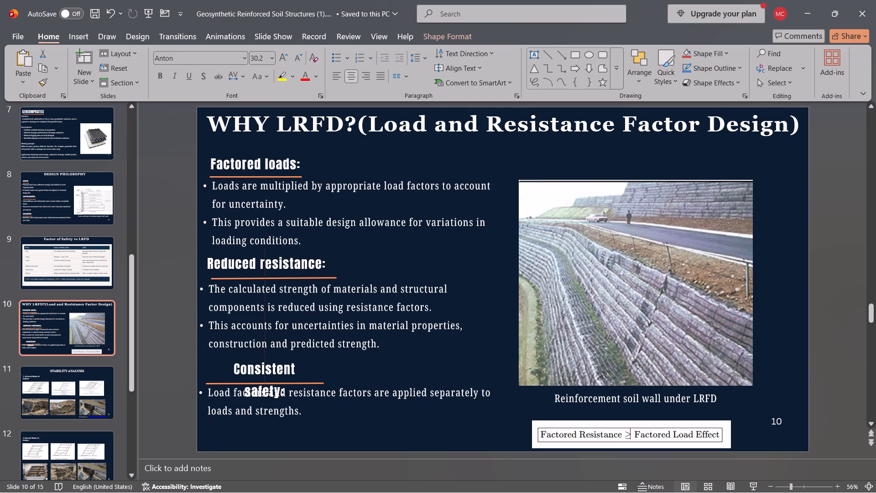
pyautogui.moveTo(223, 251); pyautogui.dragTo(224, 251)
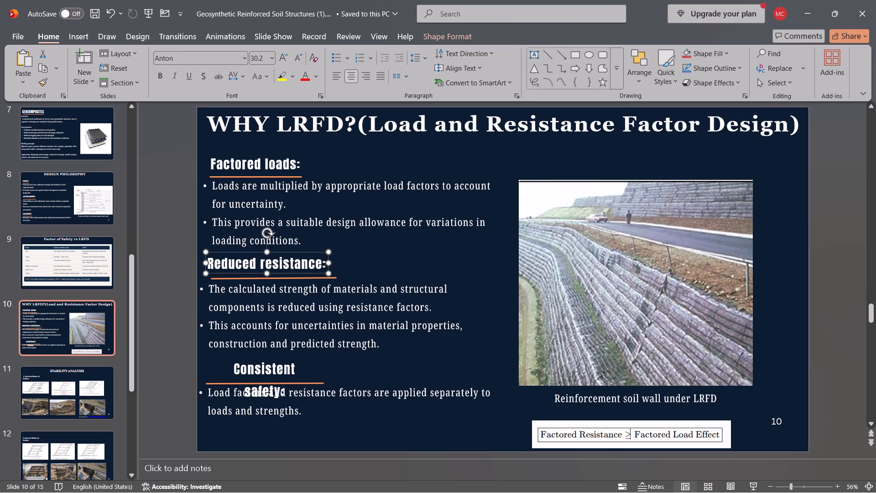
pyautogui.click(223, 252)
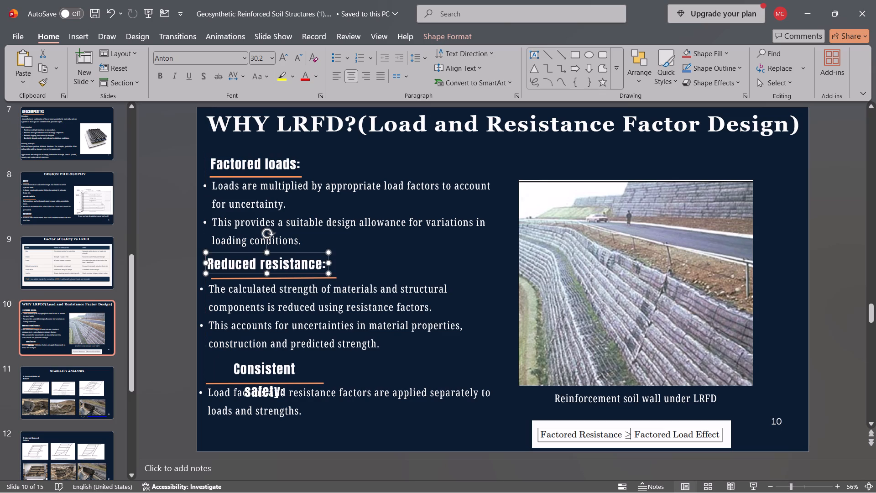
pyautogui.click(229, 279)
pyautogui.click(228, 278)
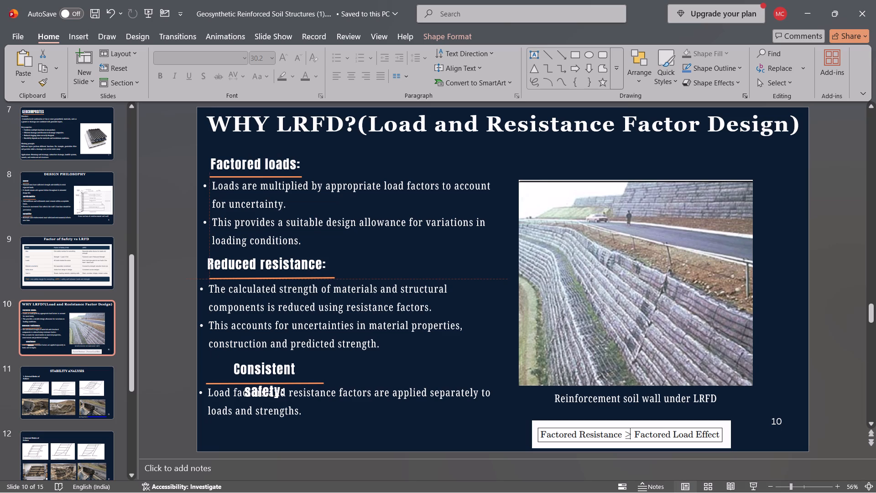
pyautogui.click(224, 261)
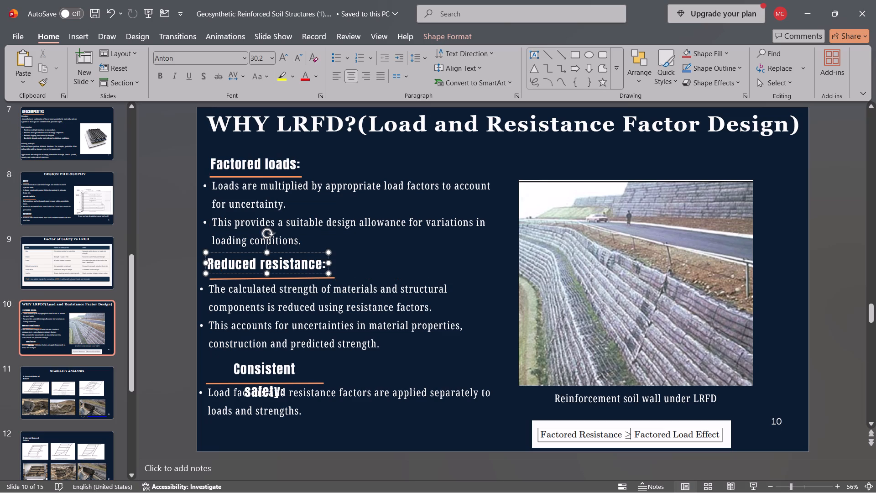
pyautogui.click(224, 253)
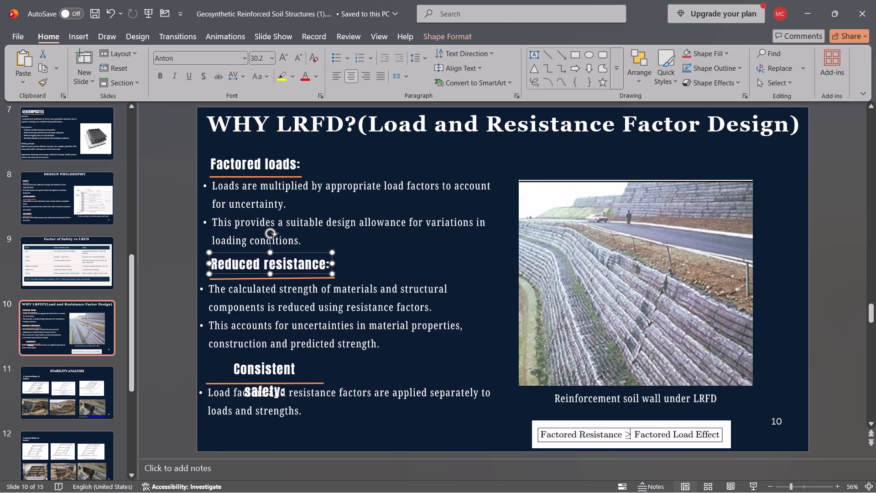
# Left-align the "Consistent safety:" heading on slide 10 and widen its text box so the heading fits on one line.
pyautogui.click(248, 372)
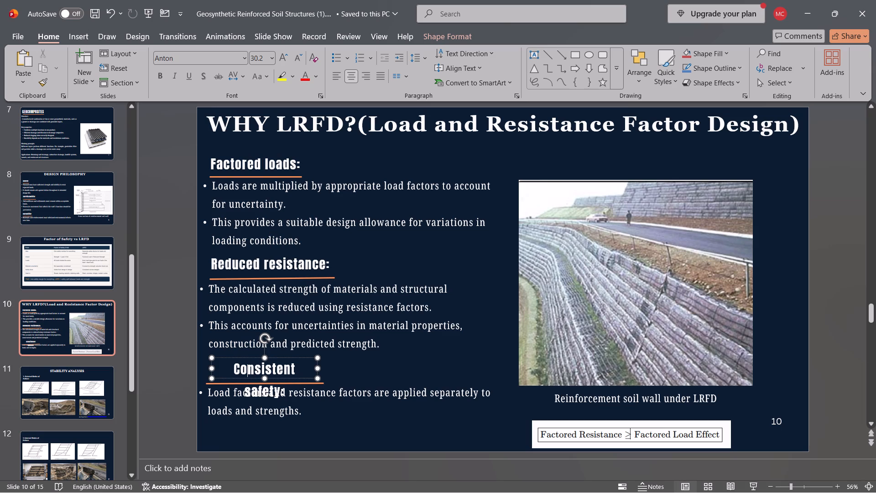
pyautogui.click(233, 367)
pyautogui.click(231, 370)
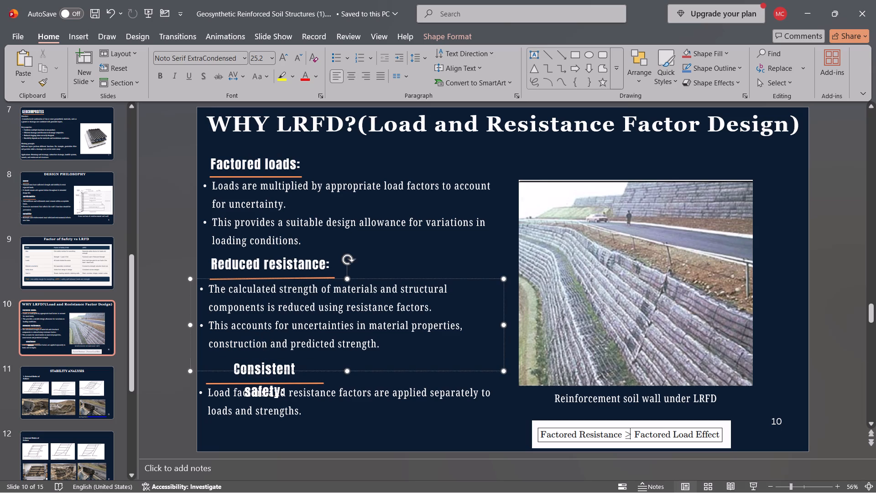
pyautogui.click(237, 375)
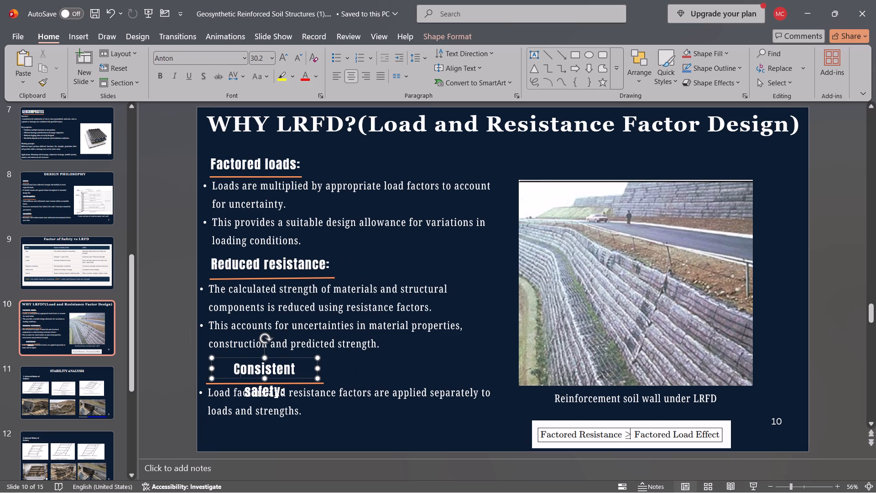
pyautogui.click(229, 370)
pyautogui.click(239, 375)
pyautogui.press('Left')
pyautogui.press('BackSpace')
pyautogui.press('BackSpace')
pyautogui.click(334, 76)
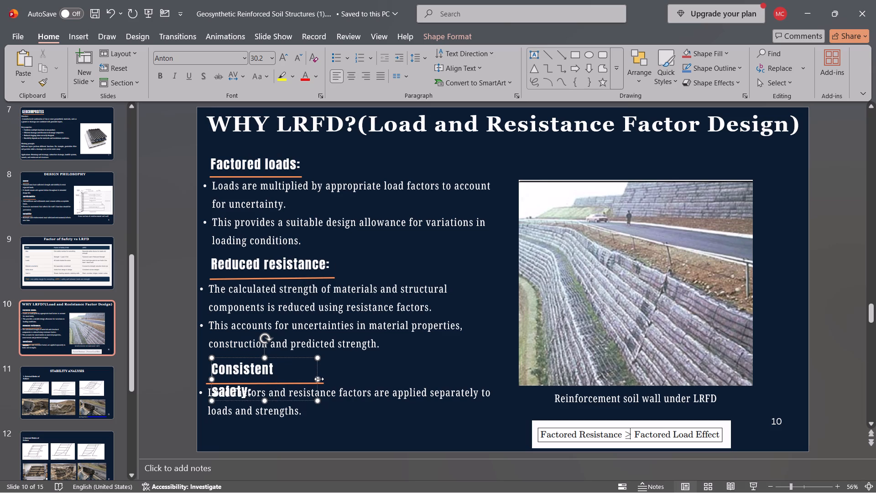
pyautogui.moveTo(319, 379); pyautogui.dragTo(331, 377)
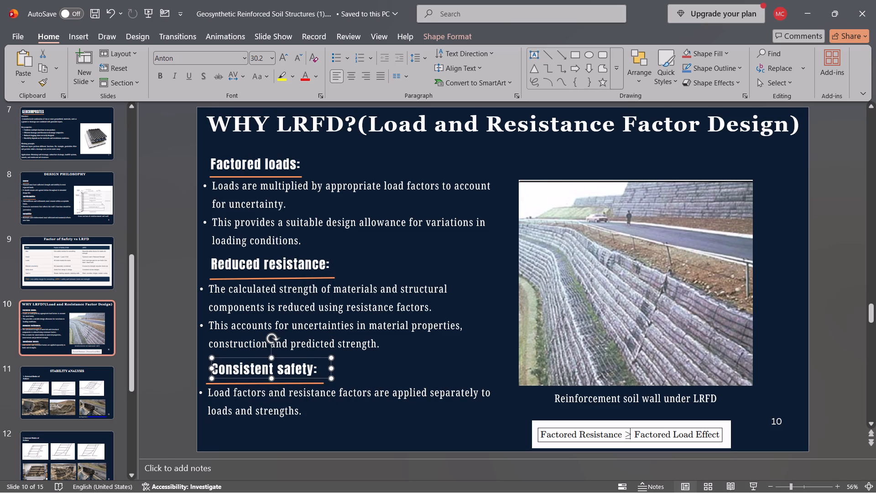
pyautogui.click(401, 372)
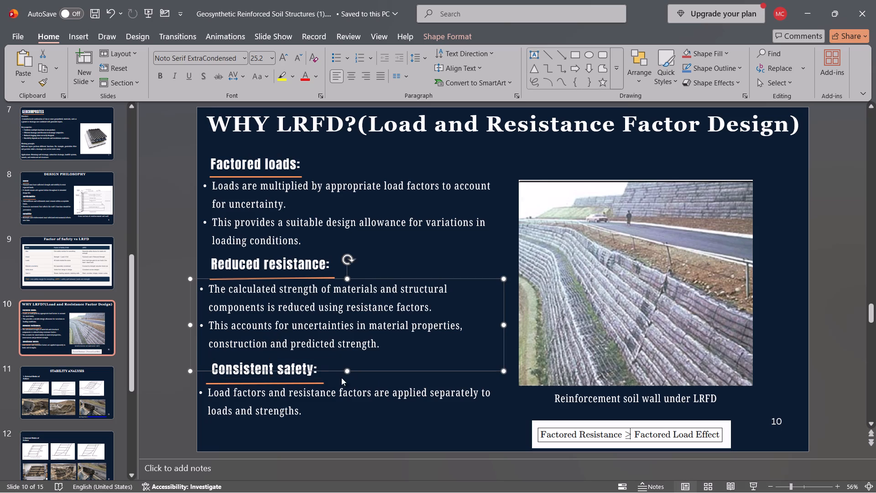
pyautogui.click(421, 462)
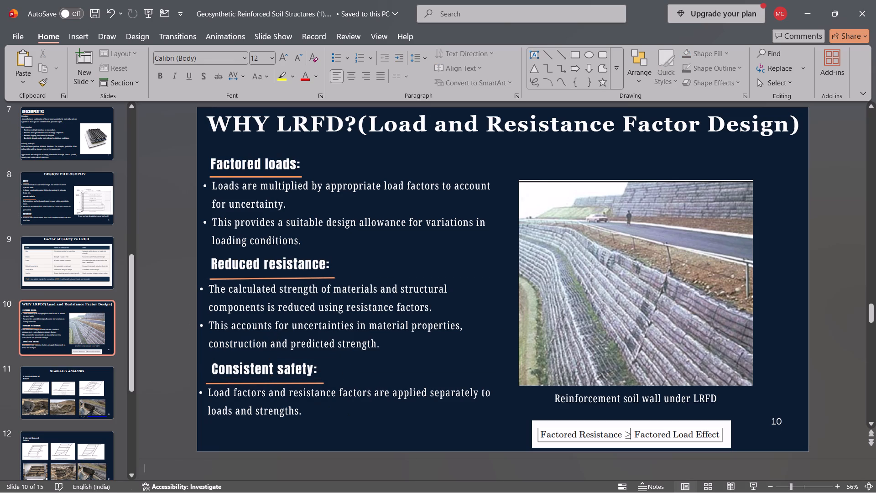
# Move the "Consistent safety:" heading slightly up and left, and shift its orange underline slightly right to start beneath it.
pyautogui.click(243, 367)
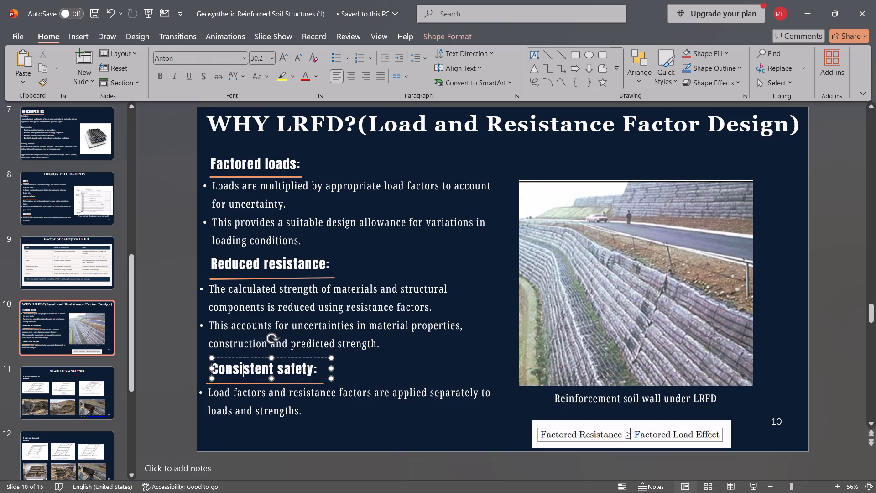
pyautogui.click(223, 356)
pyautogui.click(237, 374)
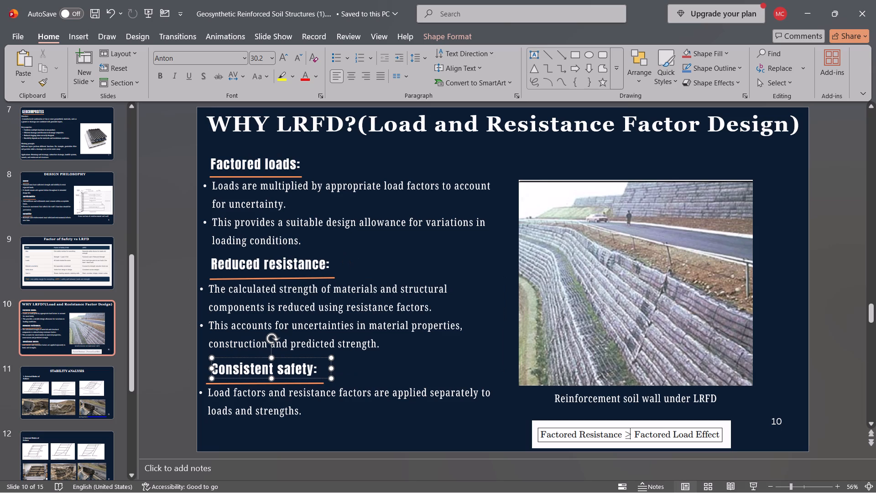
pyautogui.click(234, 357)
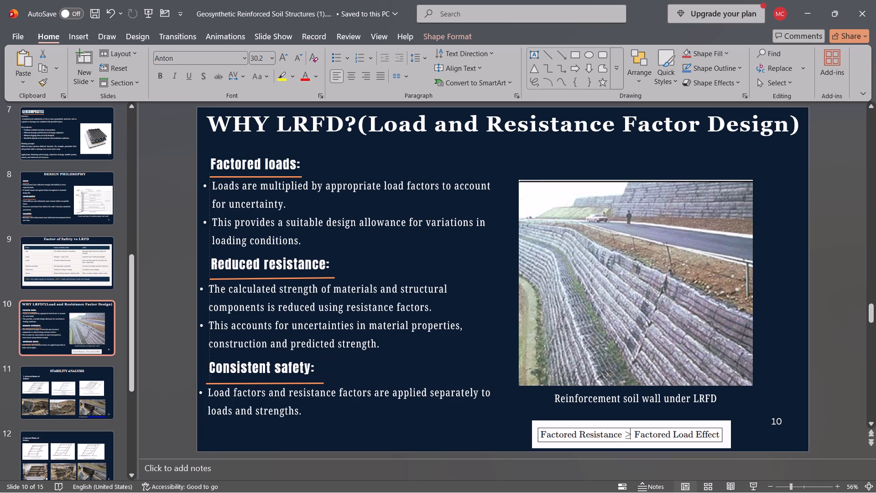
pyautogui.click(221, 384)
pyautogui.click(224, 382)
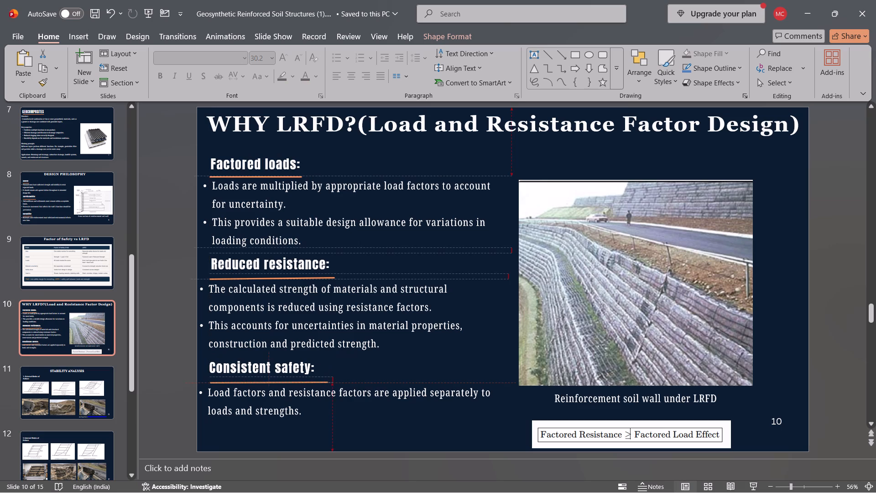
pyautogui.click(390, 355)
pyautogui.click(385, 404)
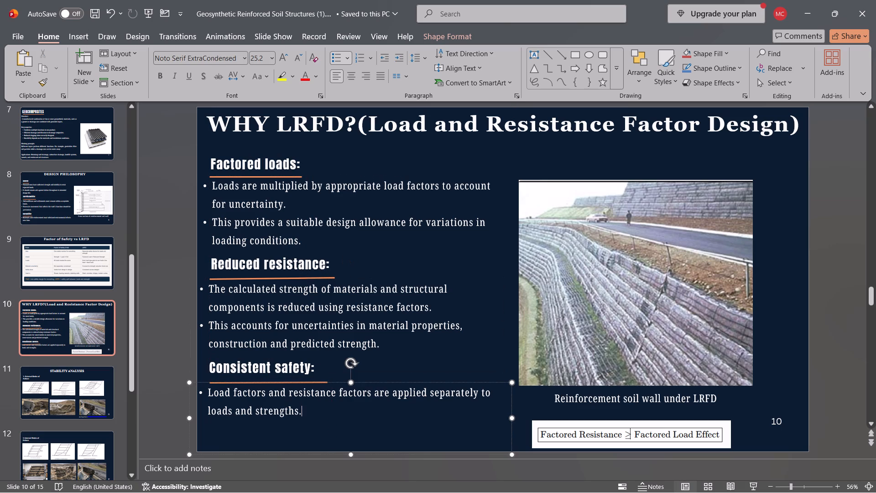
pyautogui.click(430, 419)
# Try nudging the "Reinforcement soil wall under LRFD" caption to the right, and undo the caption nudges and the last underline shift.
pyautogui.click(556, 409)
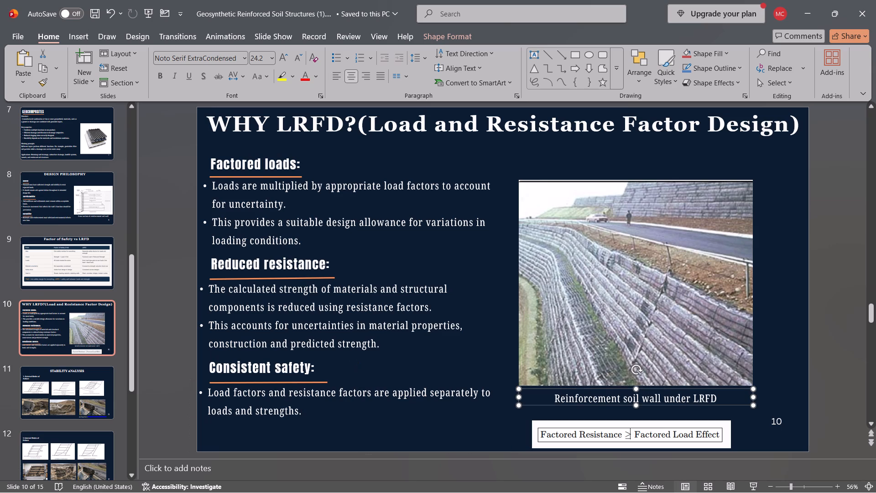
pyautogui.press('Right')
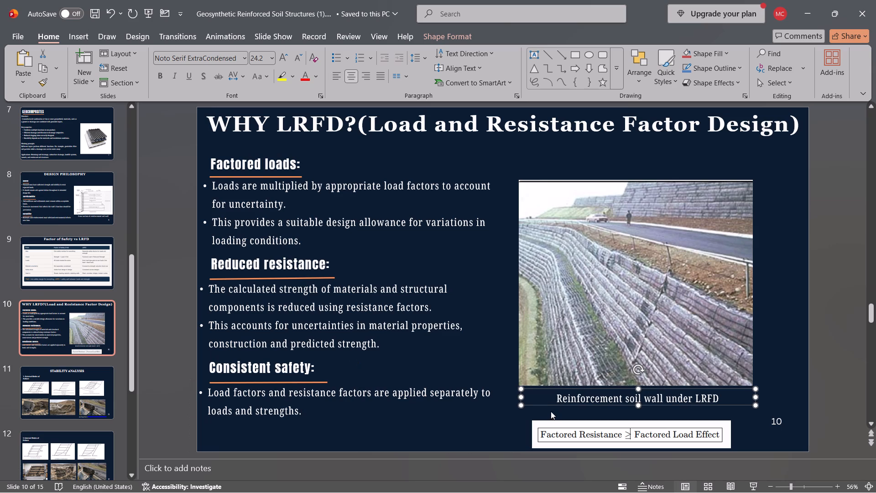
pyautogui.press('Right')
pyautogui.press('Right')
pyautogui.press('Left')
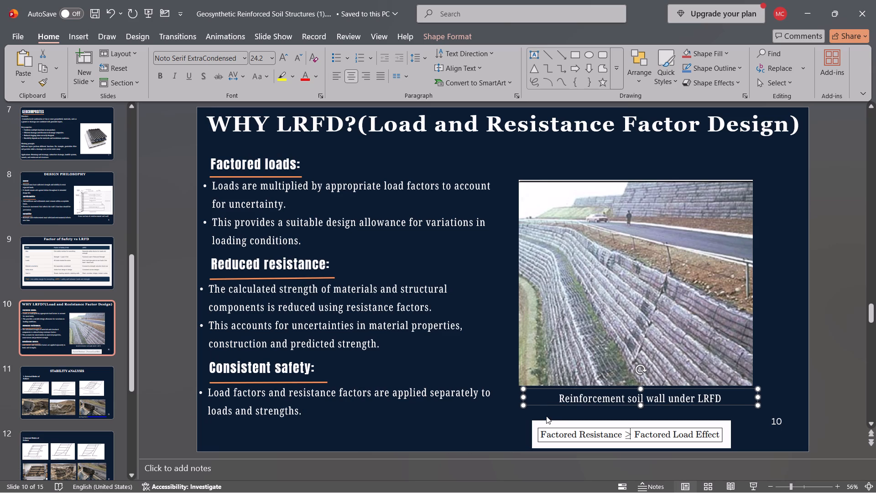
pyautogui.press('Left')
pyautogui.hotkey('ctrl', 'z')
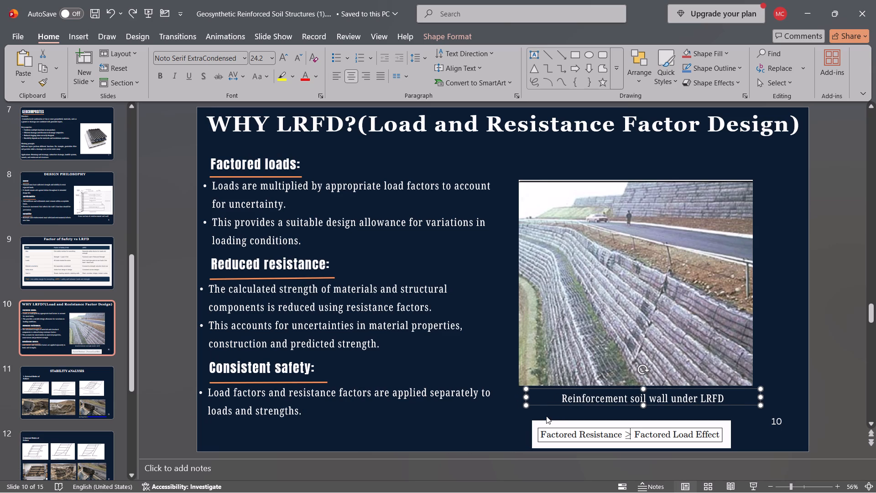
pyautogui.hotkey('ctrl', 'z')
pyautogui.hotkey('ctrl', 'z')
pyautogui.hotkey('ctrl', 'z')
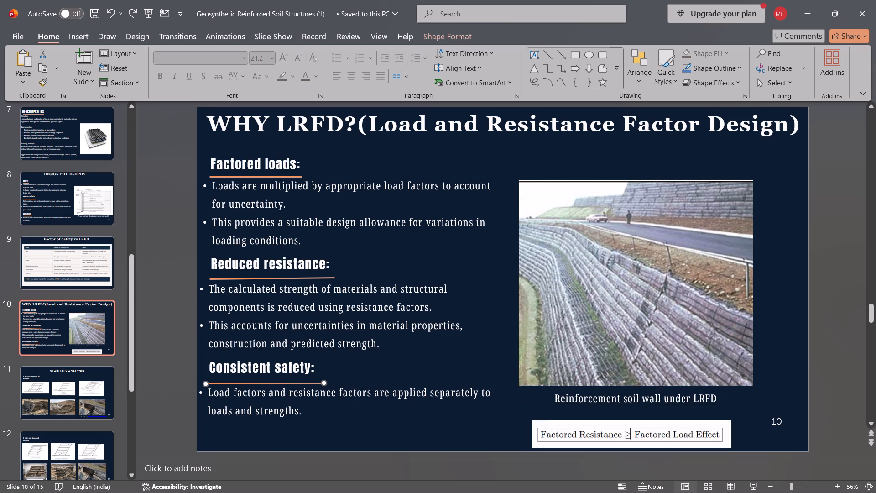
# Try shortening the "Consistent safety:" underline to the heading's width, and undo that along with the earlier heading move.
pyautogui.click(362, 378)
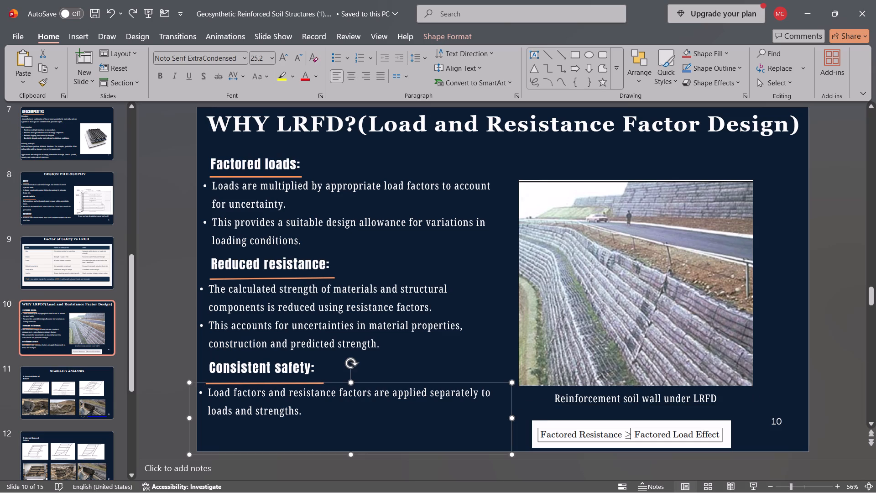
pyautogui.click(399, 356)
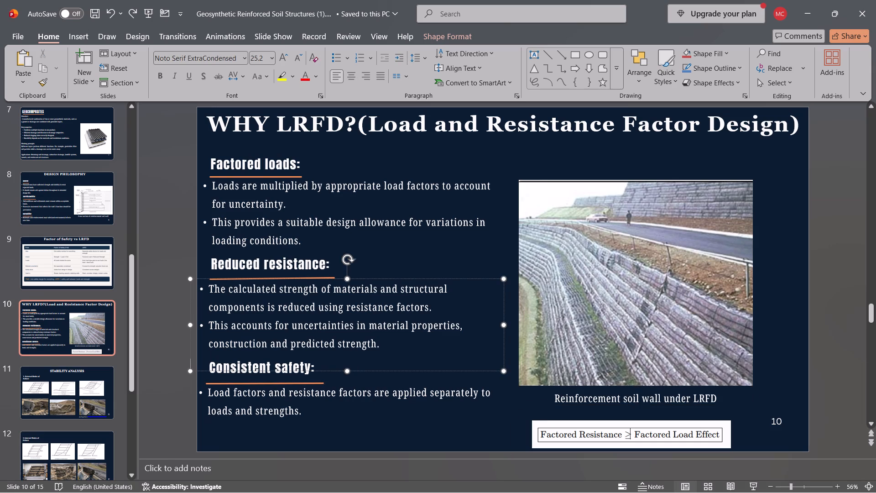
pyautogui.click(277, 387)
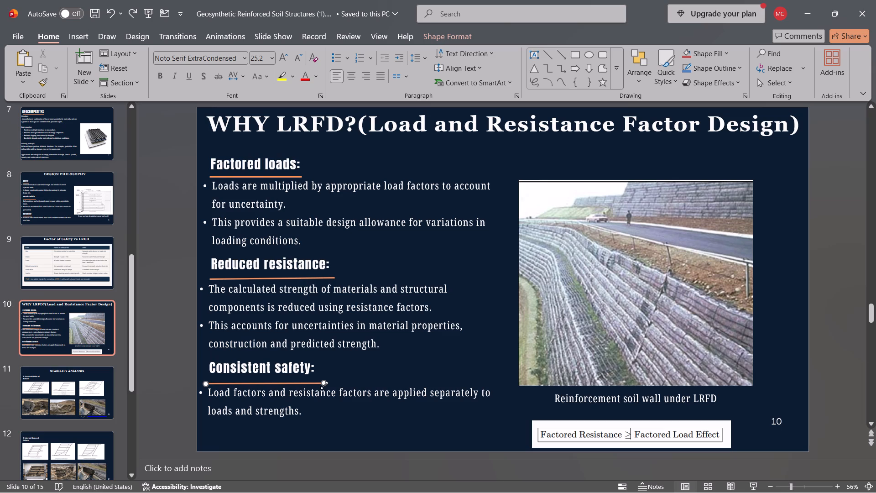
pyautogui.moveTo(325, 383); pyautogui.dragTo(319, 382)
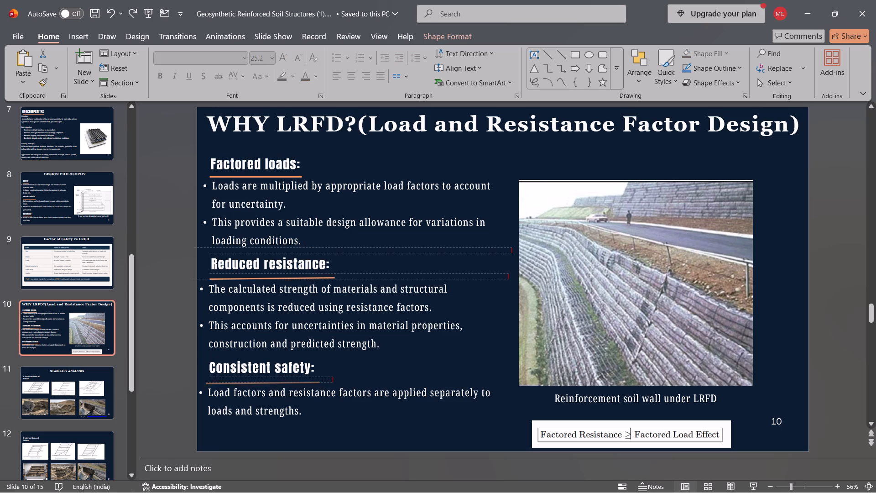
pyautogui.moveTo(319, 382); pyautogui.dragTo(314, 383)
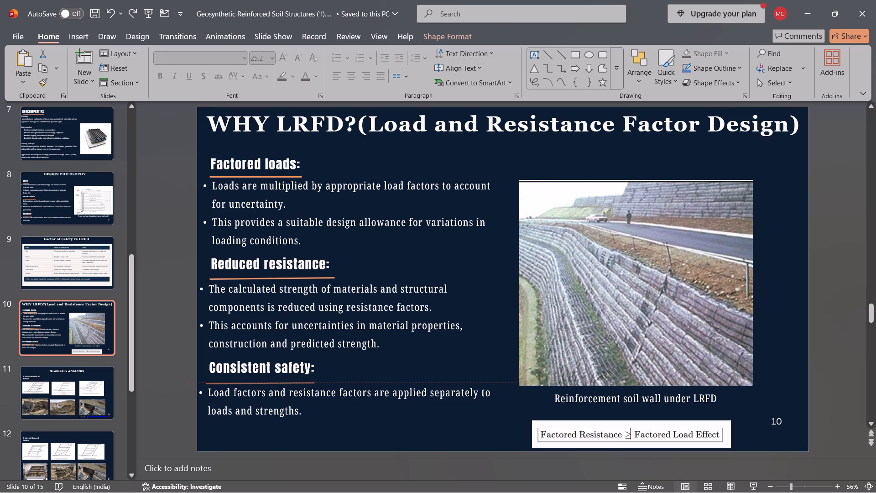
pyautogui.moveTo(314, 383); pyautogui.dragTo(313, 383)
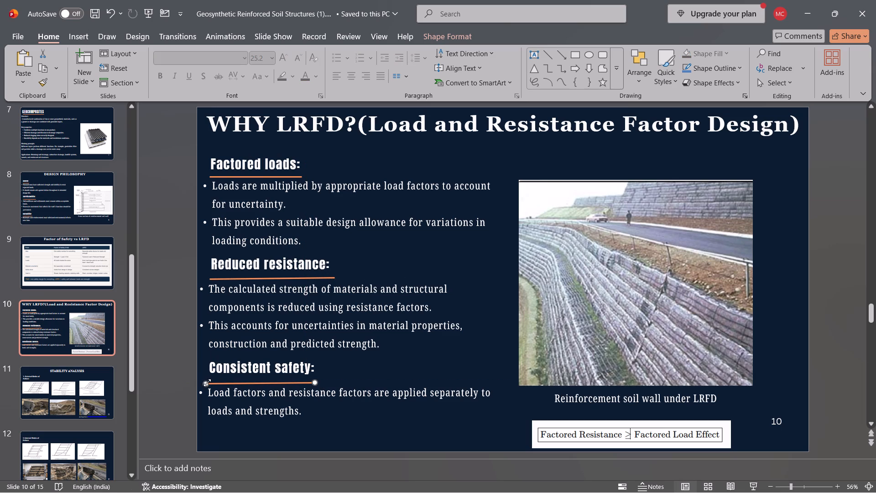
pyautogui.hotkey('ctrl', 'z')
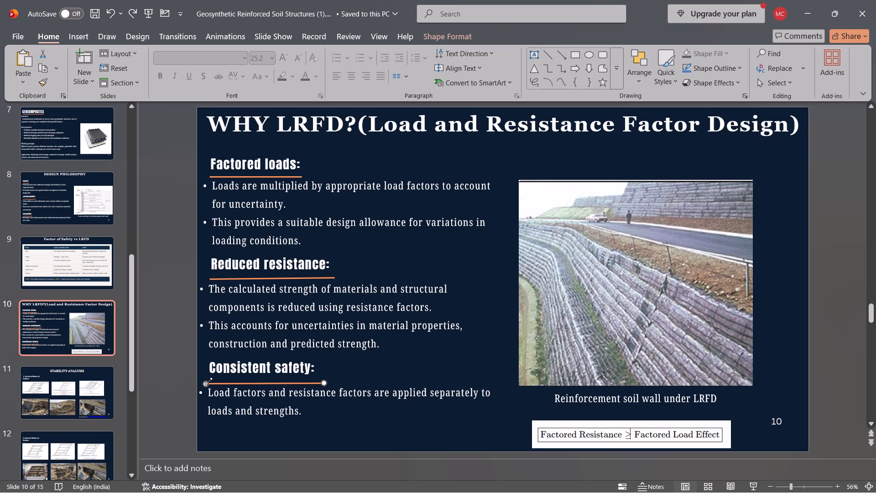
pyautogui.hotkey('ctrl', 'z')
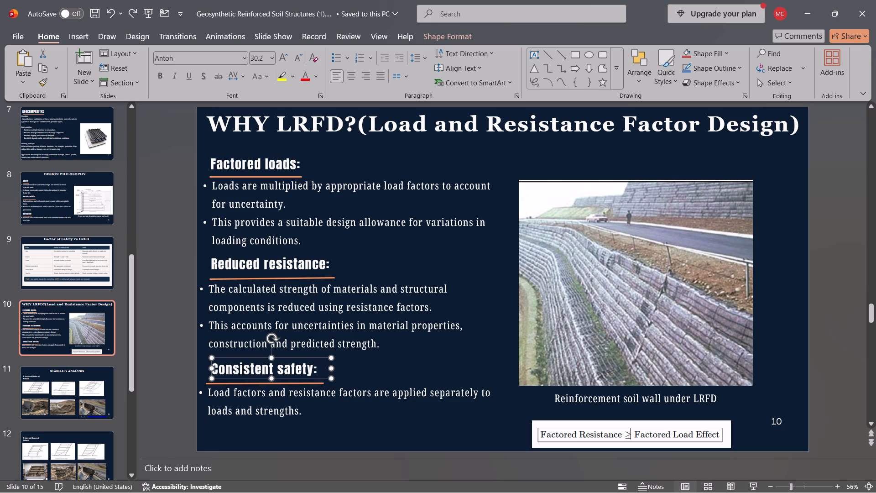
# Move the "Consistent safety:" heading slightly left and up so its text starts level with the orange underline's left end.
pyautogui.moveTo(230, 358); pyautogui.dragTo(228, 358)
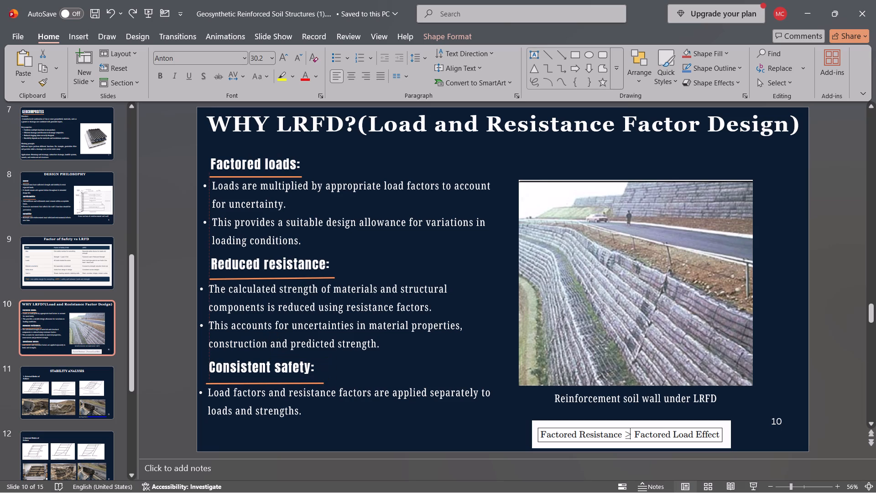
pyautogui.moveTo(228, 358); pyautogui.dragTo(224, 362)
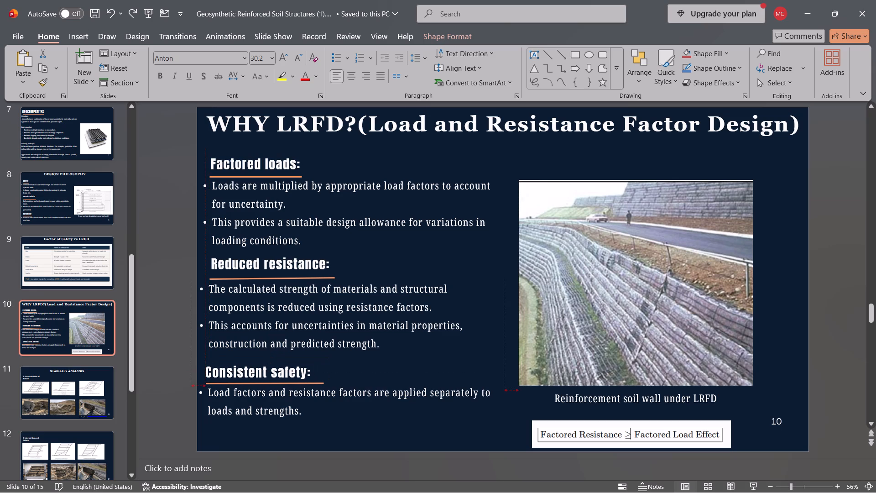
pyautogui.moveTo(224, 362); pyautogui.dragTo(224, 358)
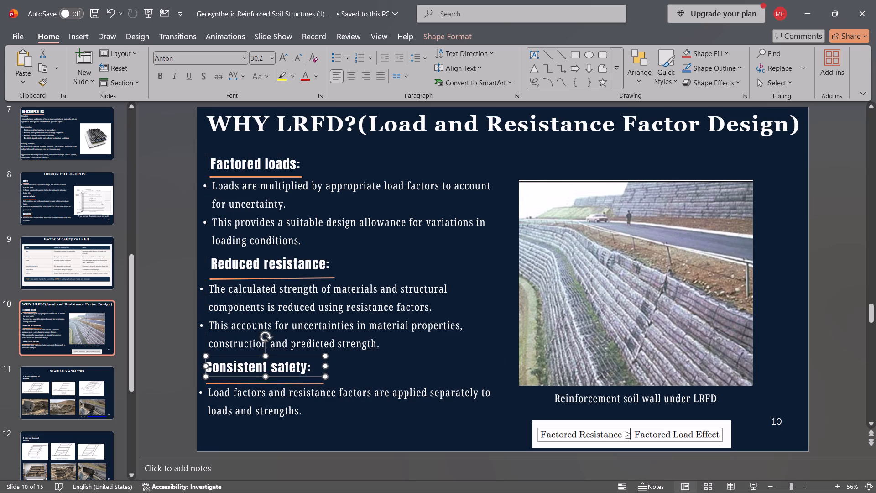
pyautogui.click(390, 368)
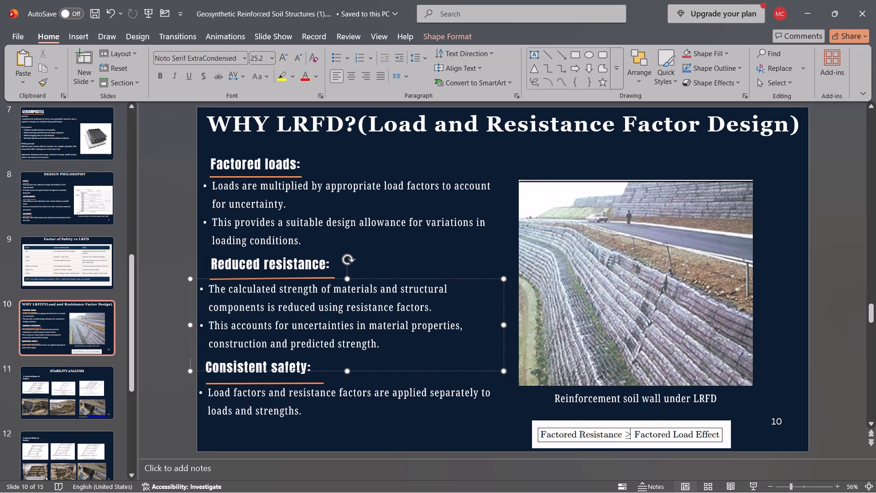
# Move the orange underlines of "Factored loads:" and "Reduced resistance:" slightly up so they sit closer beneath their headings.
pyautogui.click(241, 178)
pyautogui.moveTo(244, 176); pyautogui.dragTo(244, 170)
pyautogui.click(252, 277)
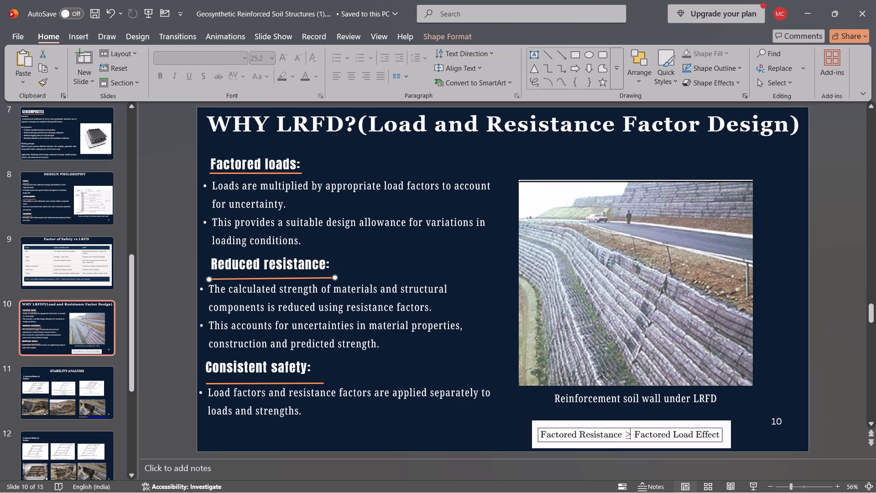
pyautogui.moveTo(254, 279); pyautogui.dragTo(255, 273)
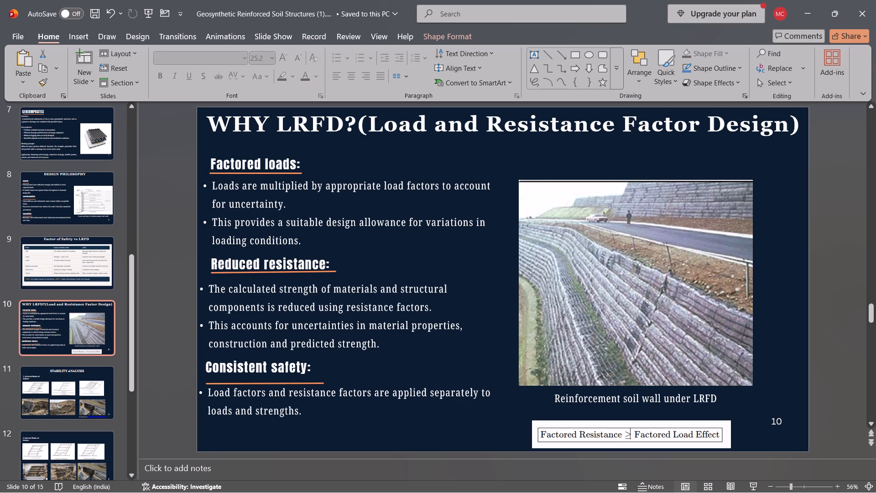
# Shift the orange underline of "Reduced resistance:" slightly left so it starts closer to the heading's first letter.
pyautogui.moveTo(255, 273); pyautogui.dragTo(254, 271)
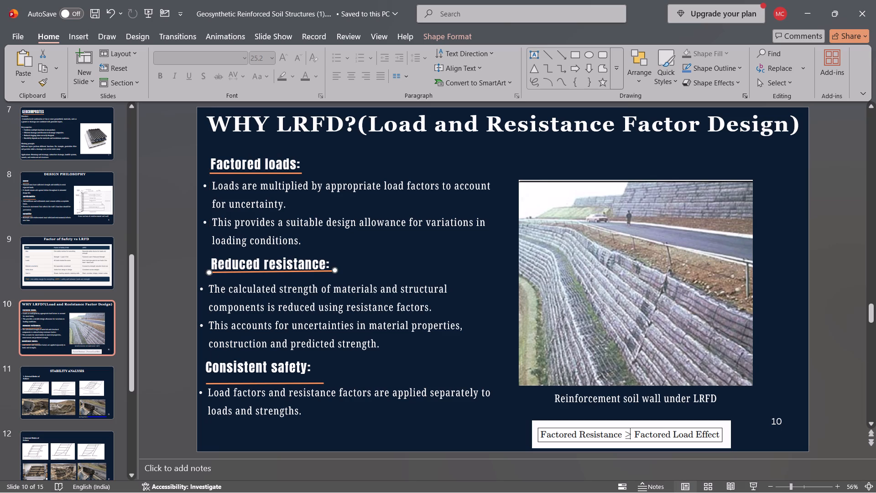
# Move the orange underline of "Consistent safety:" up so it sits just beneath its heading, clear of the bullet text.
pyautogui.click(264, 383)
pyautogui.moveTo(264, 383); pyautogui.dragTo(263, 377)
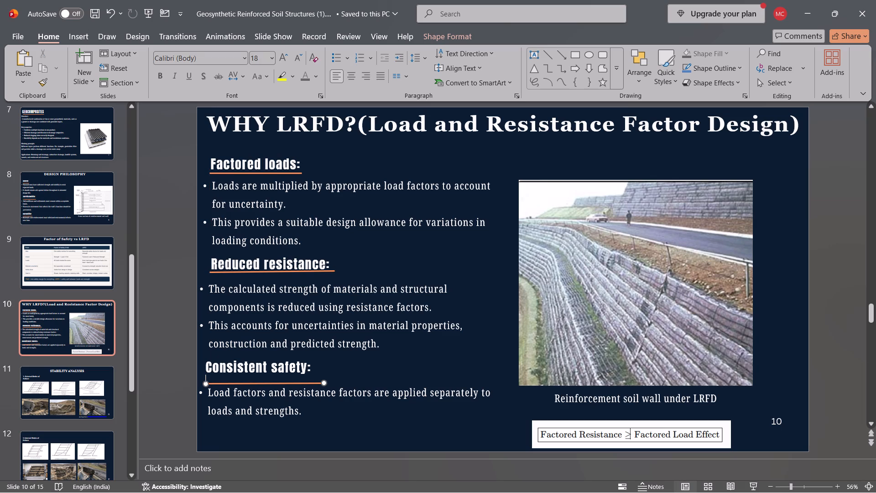
pyautogui.moveTo(263, 377); pyautogui.dragTo(262, 372)
pyautogui.click(264, 384)
pyautogui.moveTo(266, 382); pyautogui.dragTo(266, 377)
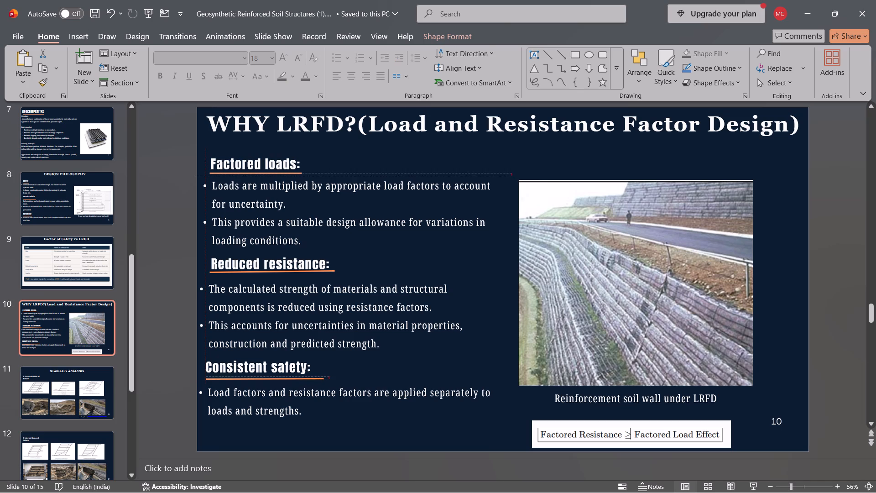
pyautogui.moveTo(266, 377); pyautogui.dragTo(266, 373)
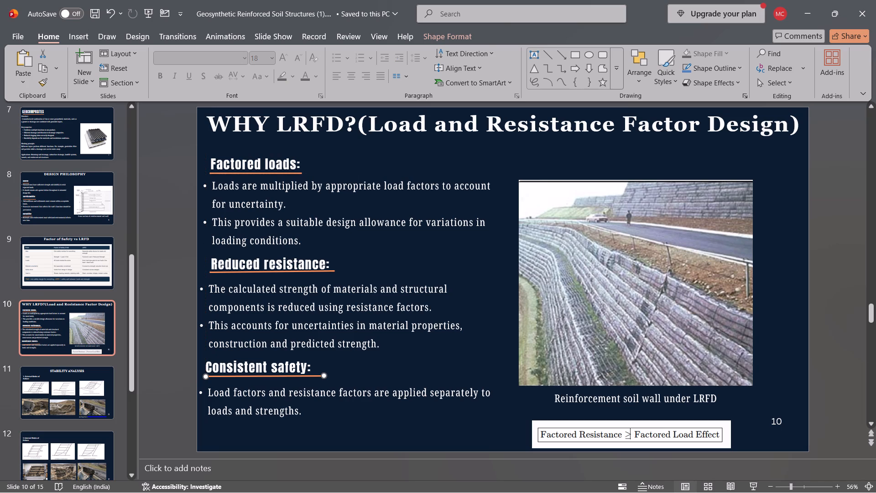
# Shorten the "Consistent safety:" underline to the heading's width, keeping the line level.
pyautogui.click(324, 375)
pyautogui.moveTo(323, 375); pyautogui.dragTo(310, 375)
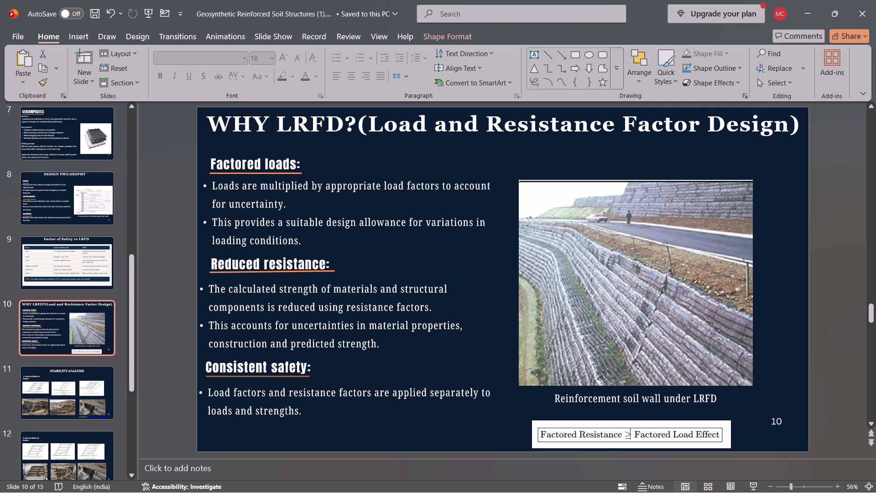
pyautogui.moveTo(310, 375); pyautogui.dragTo(310, 374)
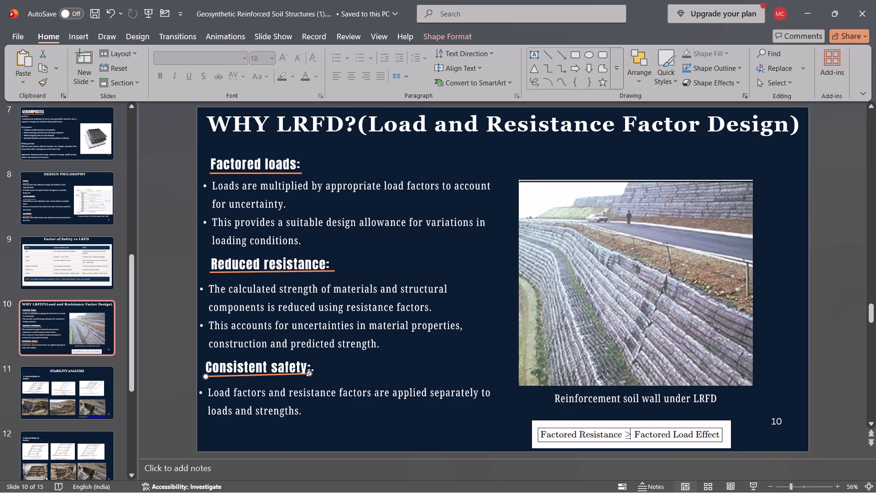
pyautogui.click(310, 372)
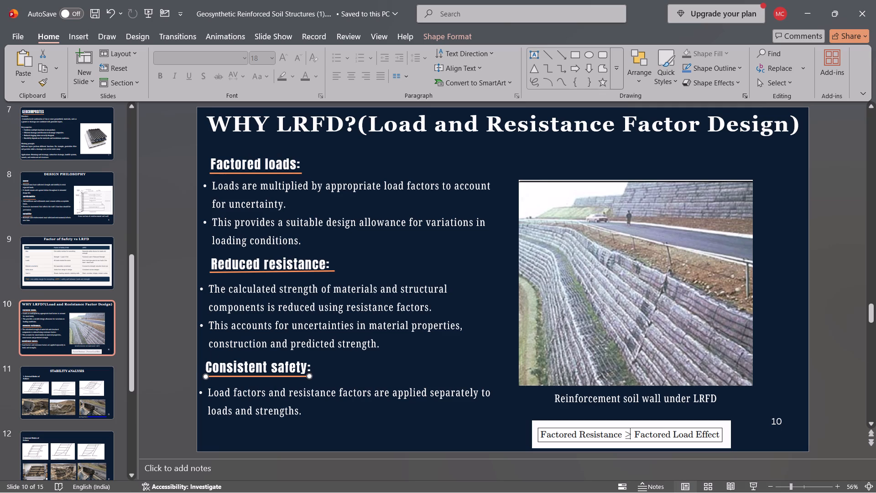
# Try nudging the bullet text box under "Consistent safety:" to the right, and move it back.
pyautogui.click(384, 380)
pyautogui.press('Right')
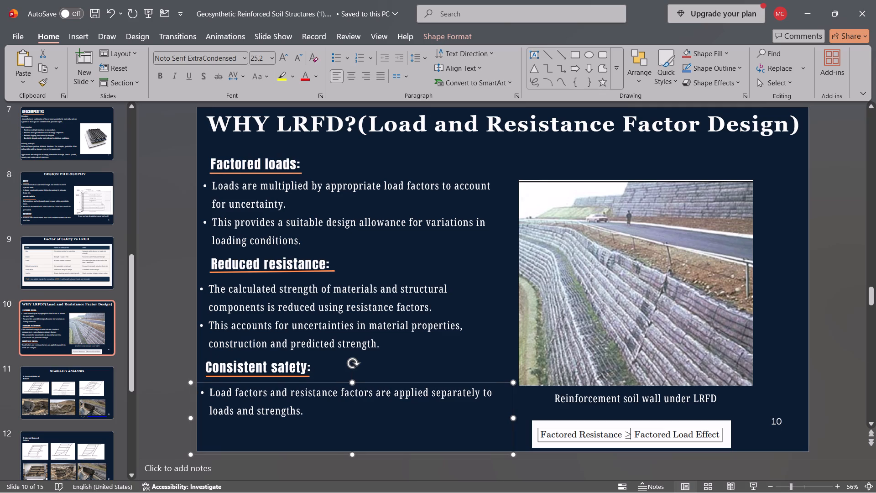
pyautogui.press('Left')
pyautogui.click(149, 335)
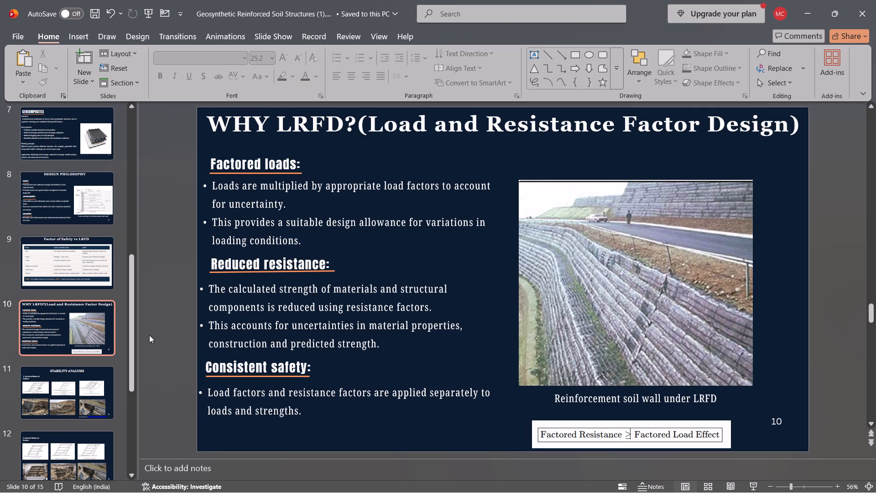
# On slide 11, widen the "1. External Modes of Failure" text box slightly so the heading fits on one line.
pyautogui.press('Right')
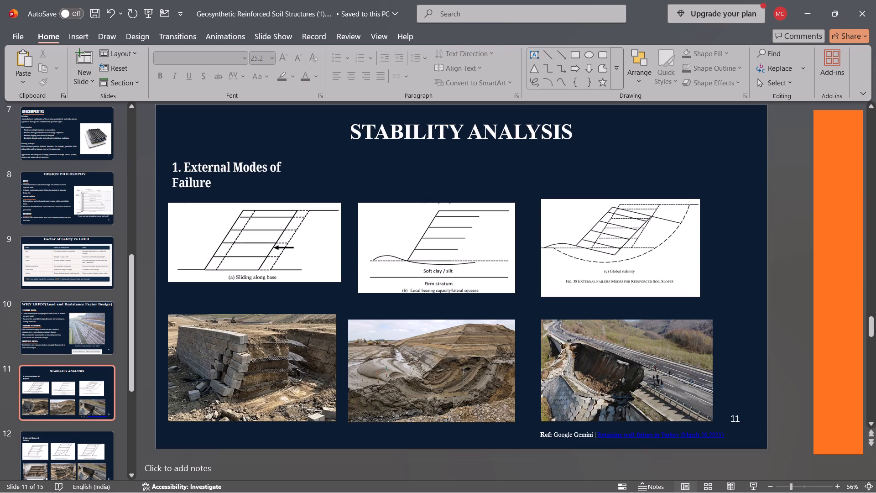
pyautogui.click(221, 173)
pyautogui.moveTo(324, 168); pyautogui.dragTo(332, 169)
pyautogui.click(402, 167)
# On slide 12, widen the "2. Internal Modes of Failure" text box so the heading fits on one line.
pyautogui.press('Right')
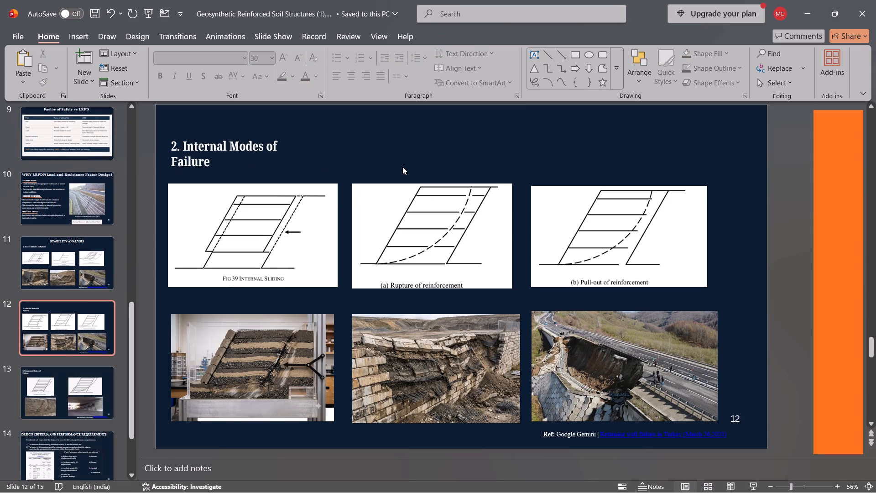
pyautogui.click(275, 145)
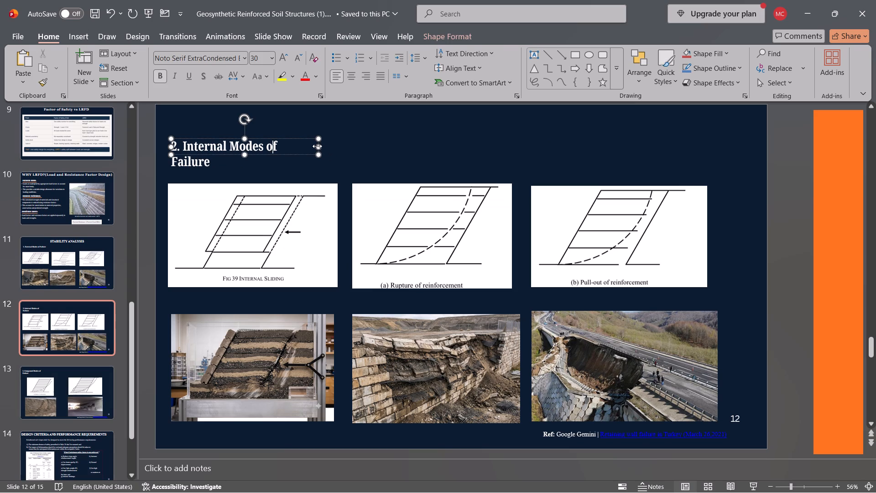
# On slide 12, widen the "2. Internal Modes of Failure" text box slightly more so the heading fits on one line, keeping its position.
pyautogui.moveTo(317, 146); pyautogui.dragTo(321, 146)
pyautogui.press('Right')
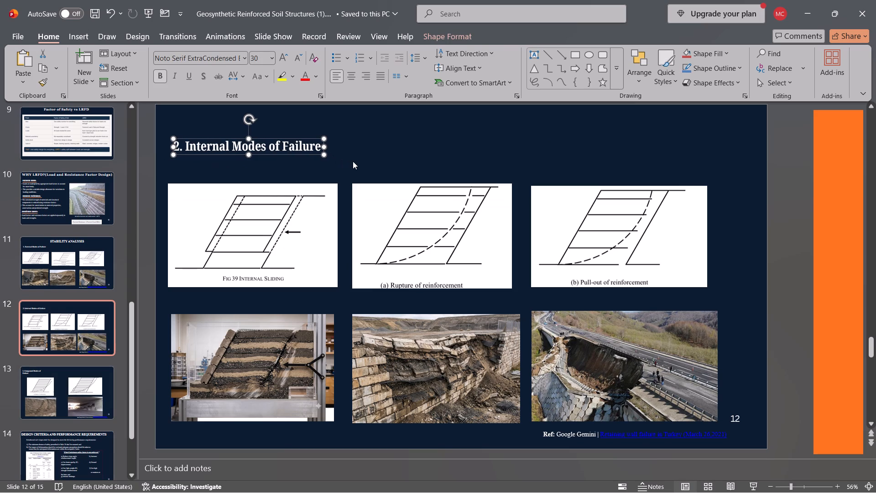
pyautogui.press('Left')
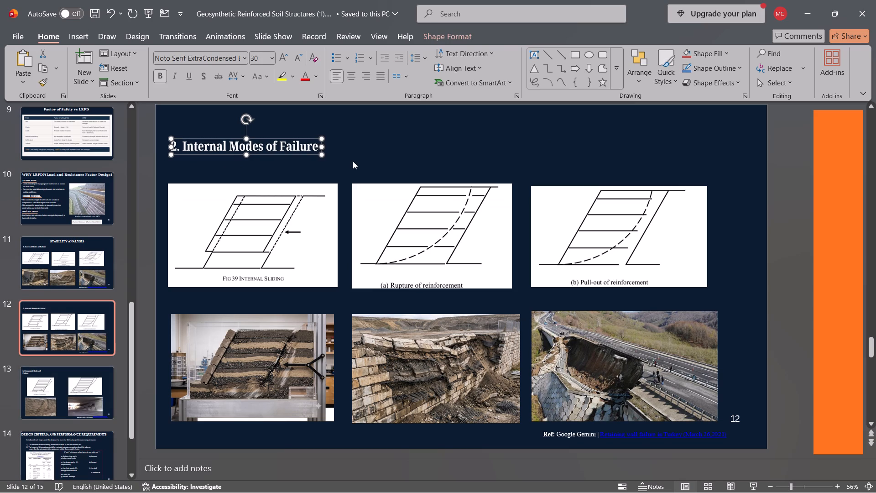
pyautogui.click(375, 162)
# On slide 13, widen the "3. Compound Modes of Failure" text box slightly so the heading fits on one line.
pyautogui.press('Right')
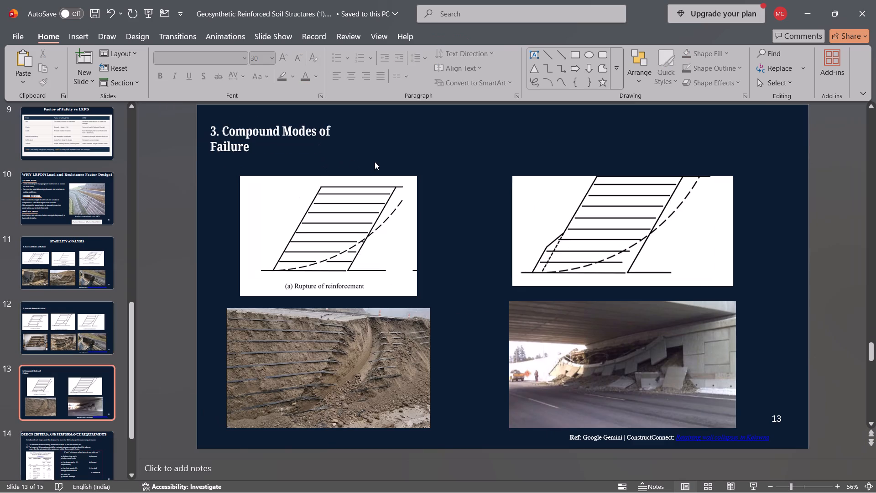
pyautogui.click(282, 139)
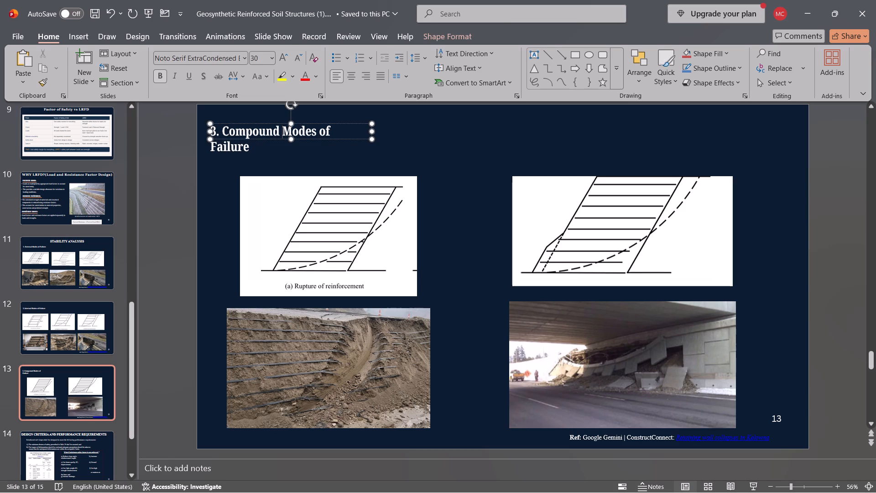
pyautogui.moveTo(373, 132); pyautogui.dragTo(380, 132)
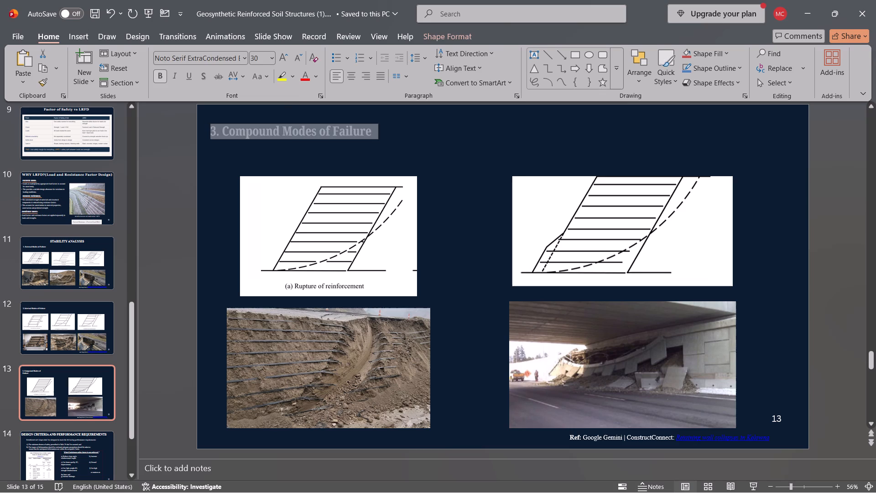
pyautogui.moveTo(380, 132); pyautogui.dragTo(382, 133)
pyautogui.click(418, 140)
# Check the layout of the remaining slides, 14 and 15, through to the end of the presentation.
pyautogui.press('Right')
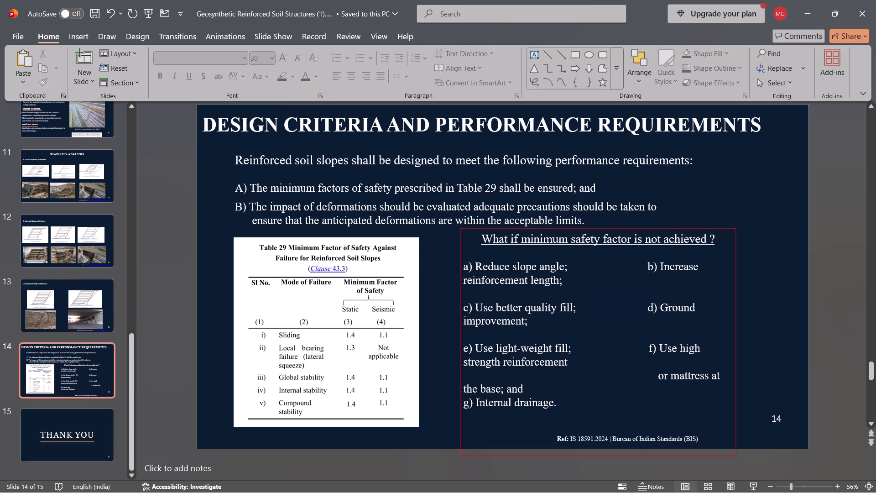
pyautogui.press('Right')
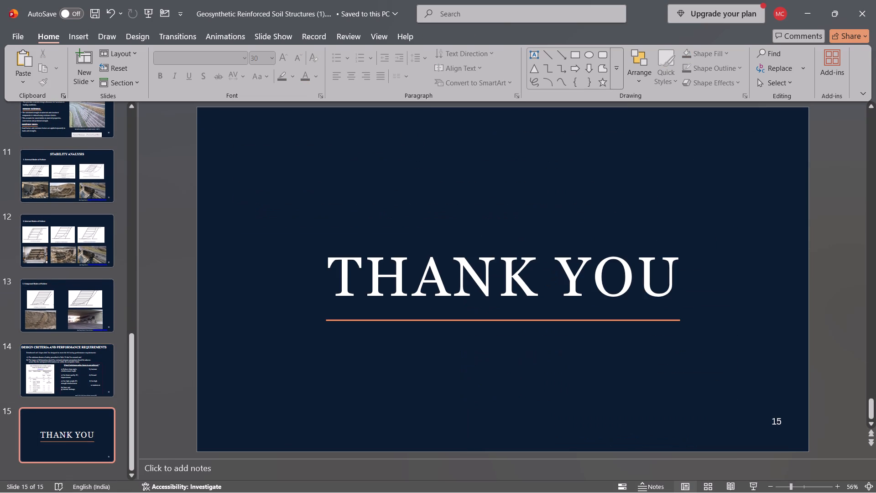
pyautogui.press('Right')
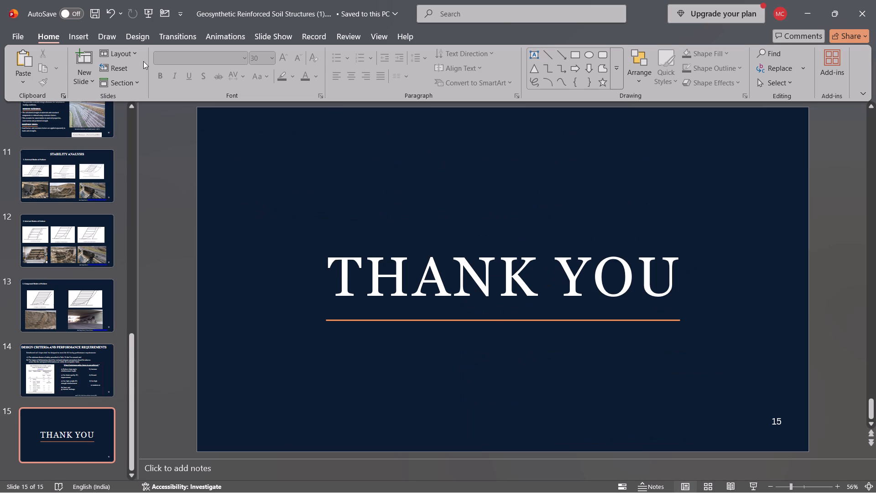
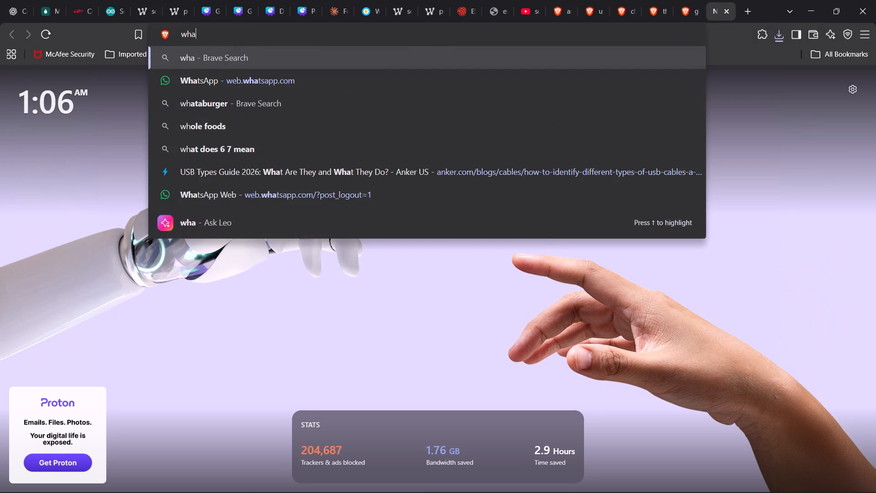
# Open WhatsApp Web (web.whatsapp.com) in the new Brave browser tab.
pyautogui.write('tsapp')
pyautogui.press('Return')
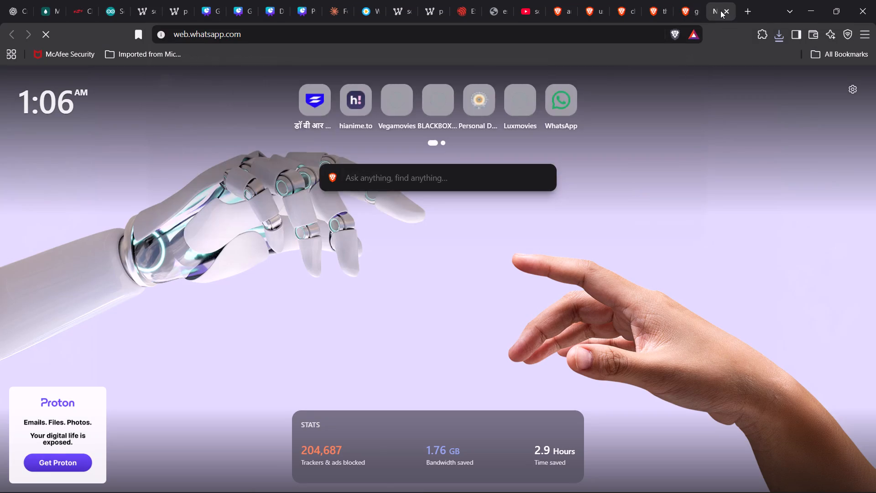